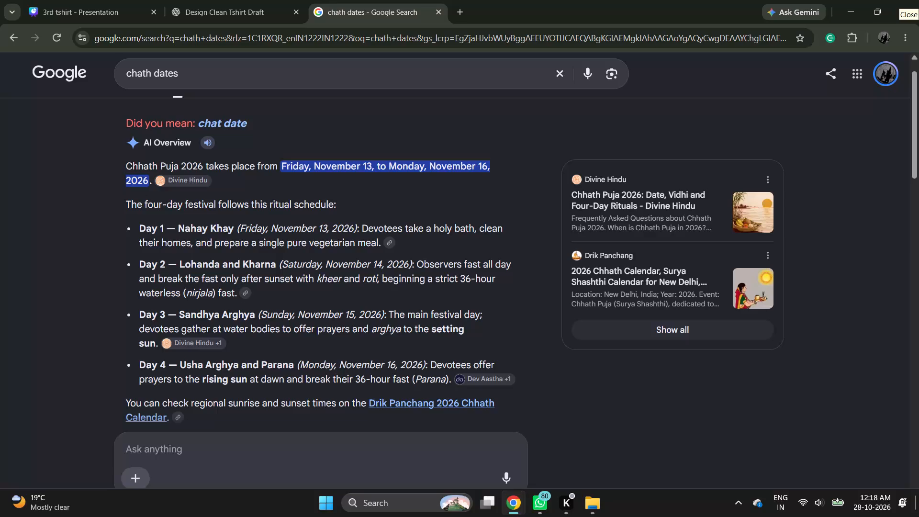
# Open YouTube in a new browser tab.
pyautogui.click(465, 9)
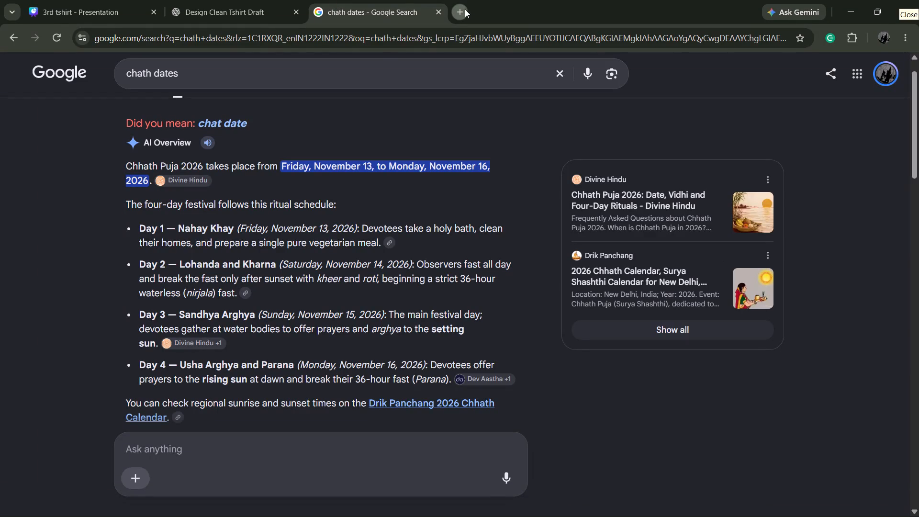
pyautogui.write('youtu')
pyautogui.press('Return')
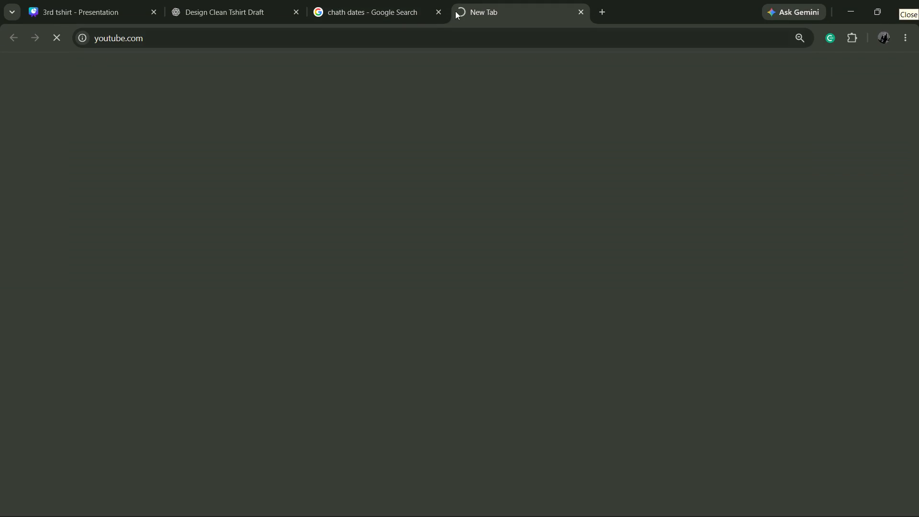
# Close the Design Clean Tshirt Draft tab and the chath dates search tab.
pyautogui.click(292, 14)
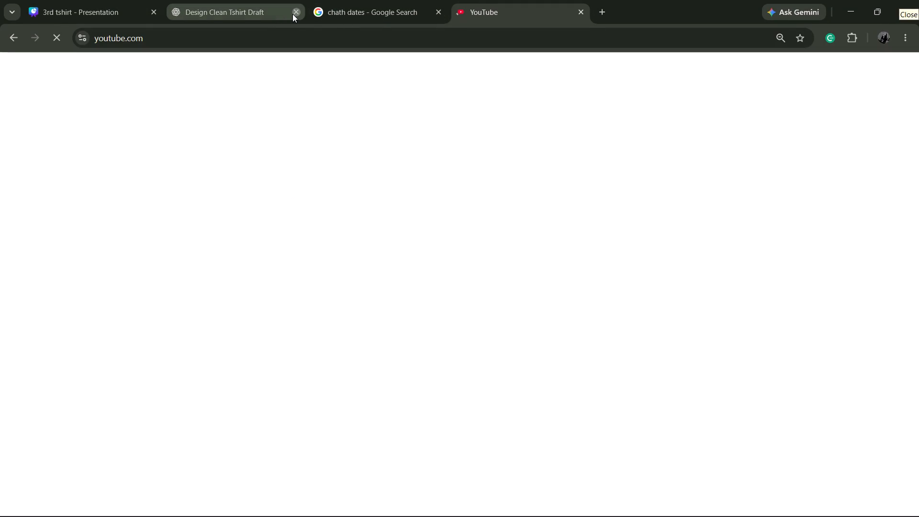
pyautogui.click(292, 14)
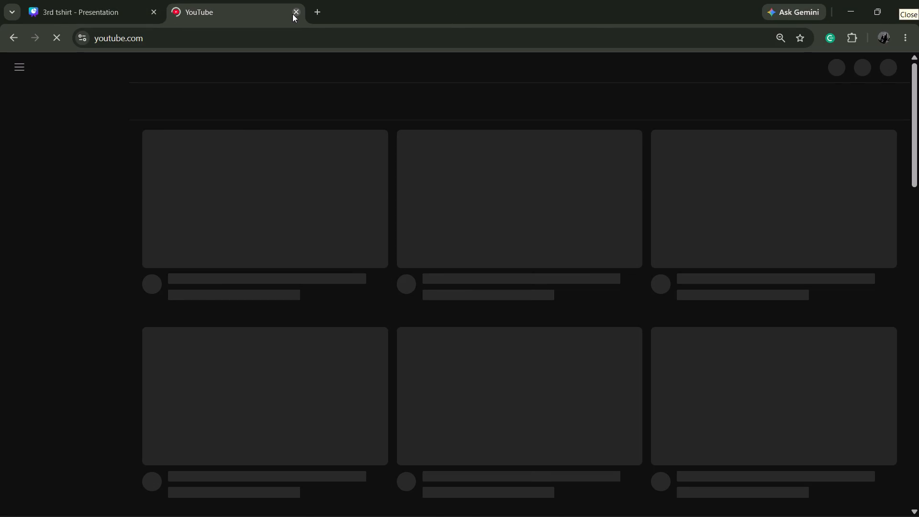
# Switch to the 3rd tshirt presentation in Canva.
pyautogui.click(65, 0)
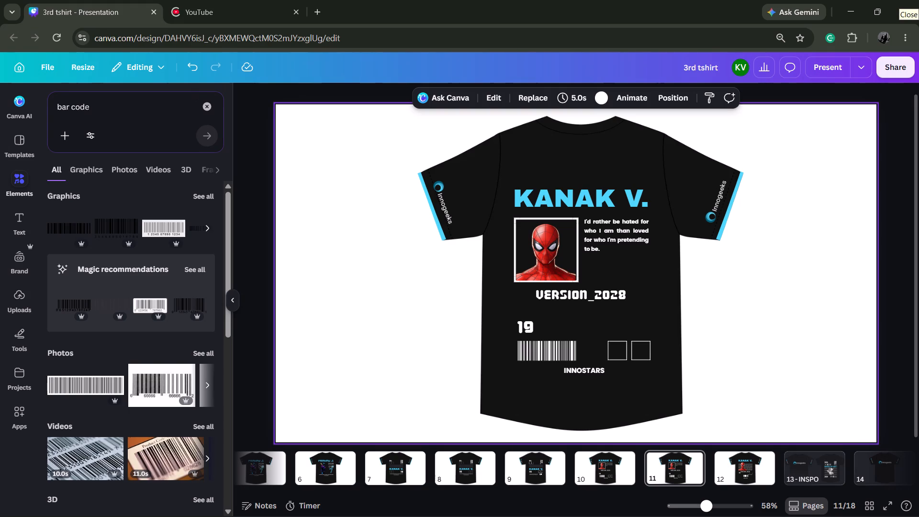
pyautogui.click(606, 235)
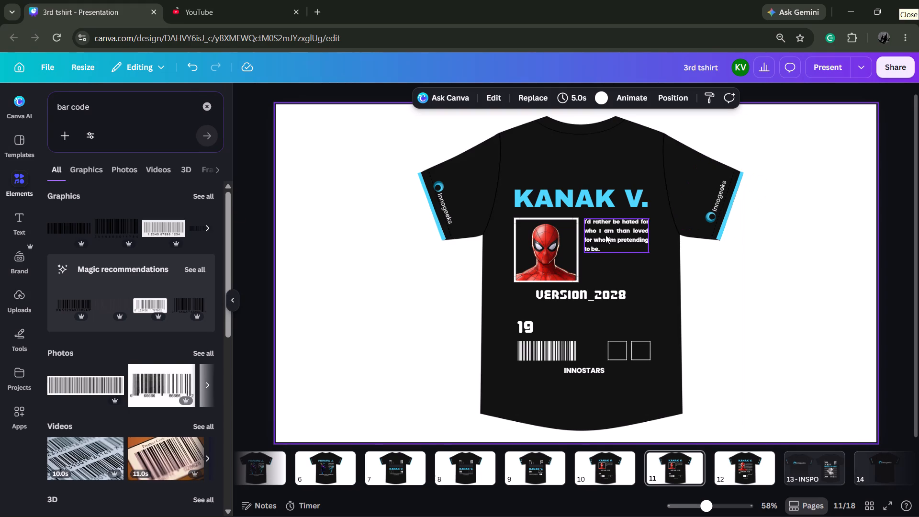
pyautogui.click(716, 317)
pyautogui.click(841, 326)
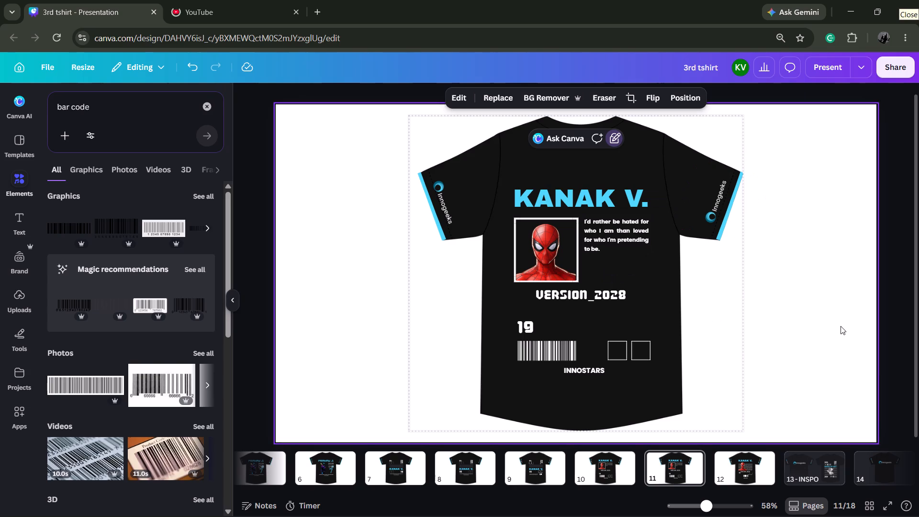
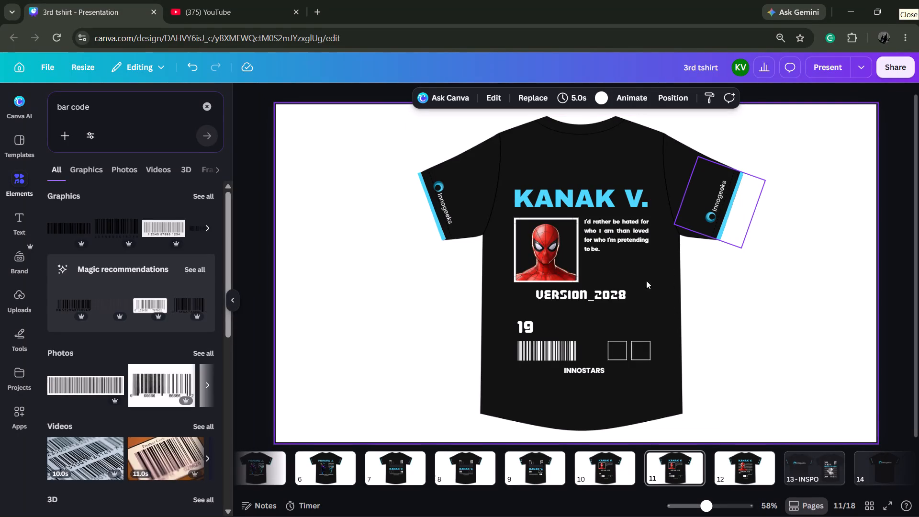
# Nudge the number 19 above the barcode slightly down and to the left.
pyautogui.click(524, 335)
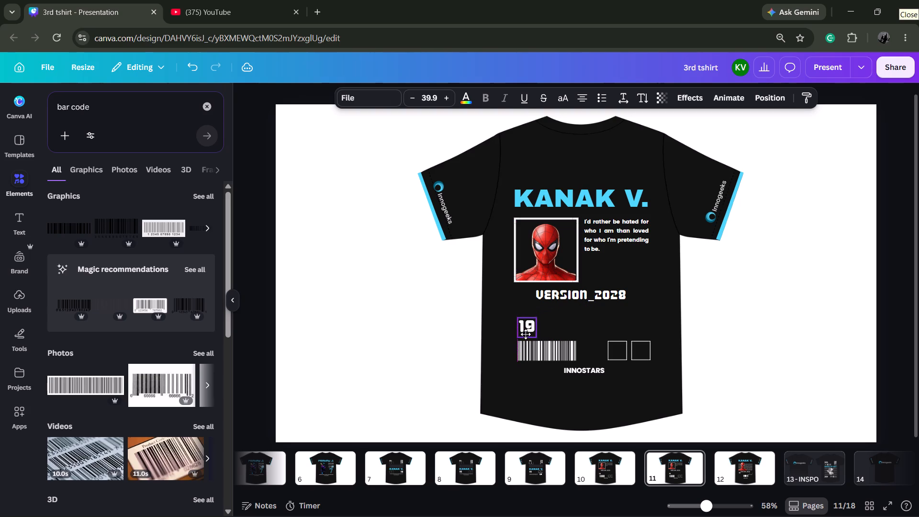
pyautogui.click(598, 328)
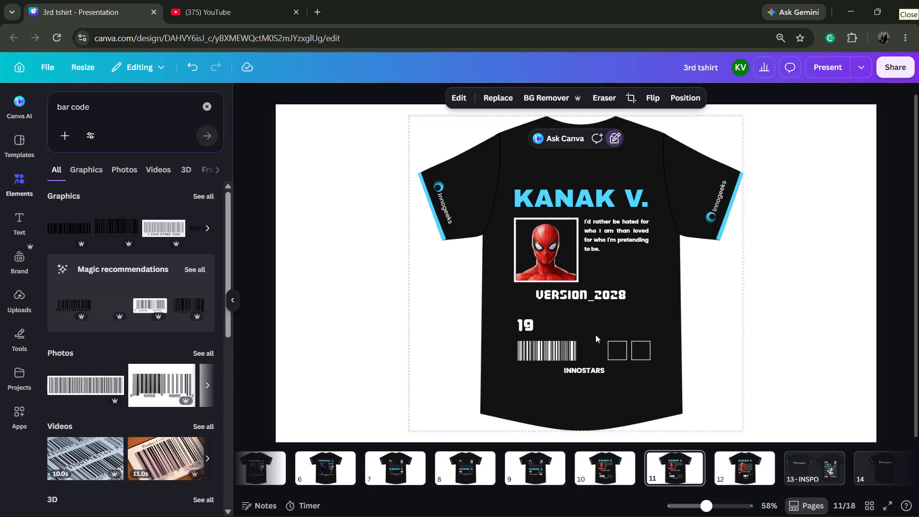
pyautogui.click(519, 326)
pyautogui.press('Down')
pyautogui.press('Down')
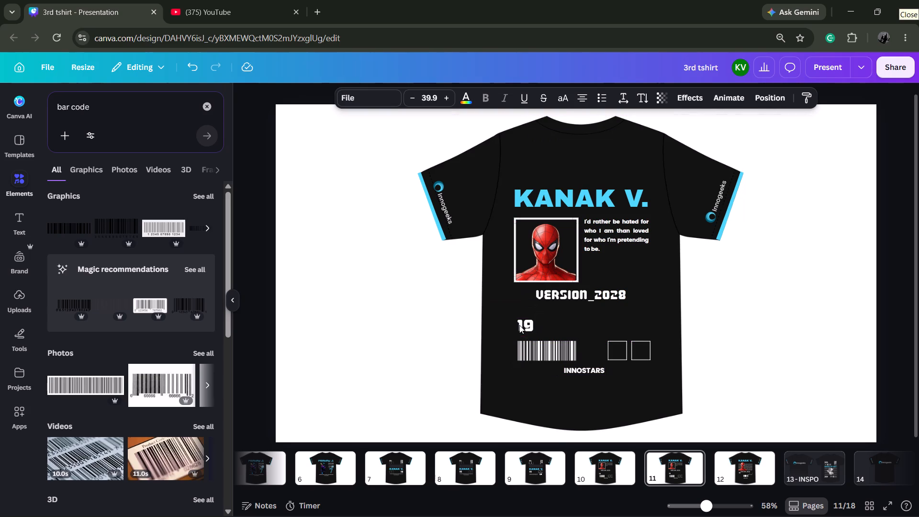
pyautogui.press('Down')
pyautogui.press('Down')
pyautogui.press('Down')
pyautogui.press('Left')
pyautogui.press('Left')
pyautogui.press('Left')
pyautogui.press('Left')
pyautogui.press('Right')
pyautogui.click(716, 269)
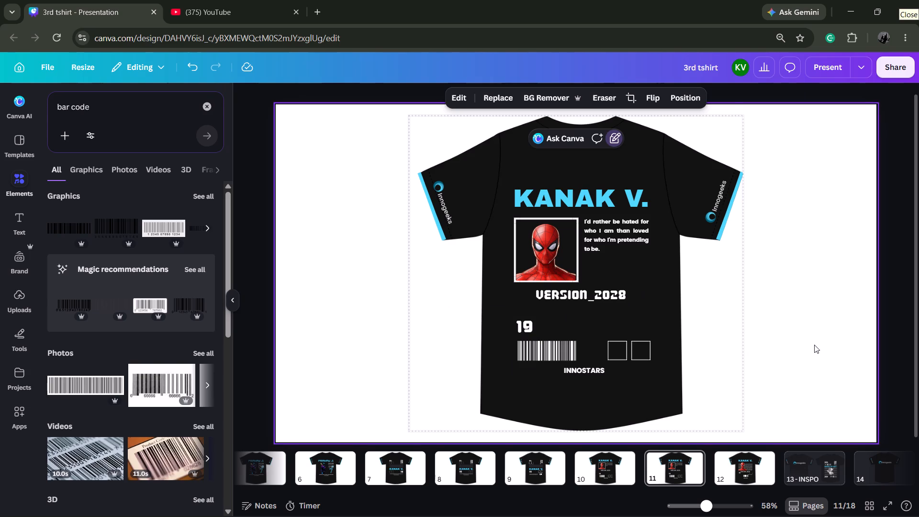
pyautogui.click(814, 342)
# Nudge the large blue name heading on the shirt's back slightly upward.
pyautogui.click(571, 191)
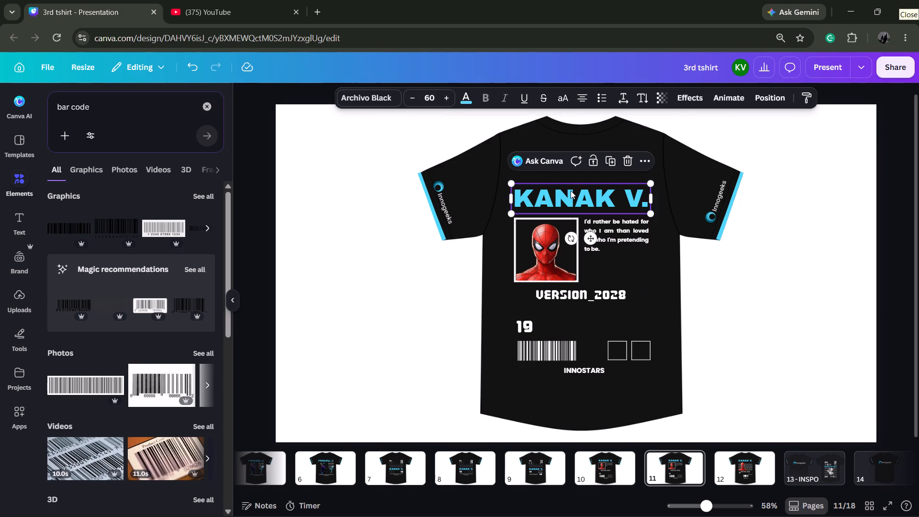
pyautogui.press('Up')
pyautogui.press('Up')
pyautogui.press('Up')
pyautogui.press('Up')
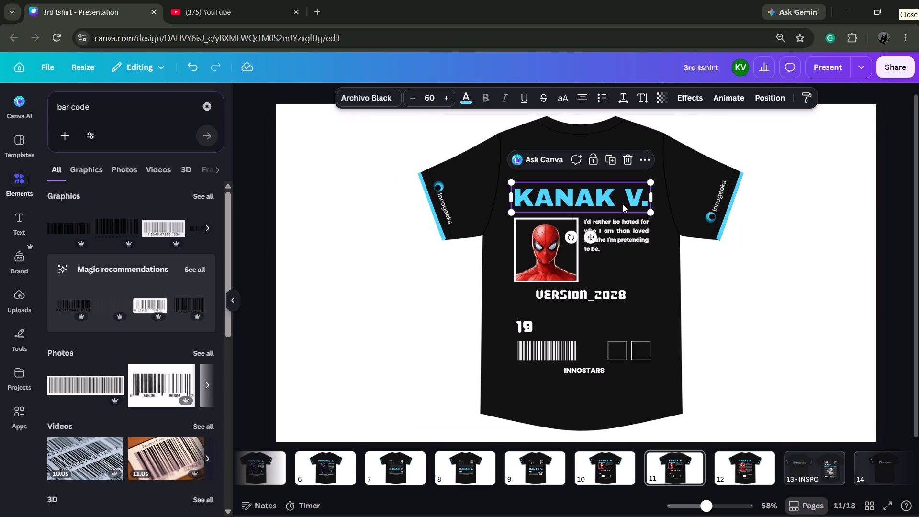
pyautogui.click(814, 238)
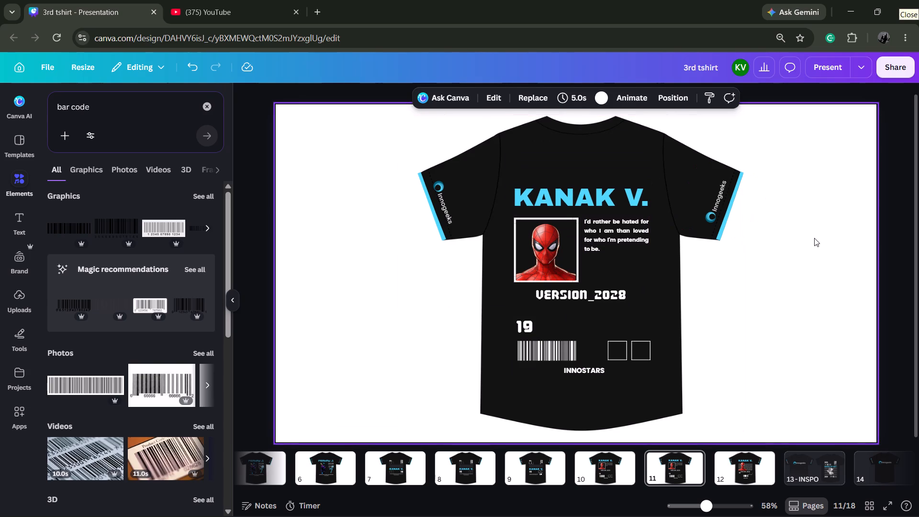
# Open Pinterest in a new browser tab placed between the Canva and YouTube tabs.
pyautogui.click(280, 0)
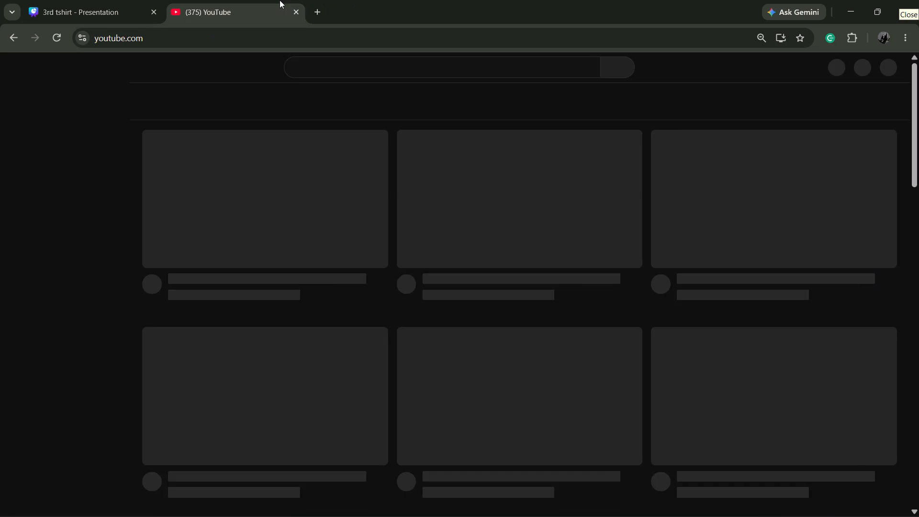
pyautogui.click(319, 9)
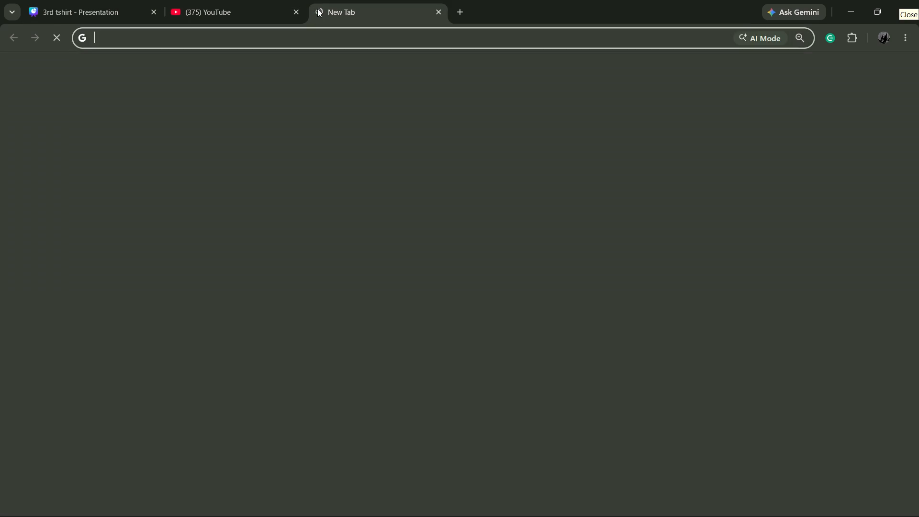
pyautogui.moveTo(315, 8); pyautogui.dragTo(173, 3)
pyautogui.write('pinterest')
pyautogui.press('Return')
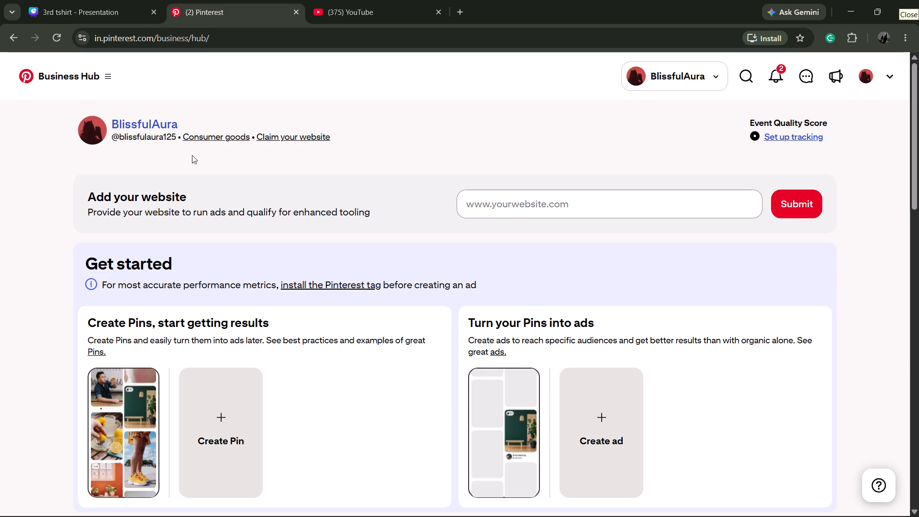
# Switch back to the 3rd tshirt design and duplicate page 11.
pyautogui.click(82, 0)
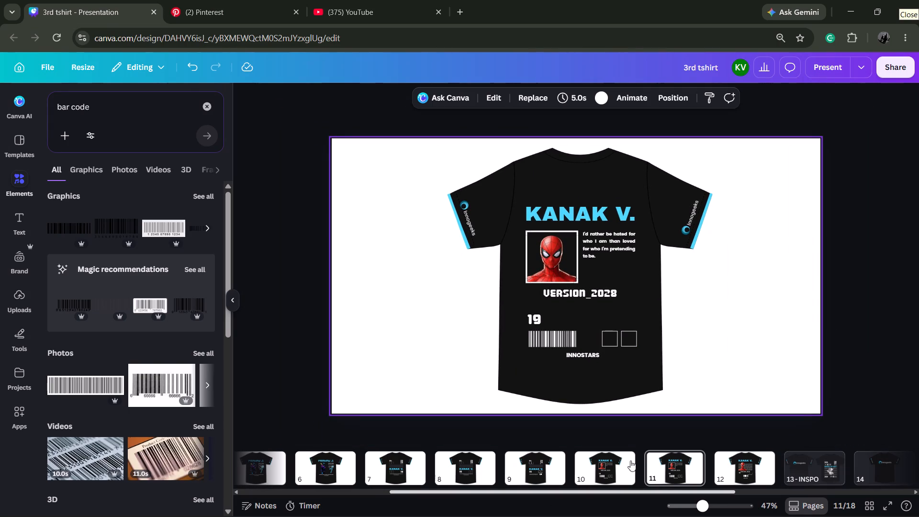
pyautogui.click(672, 468)
pyautogui.hotkey('ctrl', 'd')
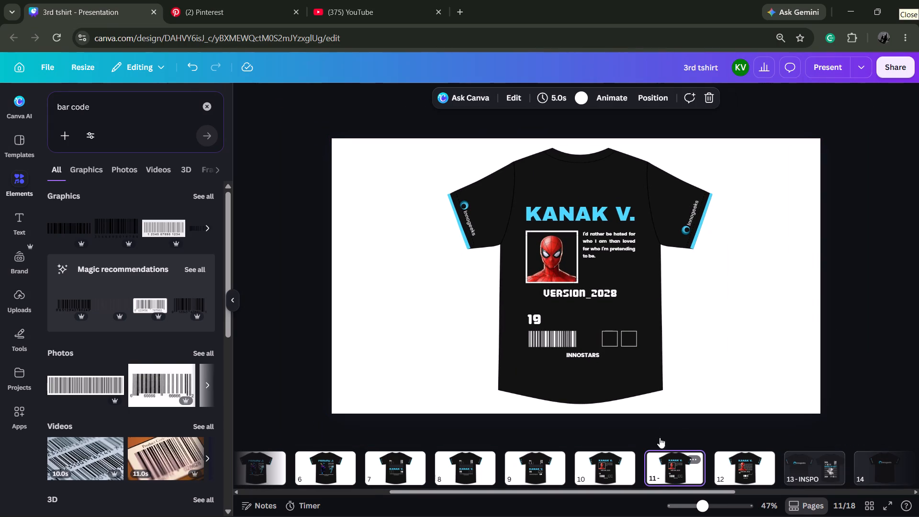
# Delete everything below the name heading on the duplicated page, from the Spider-Man picture and quote down to INNOSTARS.
pyautogui.moveTo(517, 233); pyautogui.dragTo(572, 294)
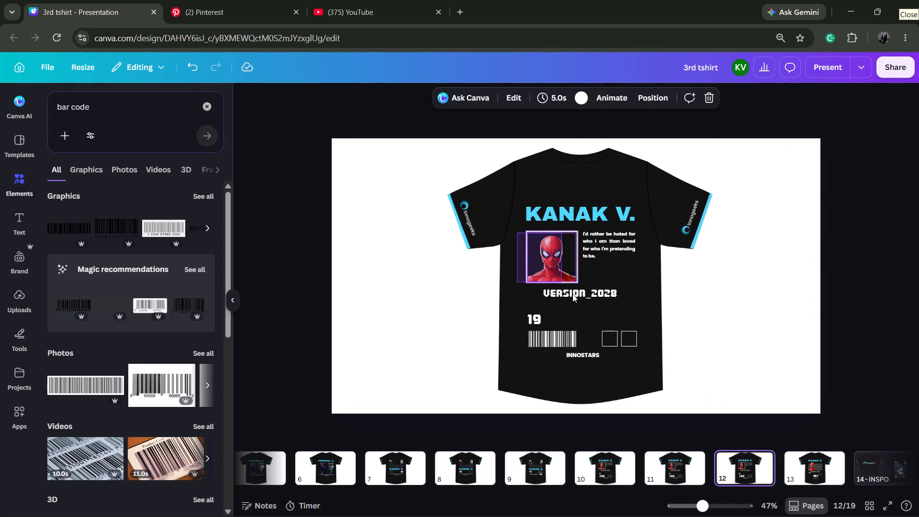
pyautogui.moveTo(572, 294); pyautogui.dragTo(647, 370)
pyautogui.press('Delete')
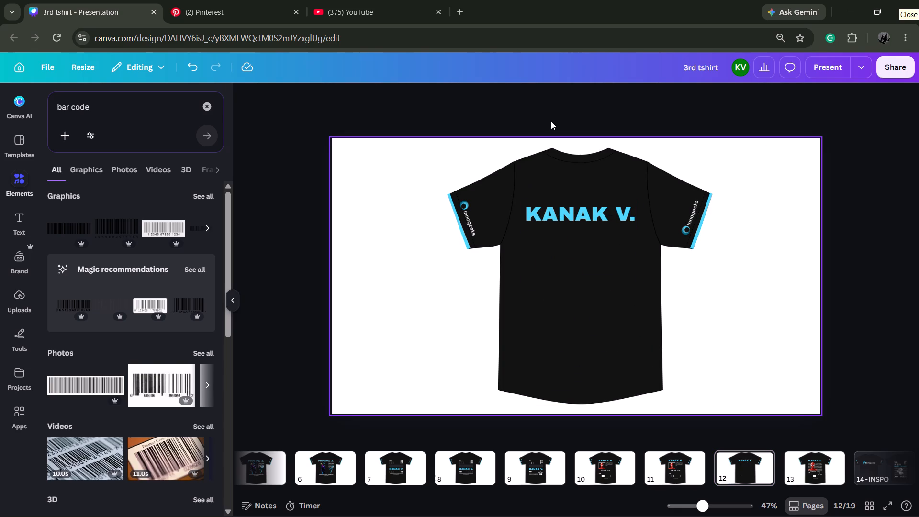
# Add a square beneath the name heading and stretch it to about 439 wide, matching the heading's width.
pyautogui.press('r')
pyautogui.click(708, 304)
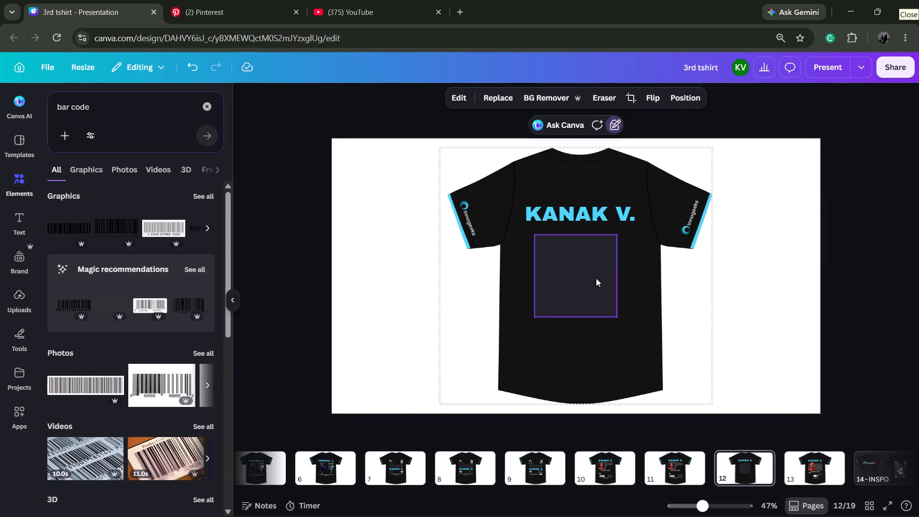
pyautogui.moveTo(588, 274); pyautogui.dragTo(580, 272)
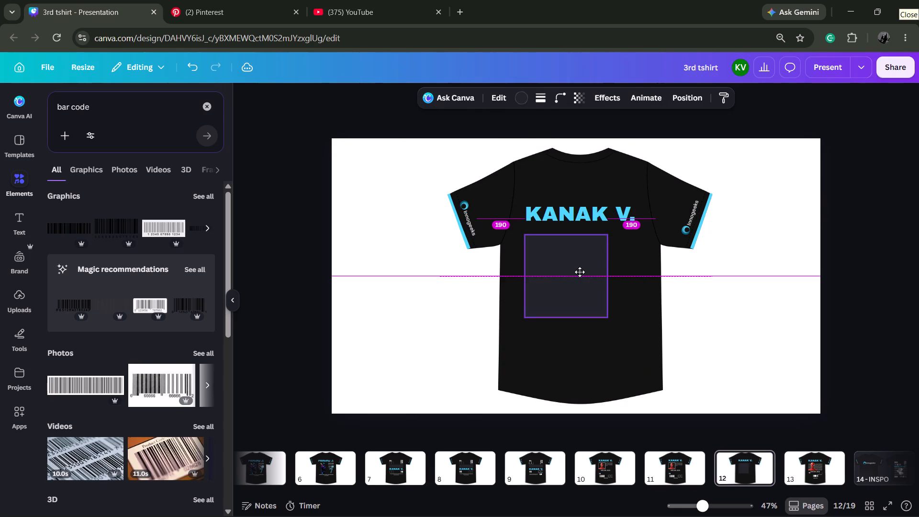
pyautogui.moveTo(580, 272); pyautogui.dragTo(581, 270)
pyautogui.moveTo(609, 313); pyautogui.dragTo(615, 341)
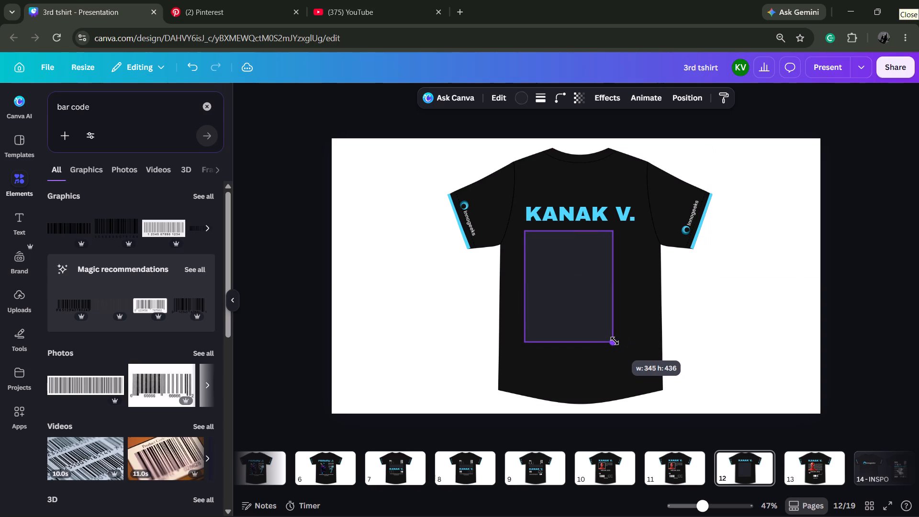
pyautogui.moveTo(615, 341); pyautogui.dragTo(638, 337)
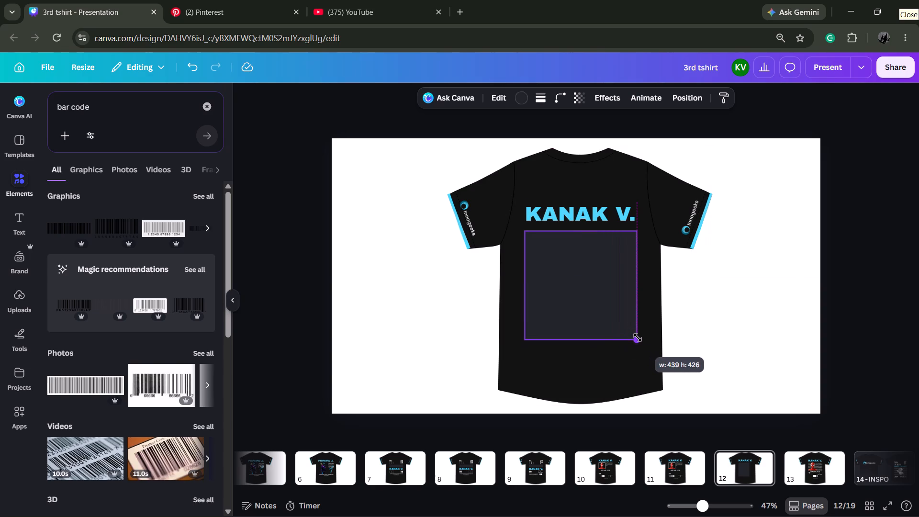
pyautogui.moveTo(638, 337); pyautogui.dragTo(637, 332)
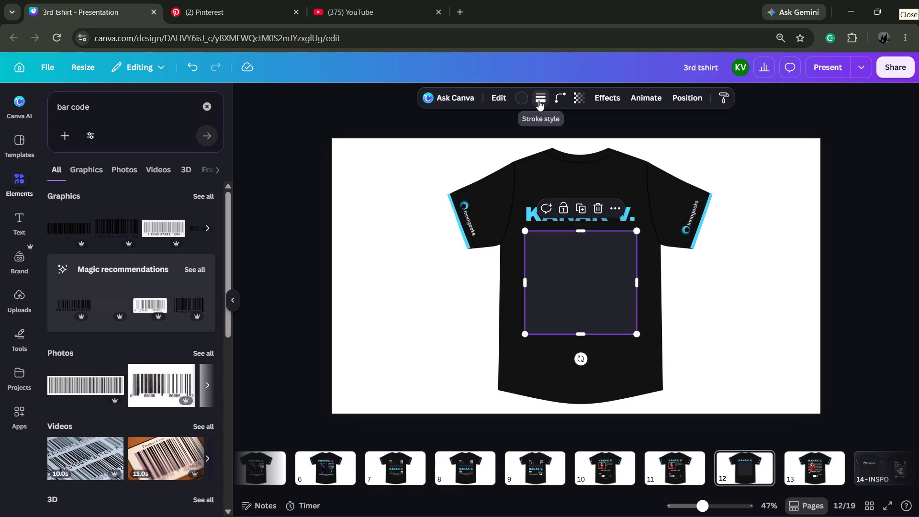
# Give the new rectangle a solid stroke with a weight of 2.
pyautogui.click(538, 101)
pyautogui.click(509, 131)
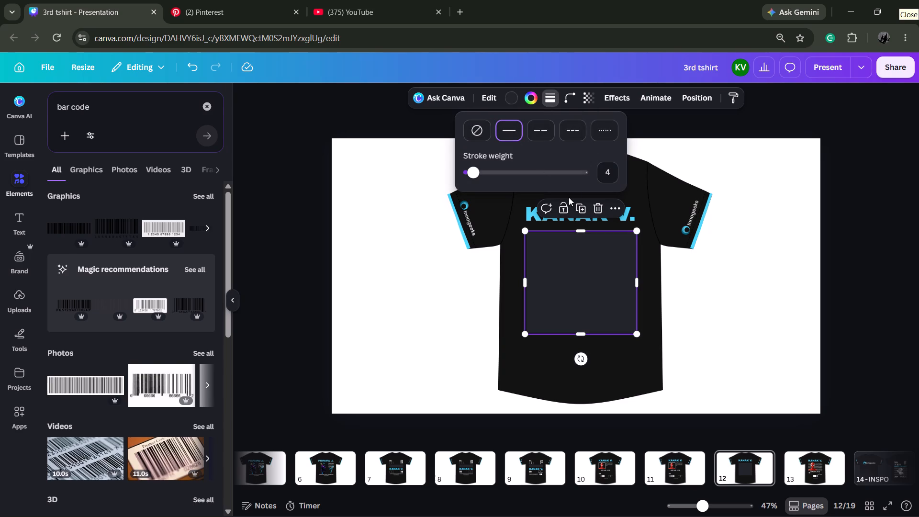
pyautogui.click(604, 174)
pyautogui.press('2')
pyautogui.press('Return')
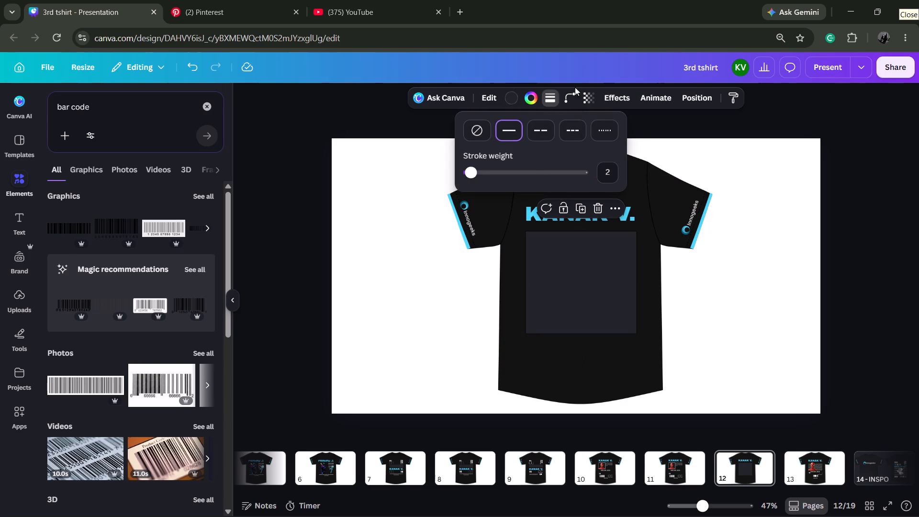
# Set the rectangle to no fill with a white border.
pyautogui.click(522, 99)
pyautogui.click(510, 94)
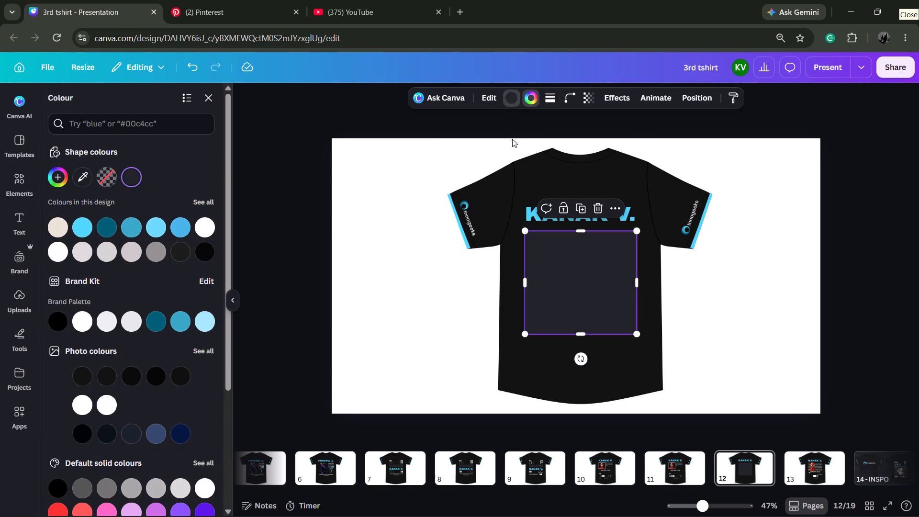
pyautogui.click(108, 177)
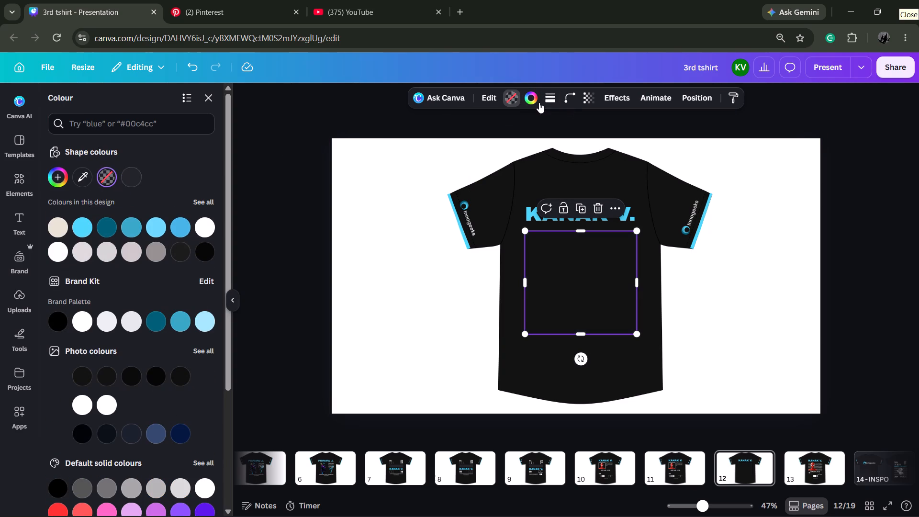
pyautogui.click(532, 99)
pyautogui.click(114, 174)
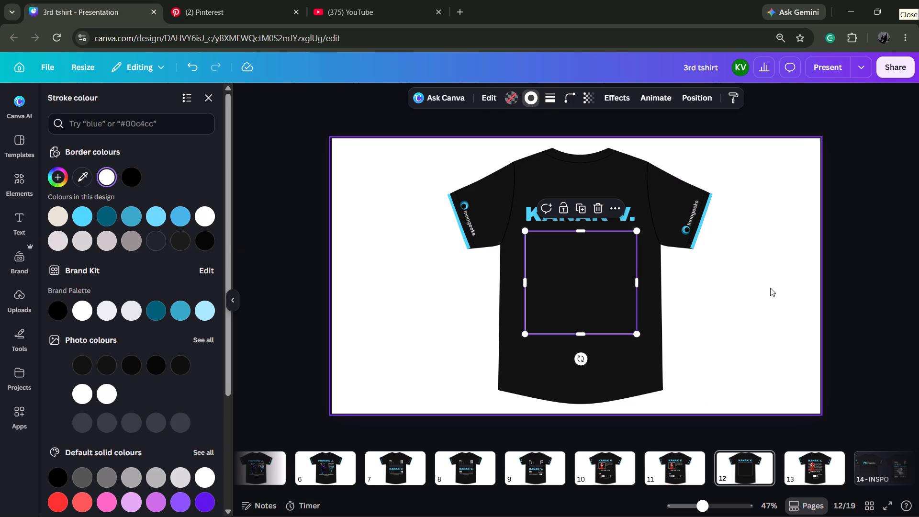
pyautogui.click(770, 288)
pyautogui.click(770, 288)
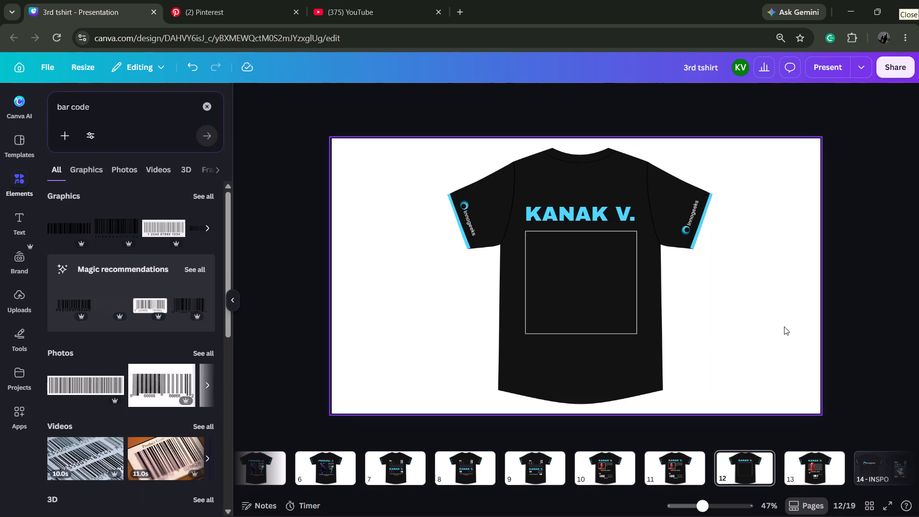
# Add a horizontal line about 439 long across the upper part of the rectangle, joining its left and right edges.
pyautogui.press('l')
pyautogui.moveTo(583, 276); pyautogui.dragTo(653, 253)
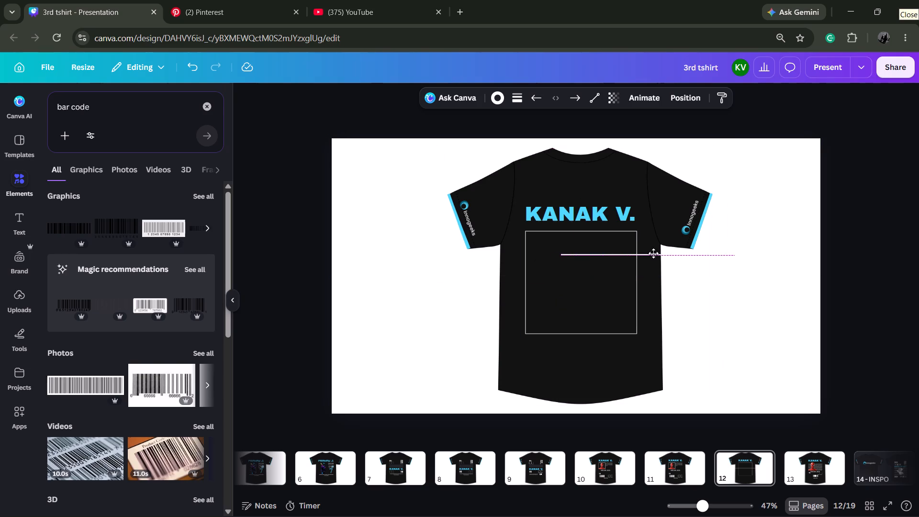
pyautogui.moveTo(653, 253); pyautogui.dragTo(624, 256)
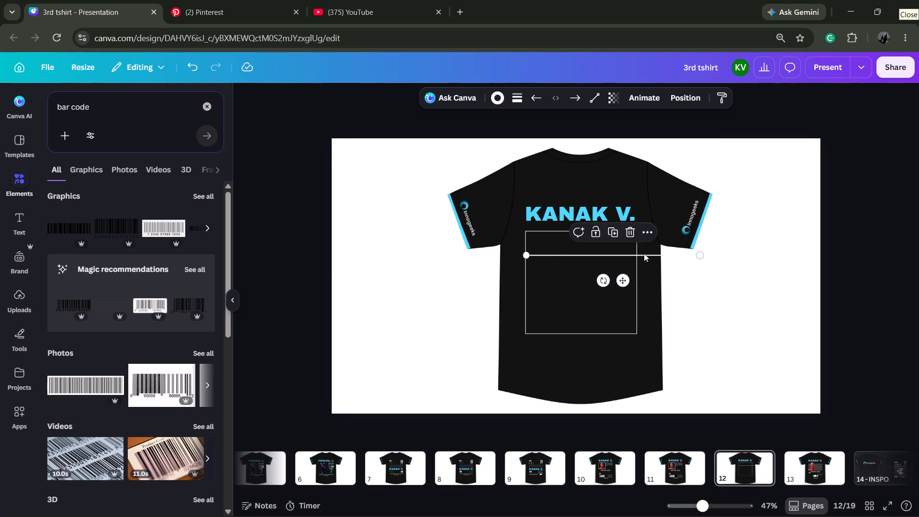
pyautogui.moveTo(743, 254); pyautogui.dragTo(610, 258)
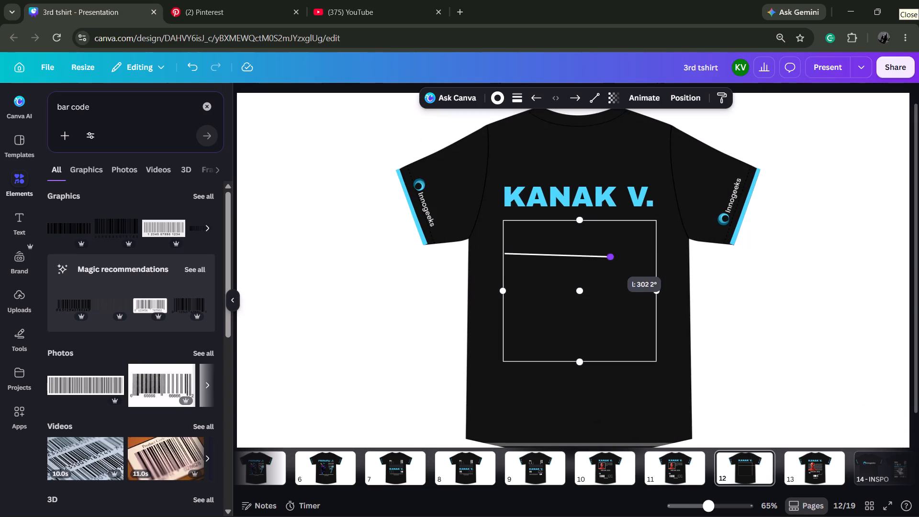
pyautogui.moveTo(610, 258); pyautogui.dragTo(655, 253)
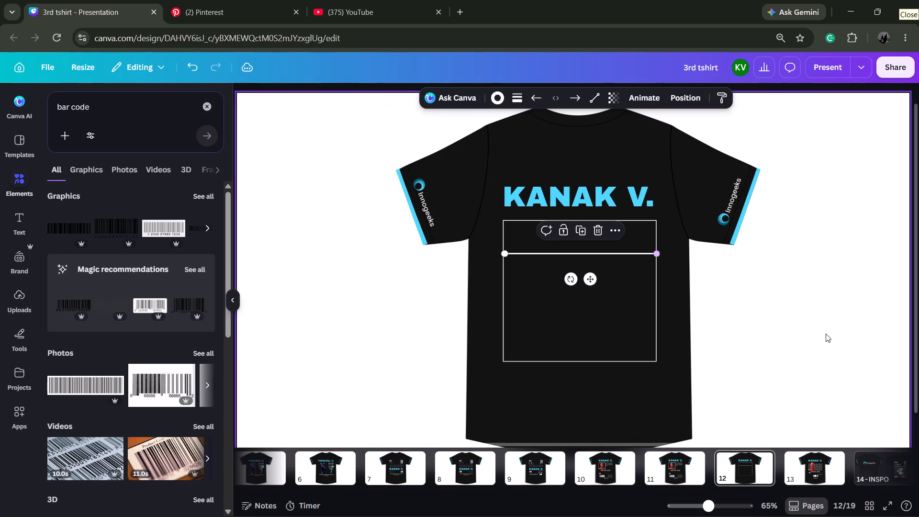
pyautogui.click(826, 334)
pyautogui.click(482, 243)
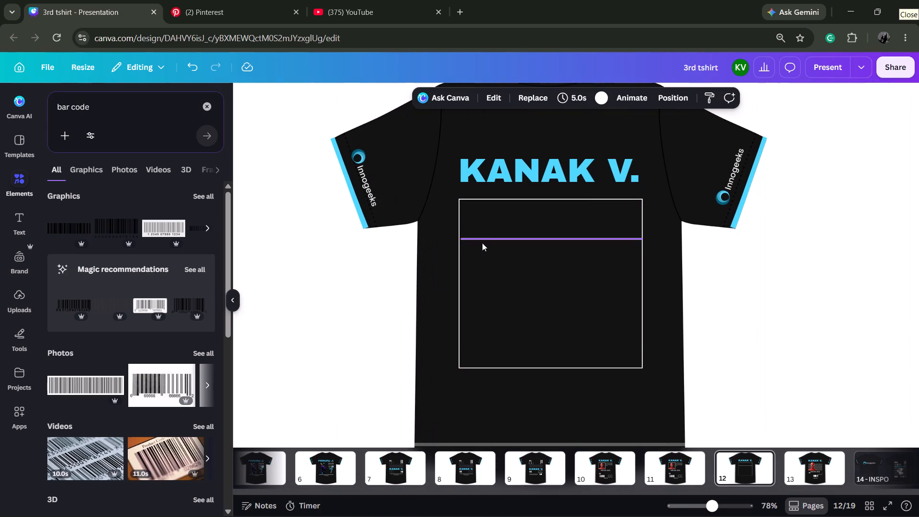
pyautogui.click(460, 239)
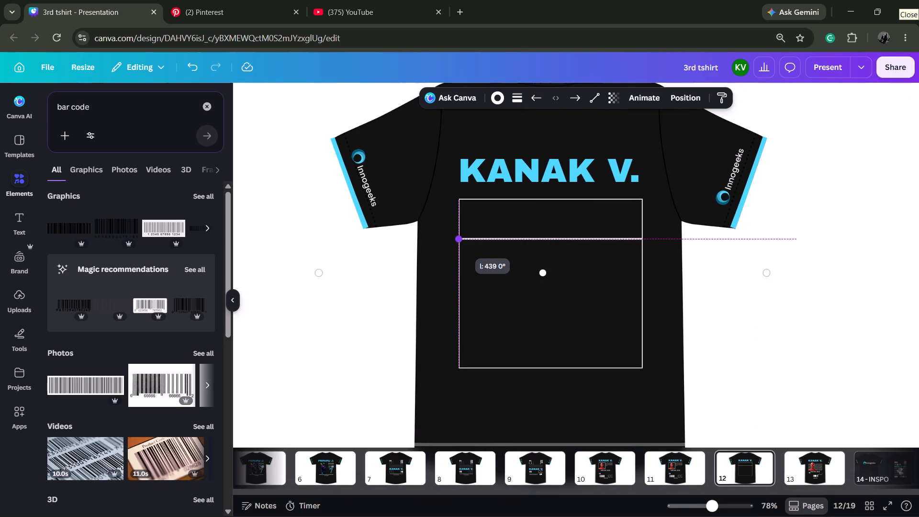
pyautogui.click(813, 298)
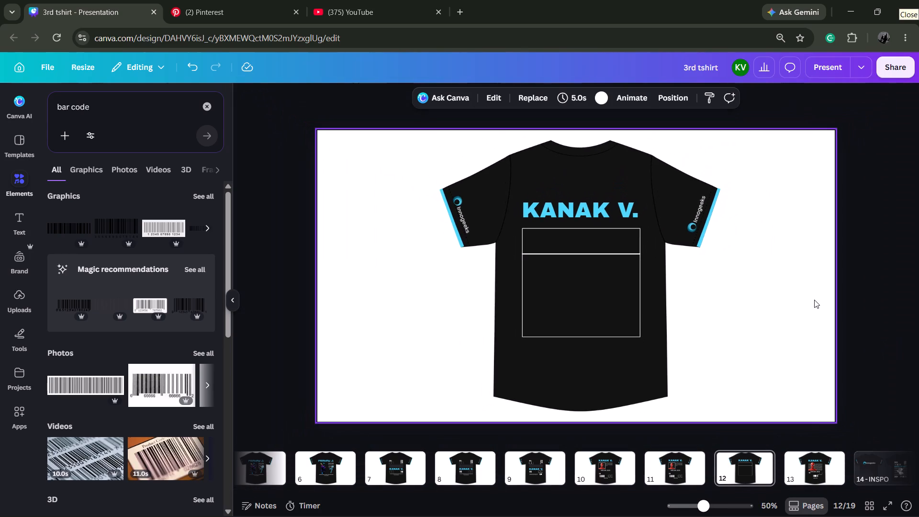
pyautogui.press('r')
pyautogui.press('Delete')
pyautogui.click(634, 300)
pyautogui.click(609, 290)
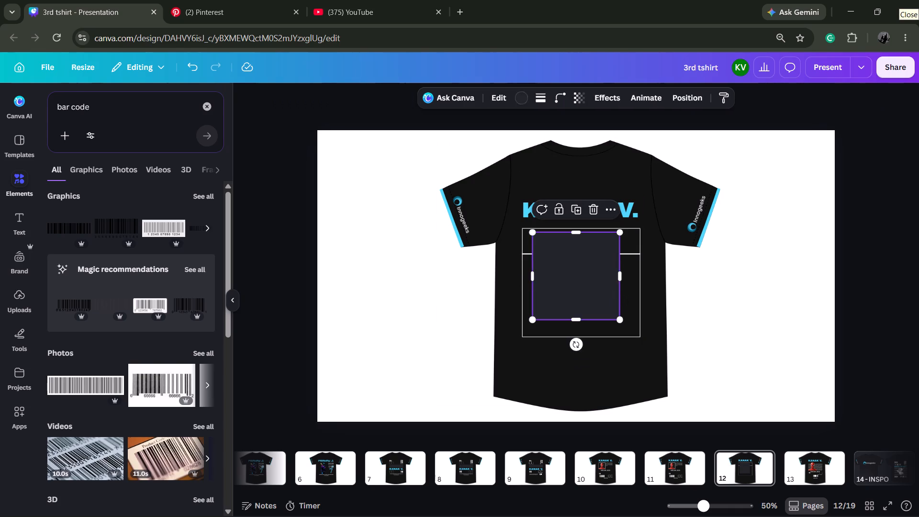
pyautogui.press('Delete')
# Duplicate the outlined rectangle and shrink the copy to a small box about 151 wide, centred directly beneath the dividing line.
pyautogui.click(623, 319)
pyautogui.hotkey('ctrl', 'd')
pyautogui.moveTo(619, 315); pyautogui.dragTo(641, 314)
pyautogui.moveTo(667, 292); pyautogui.dragTo(590, 290)
pyautogui.moveTo(579, 283); pyautogui.dragTo(594, 303)
pyautogui.moveTo(587, 363); pyautogui.dragTo(579, 304)
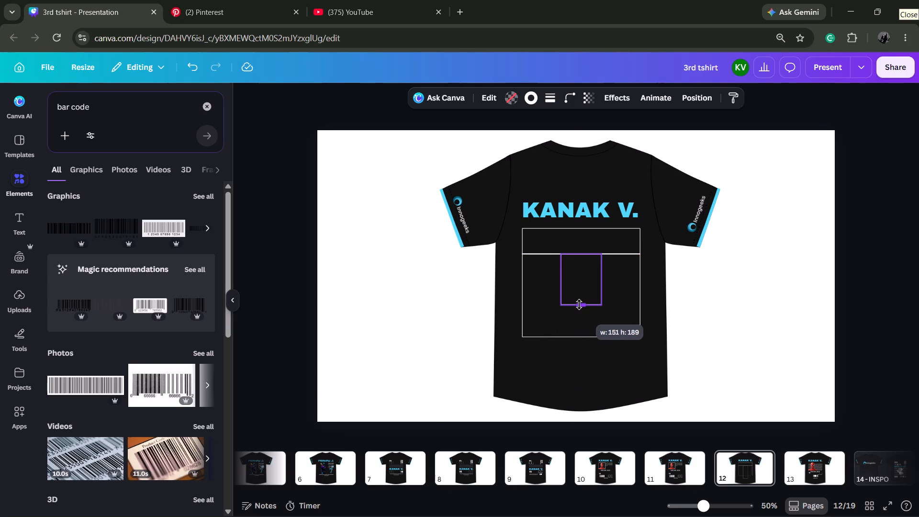
pyautogui.moveTo(579, 304); pyautogui.dragTo(580, 295)
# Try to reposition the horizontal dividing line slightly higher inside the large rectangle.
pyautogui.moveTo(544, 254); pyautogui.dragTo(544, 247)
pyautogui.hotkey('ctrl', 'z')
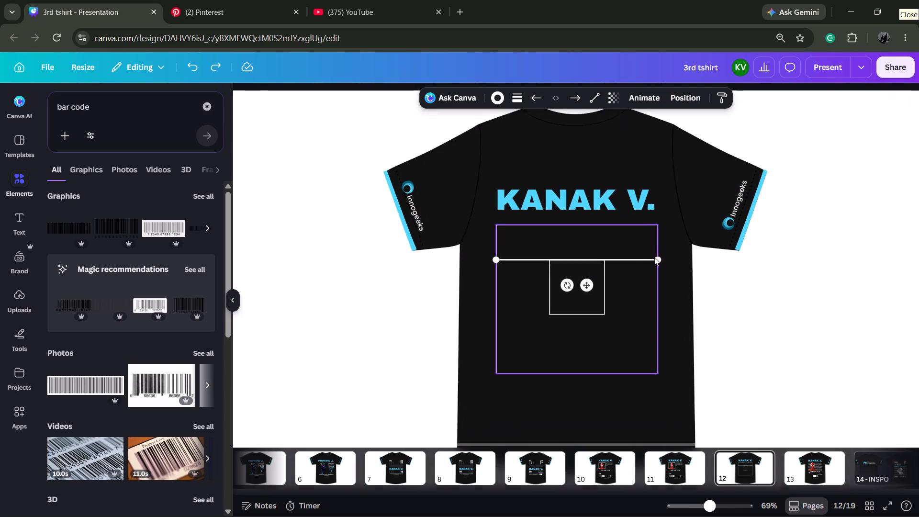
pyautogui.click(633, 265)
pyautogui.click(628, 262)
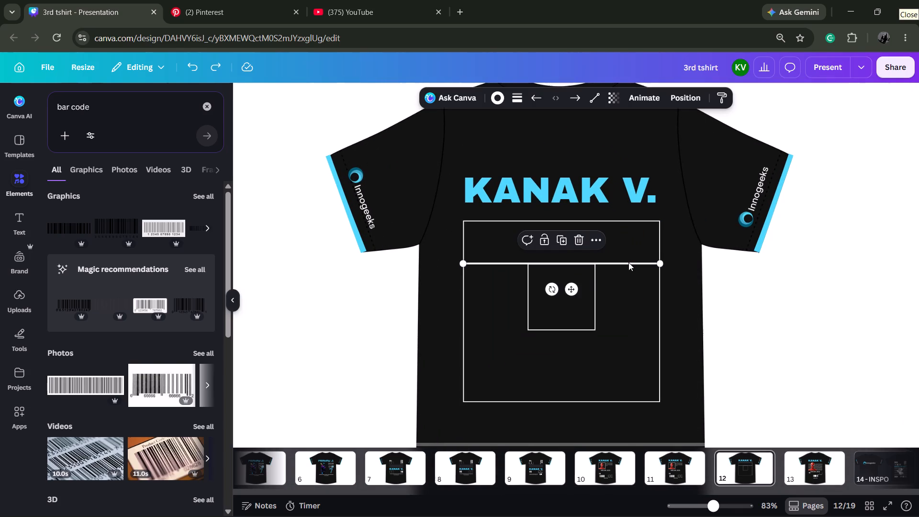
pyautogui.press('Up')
# Delete the horizontal line dividing the large outlined rectangle.
pyautogui.click(660, 292)
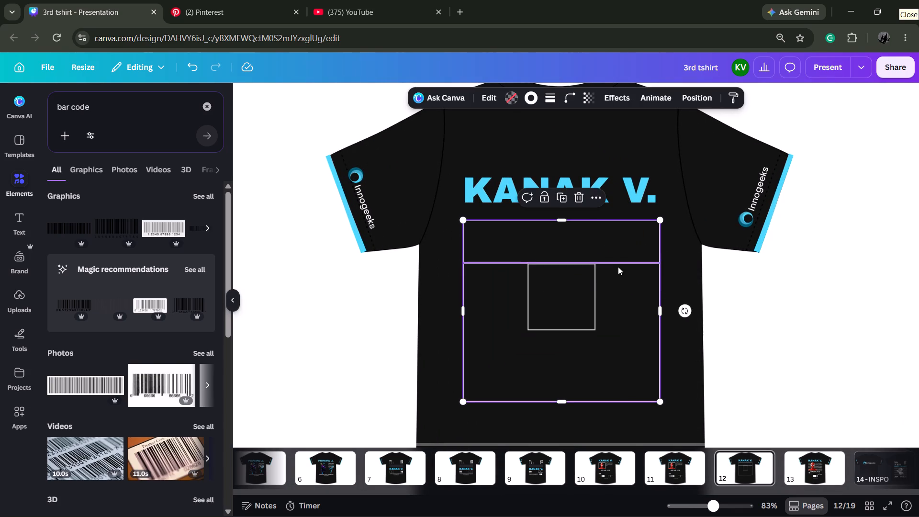
pyautogui.click(618, 267)
pyautogui.press('Delete')
# Raise the small inner box slightly and narrow it into an upright rectangle by pulling in its right edge.
pyautogui.moveTo(576, 309); pyautogui.dragTo(574, 303)
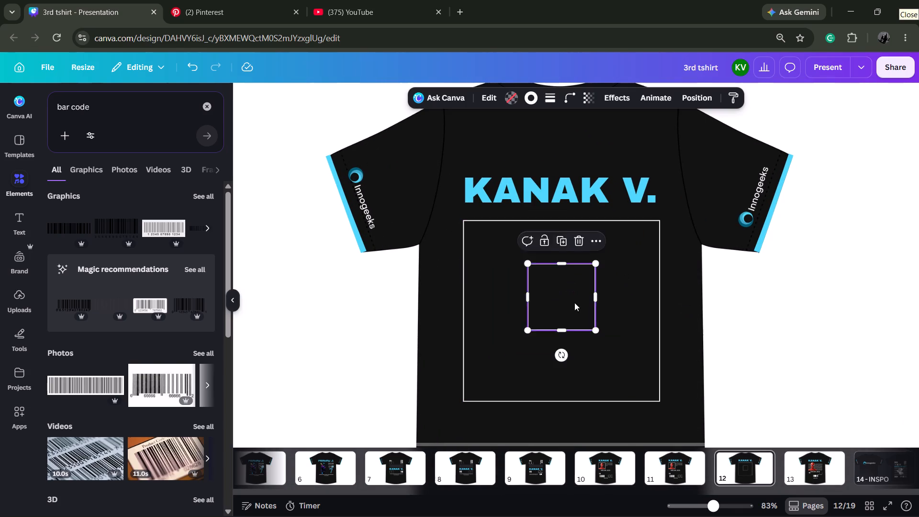
pyautogui.moveTo(574, 303); pyautogui.dragTo(575, 300)
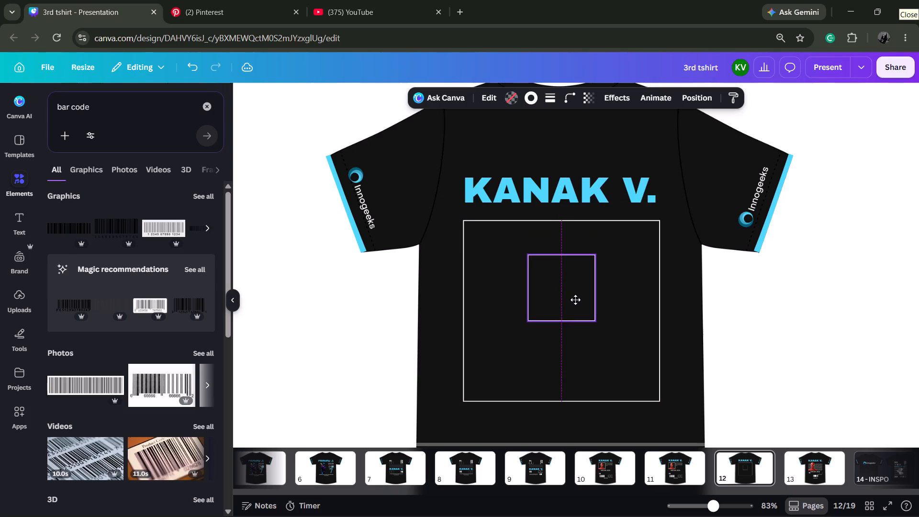
pyautogui.moveTo(575, 300); pyautogui.dragTo(576, 298)
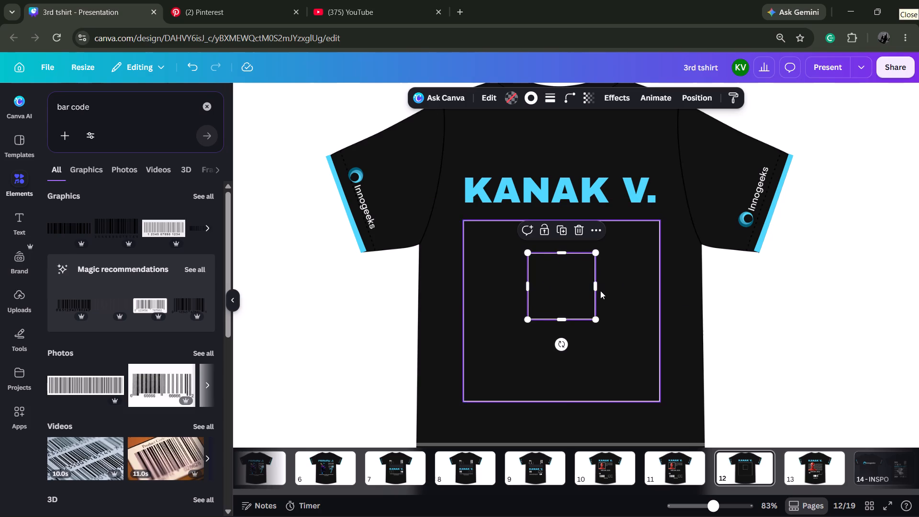
pyautogui.click(600, 291)
pyautogui.click(584, 287)
pyautogui.moveTo(595, 283); pyautogui.dragTo(572, 283)
# Duplicate the small box and reshape the copy into a header strip about 439 by 73 along the large rectangle's top edge.
pyautogui.hotkey('ctrl', 'd')
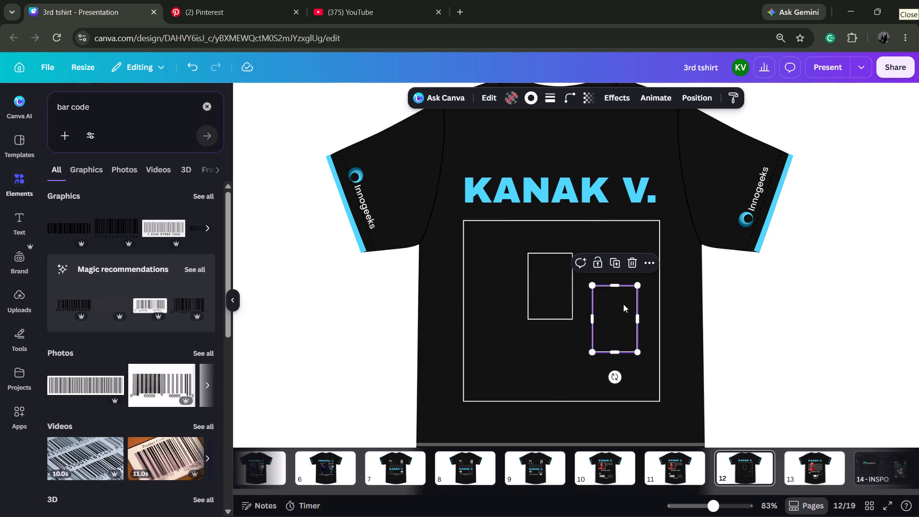
pyautogui.moveTo(623, 304); pyautogui.dragTo(607, 269)
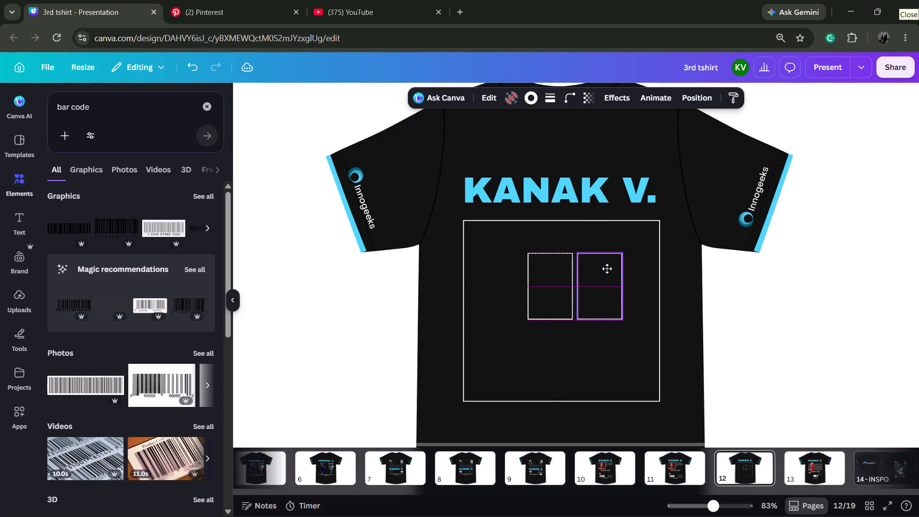
pyautogui.moveTo(607, 269); pyautogui.dragTo(497, 239)
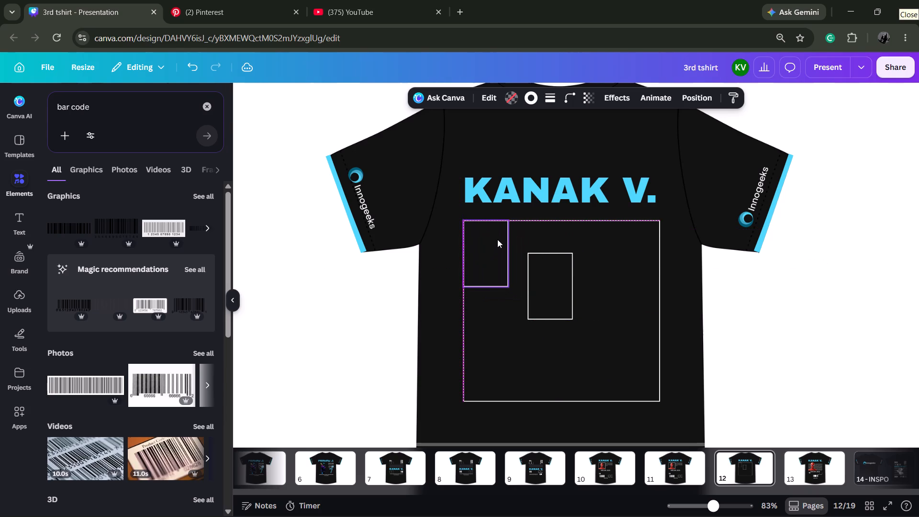
pyautogui.moveTo(493, 287); pyautogui.dragTo(493, 256)
pyautogui.moveTo(510, 241); pyautogui.dragTo(644, 225)
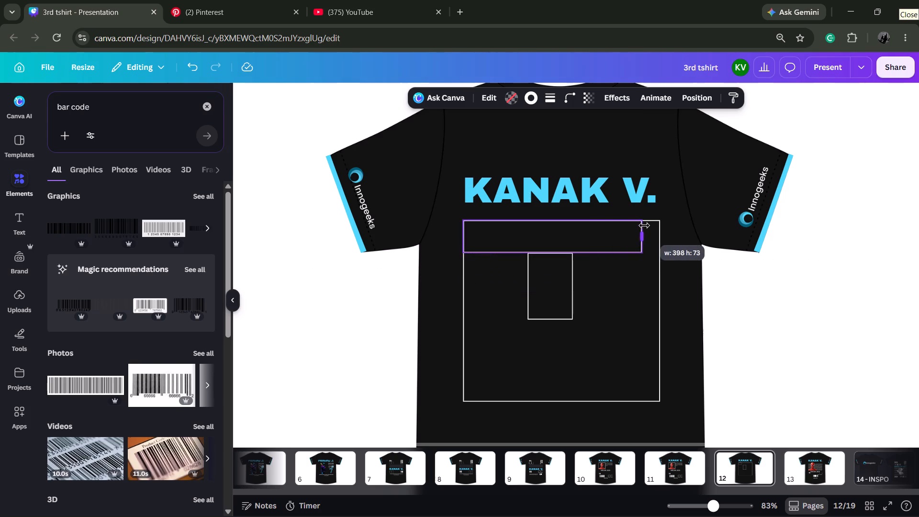
pyautogui.moveTo(644, 225); pyautogui.dragTo(659, 227)
pyautogui.click(562, 253)
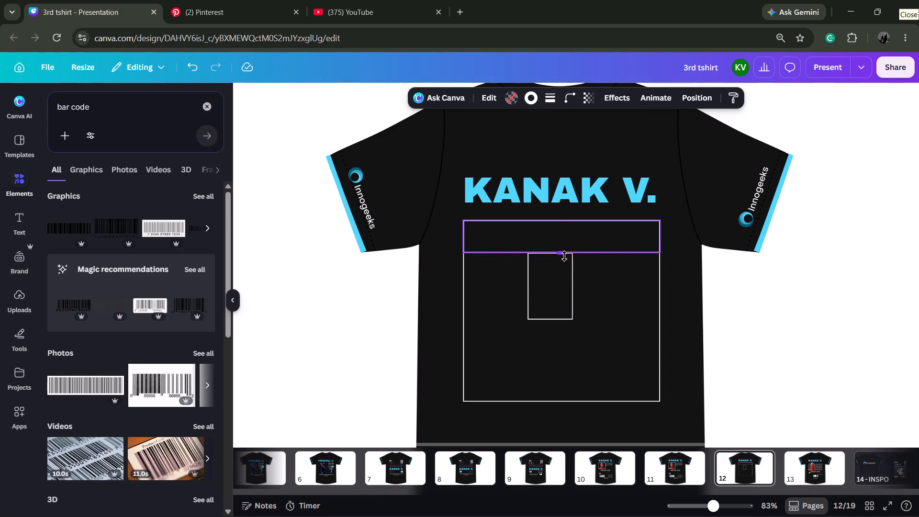
pyautogui.click(602, 278)
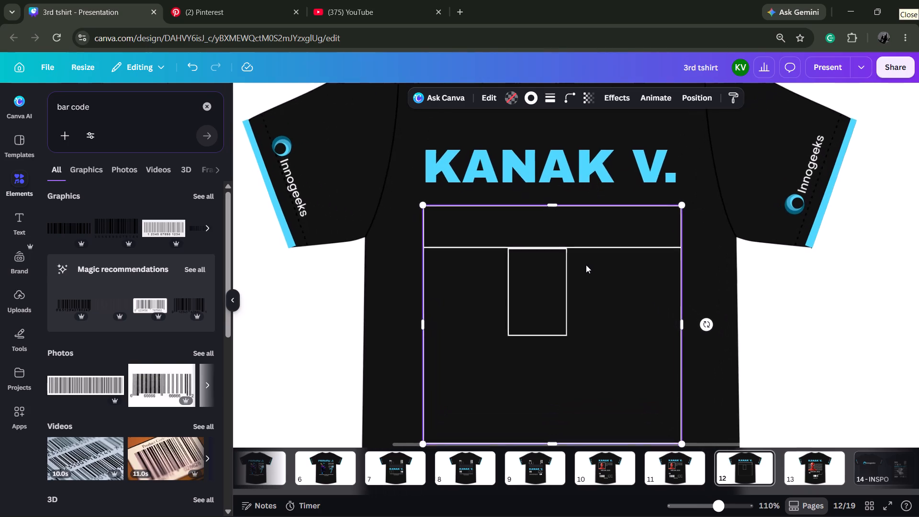
pyautogui.click(587, 247)
pyautogui.moveTo(550, 247); pyautogui.dragTo(552, 251)
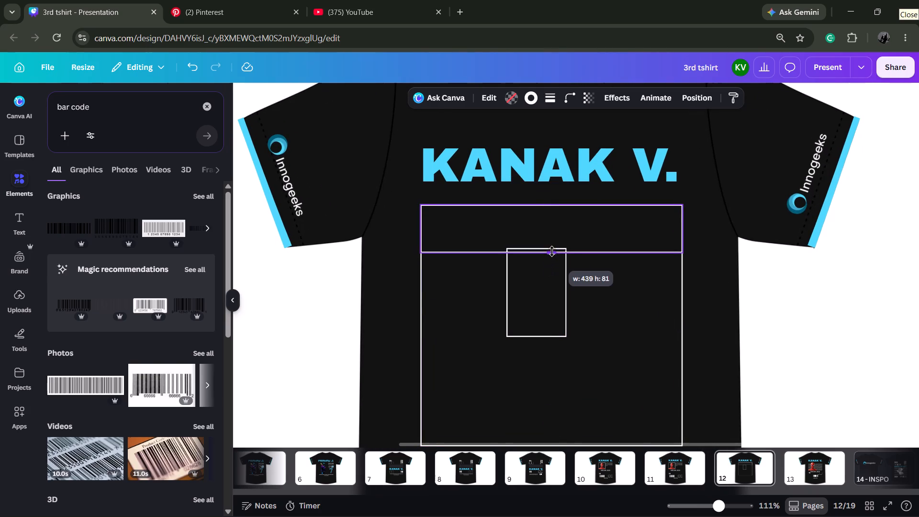
pyautogui.moveTo(552, 251); pyautogui.dragTo(554, 249)
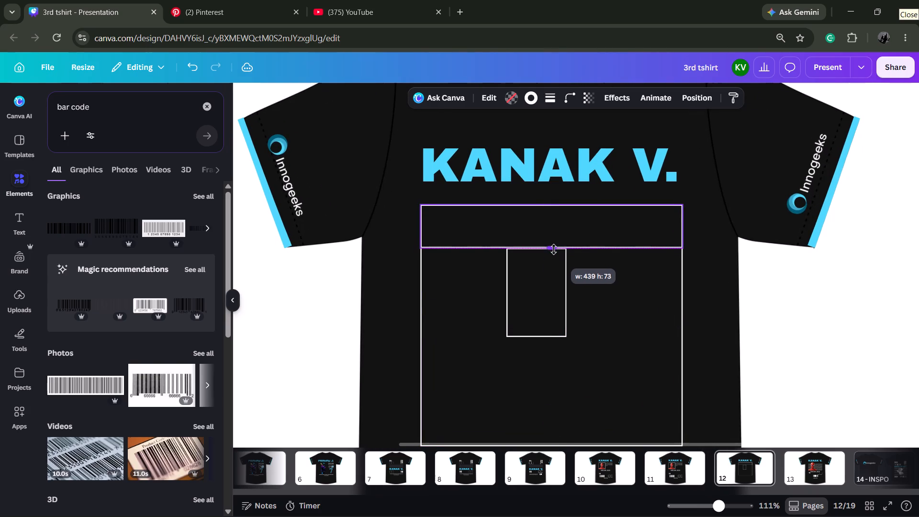
pyautogui.moveTo(554, 249); pyautogui.dragTo(554, 248)
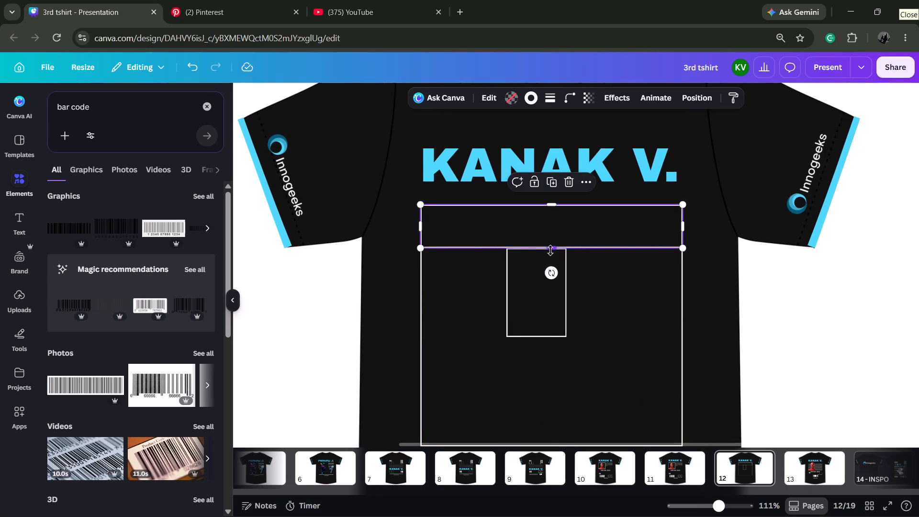
# Reposition the small upright box left of centre, with its top edge meeting the header strip's bottom edge.
pyautogui.moveTo(519, 285); pyautogui.dragTo(518, 282)
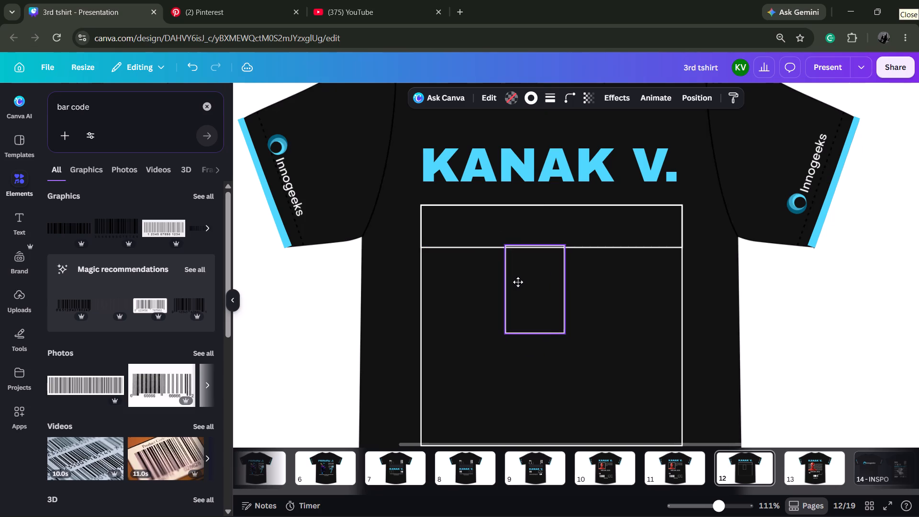
pyautogui.moveTo(518, 282); pyautogui.dragTo(482, 287)
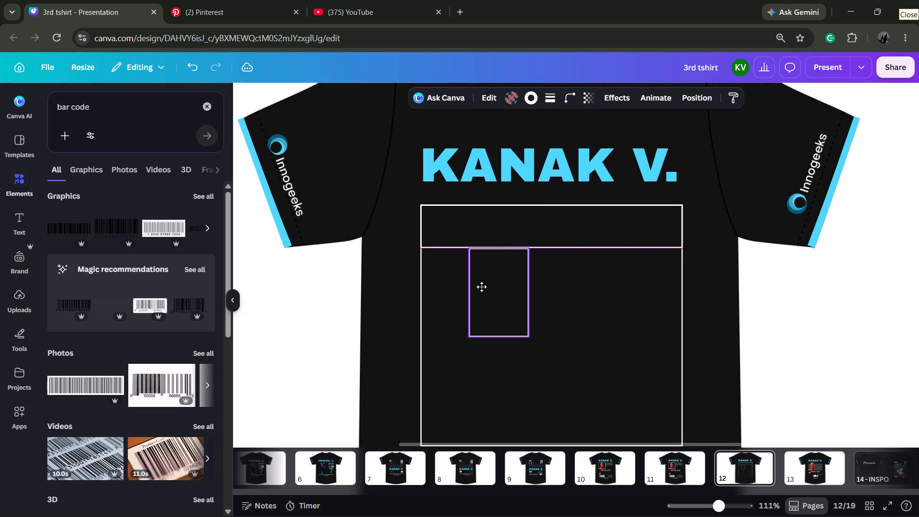
pyautogui.moveTo(482, 287); pyautogui.dragTo(491, 284)
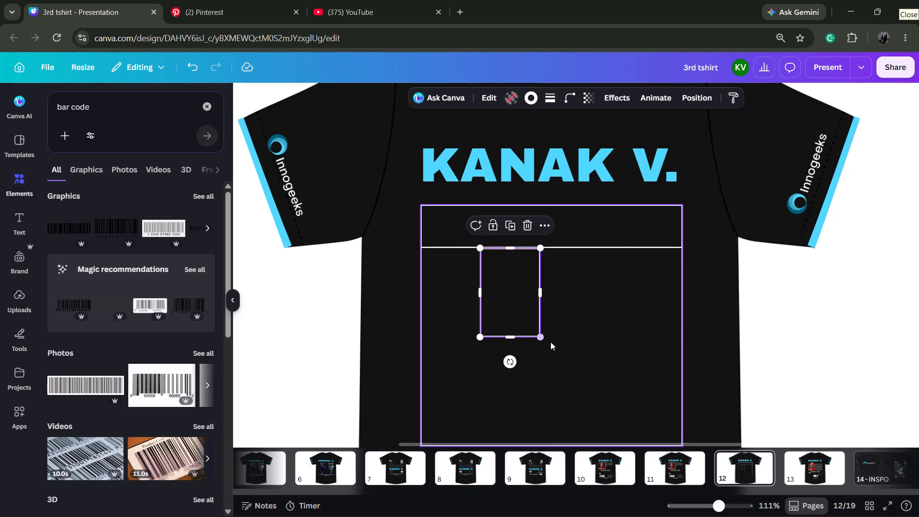
pyautogui.press('Up')
pyautogui.press('Up')
pyautogui.press('Up')
pyautogui.press('Down')
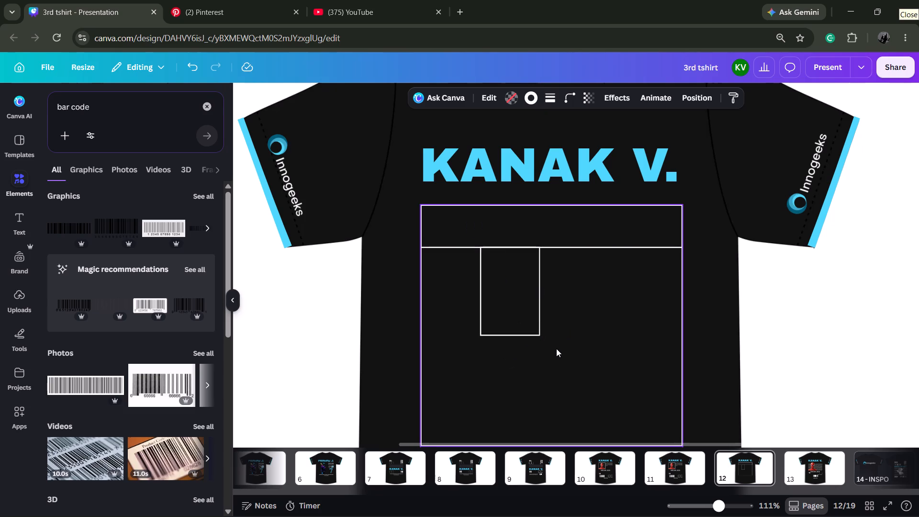
pyautogui.click(620, 338)
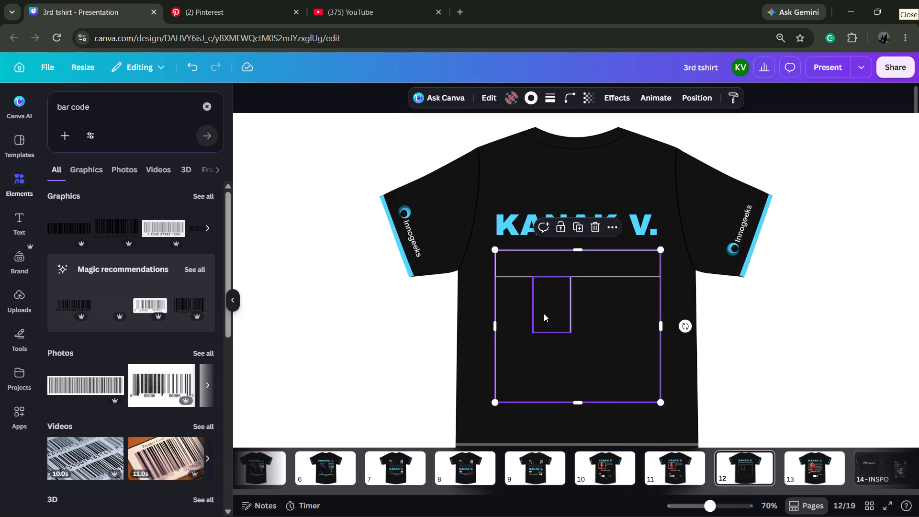
pyautogui.moveTo(544, 314); pyautogui.dragTo(551, 313)
# Narrow the large rectangle and the header strip from their right edges to the same width.
pyautogui.click(613, 328)
pyautogui.moveTo(659, 326); pyautogui.dragTo(631, 324)
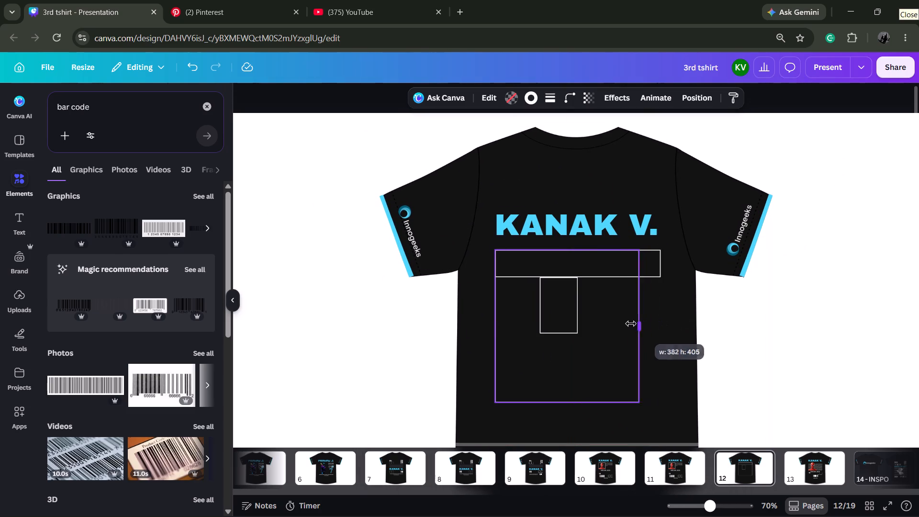
pyautogui.moveTo(631, 324); pyautogui.dragTo(616, 323)
pyautogui.click(636, 268)
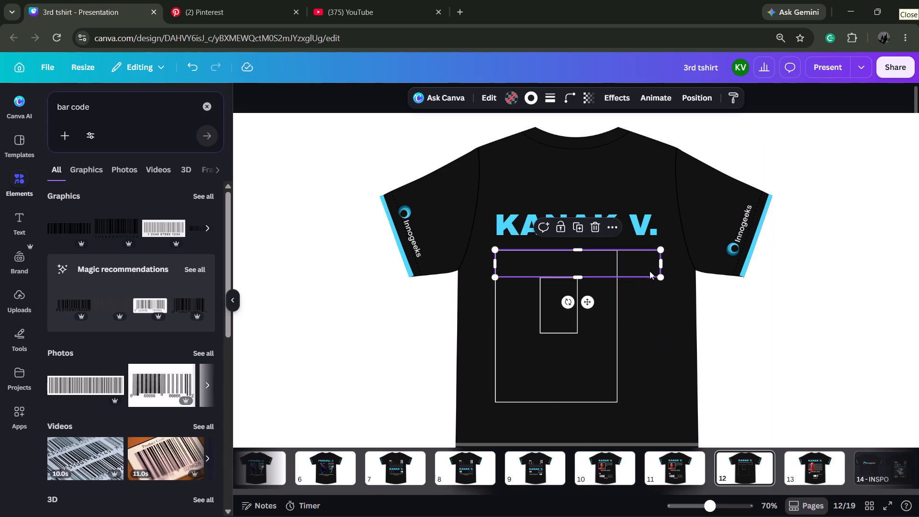
pyautogui.moveTo(663, 262); pyautogui.dragTo(618, 266)
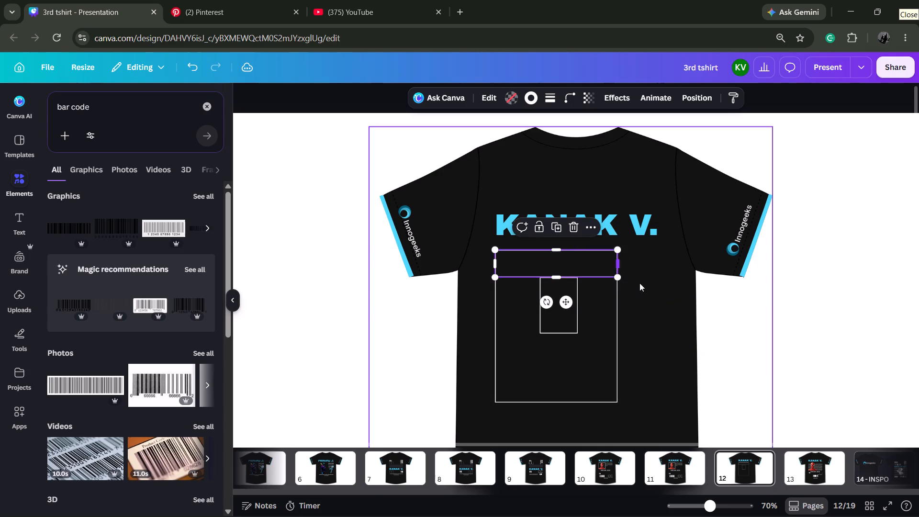
pyautogui.click(685, 319)
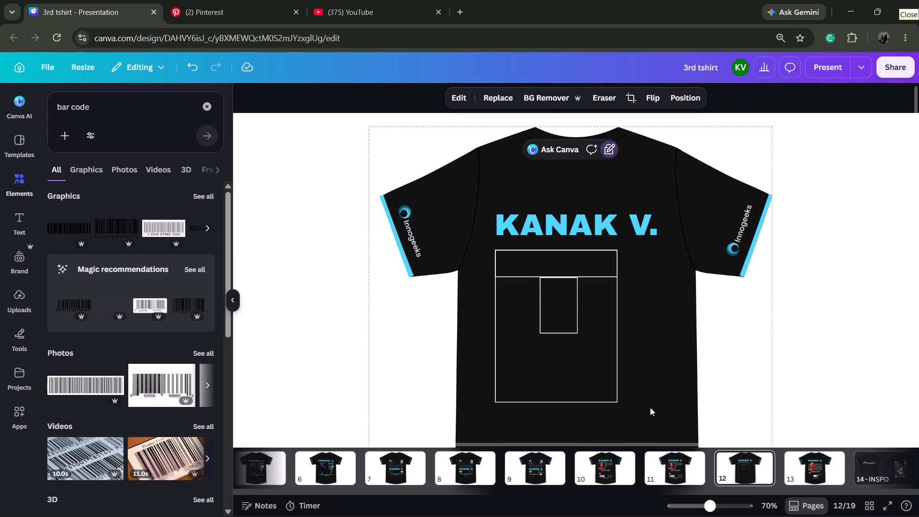
# Shorten the name heading to "KANAK" by removing the trailing initial and period.
pyautogui.scroll(-1, 650, 407)
pyautogui.doubleClick(628, 167)
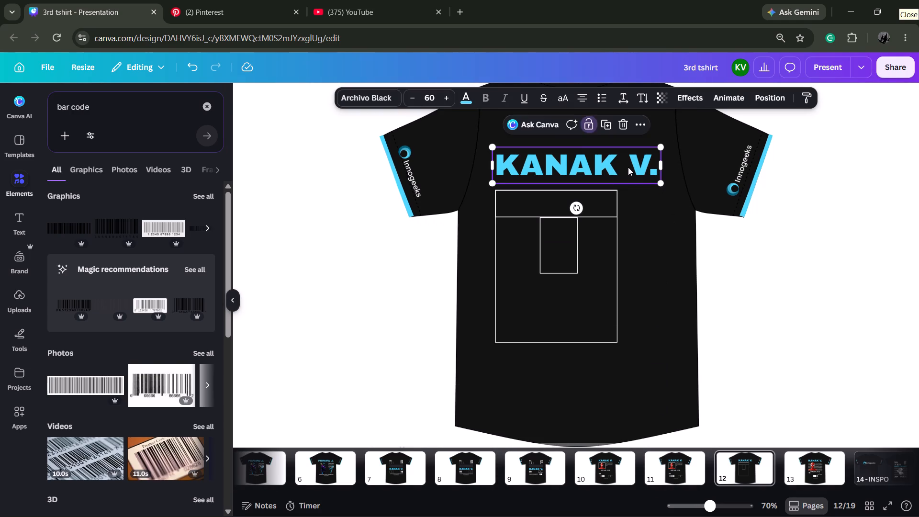
pyautogui.click(645, 170)
pyautogui.click(655, 170)
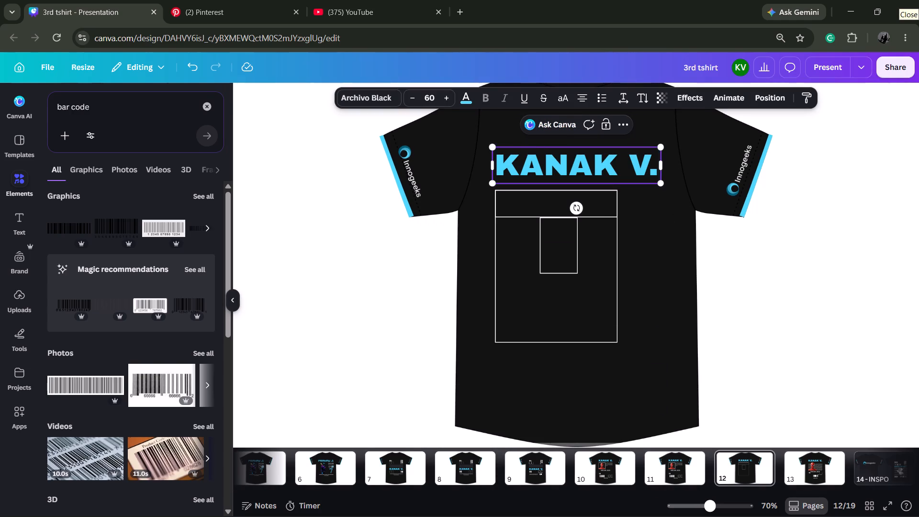
pyautogui.press('Delete')
pyautogui.press('BackSpace')
pyautogui.press('BackSpace')
pyautogui.press('BackSpace')
pyautogui.click(903, 416)
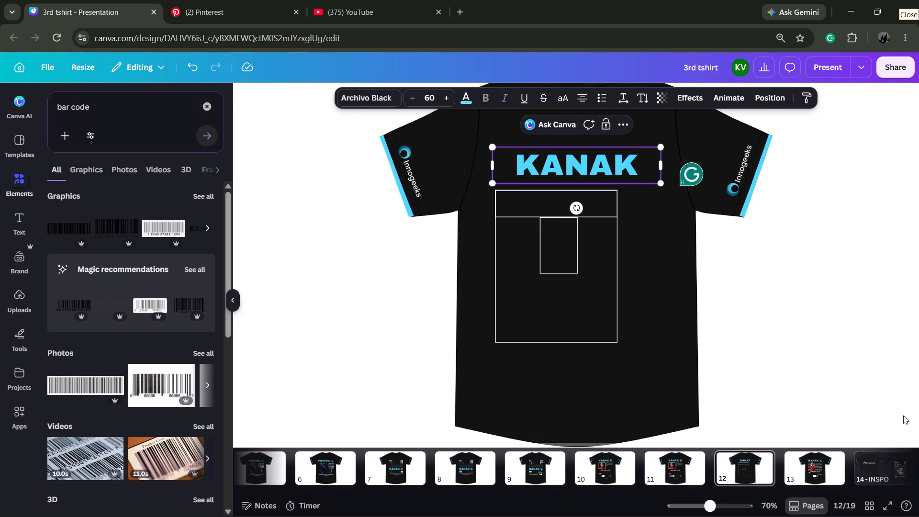
# Move the KANAK heading slightly higher above the outlined boxes.
pyautogui.moveTo(578, 166); pyautogui.dragTo(579, 155)
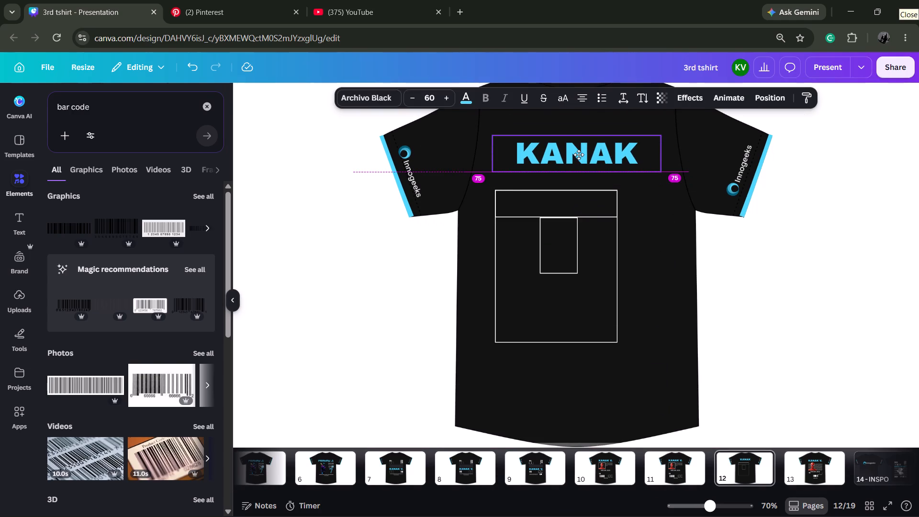
# Select all three outlined boxes and move them together right and slightly up so they sit centred beneath the heading.
pyautogui.moveTo(702, 381); pyautogui.dragTo(515, 202)
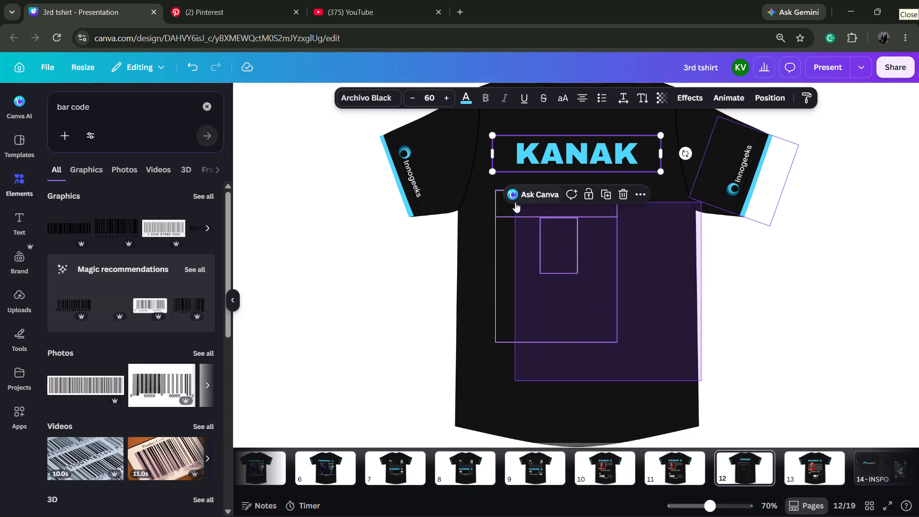
pyautogui.moveTo(515, 202); pyautogui.dragTo(497, 209)
pyautogui.moveTo(554, 296); pyautogui.dragTo(576, 296)
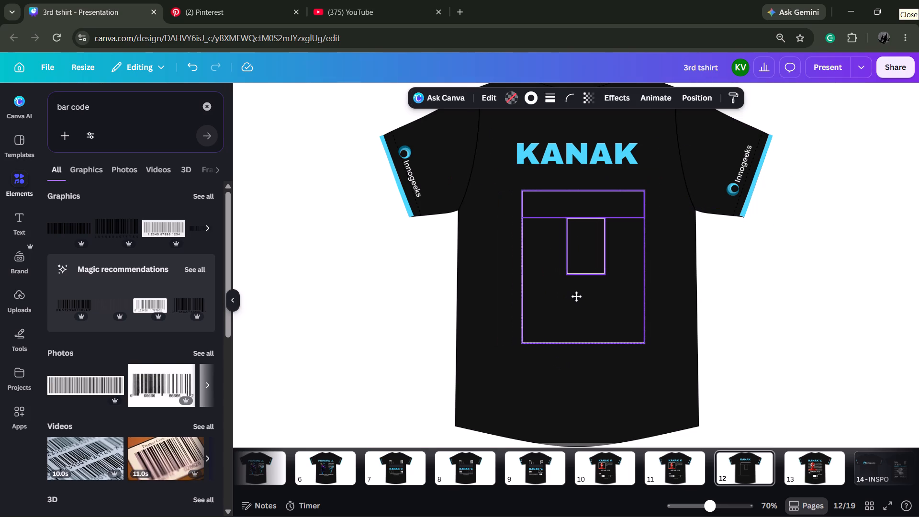
pyautogui.moveTo(576, 296); pyautogui.dragTo(577, 290)
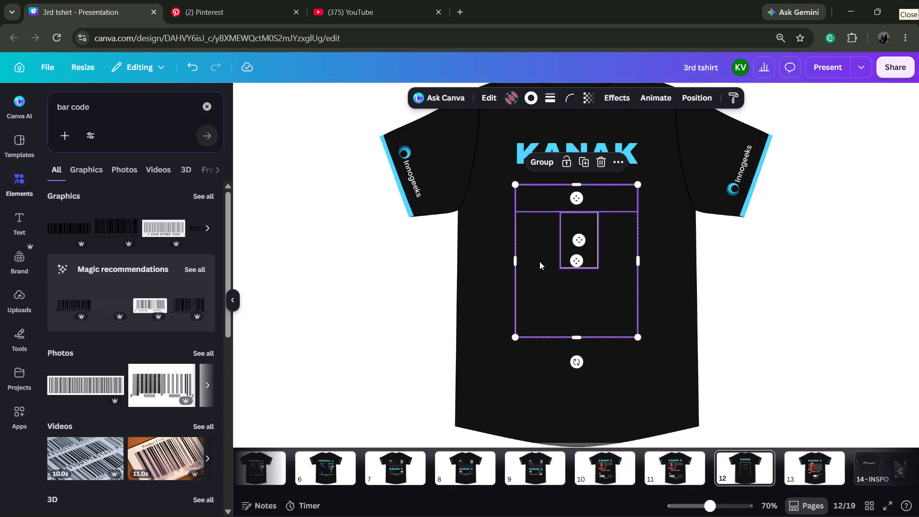
# Widen the three outlined boxes together on both sides and reposition them slightly higher, centred beneath the KANAK heading.
pyautogui.moveTo(515, 258); pyautogui.dragTo(506, 258)
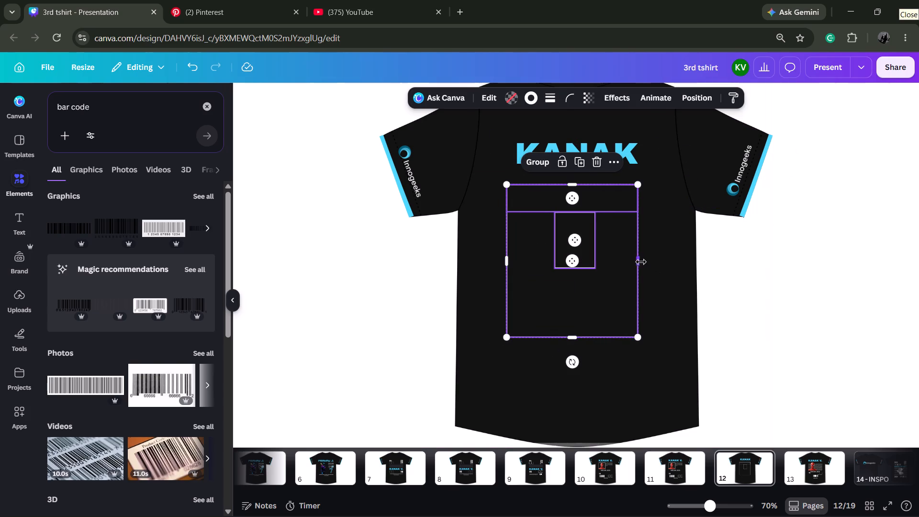
pyautogui.moveTo(641, 262); pyautogui.dragTo(656, 257)
pyautogui.moveTo(624, 294); pyautogui.dragTo(626, 301)
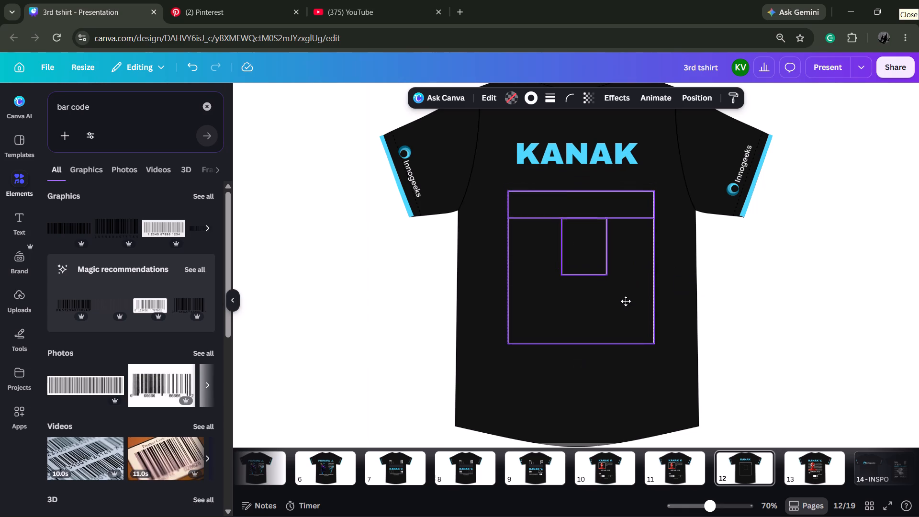
pyautogui.moveTo(626, 301); pyautogui.dragTo(625, 289)
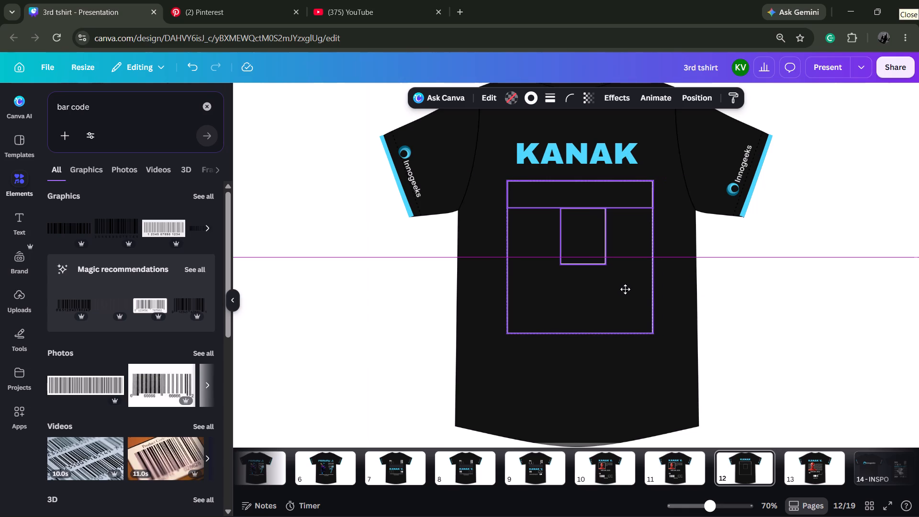
pyautogui.moveTo(625, 289); pyautogui.dragTo(626, 289)
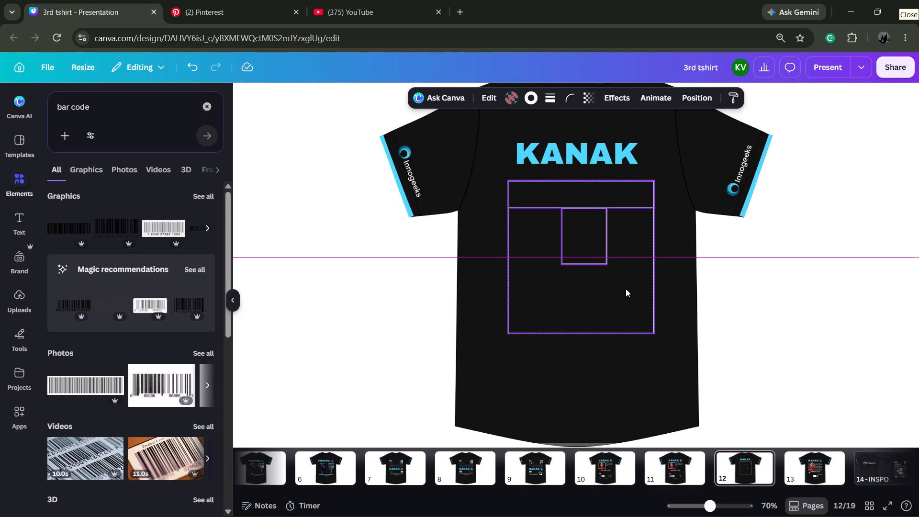
pyautogui.click(677, 319)
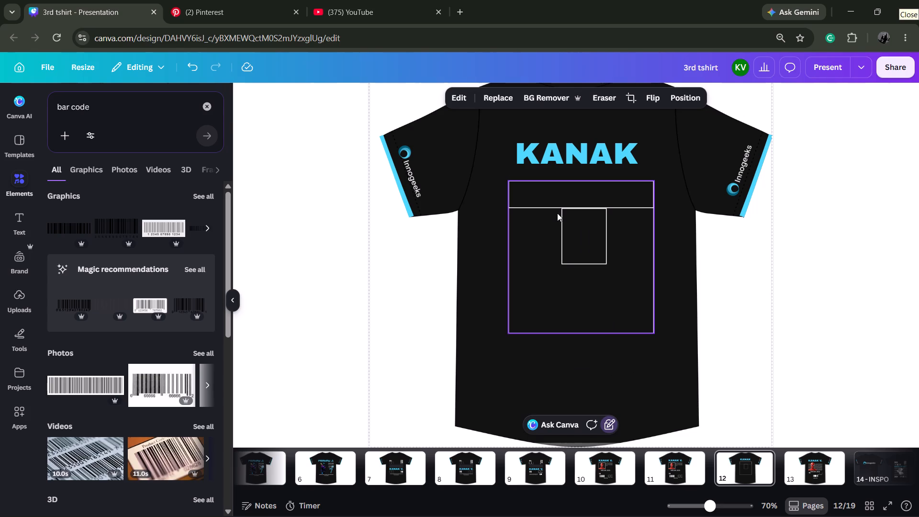
# Deepen the header strip slightly downward and centre the small inner box directly beneath its lower edge.
pyautogui.moveTo(588, 252); pyautogui.dragTo(589, 257)
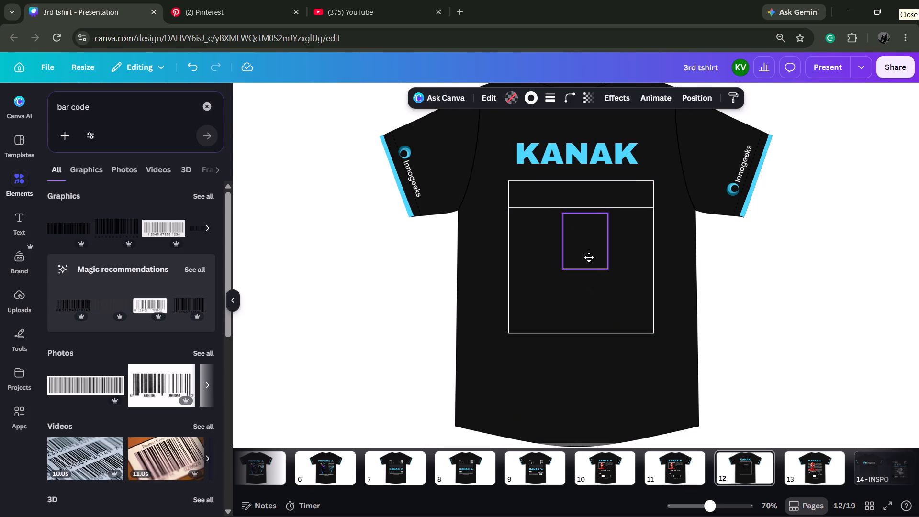
pyautogui.moveTo(589, 257); pyautogui.dragTo(589, 258)
pyautogui.click(538, 208)
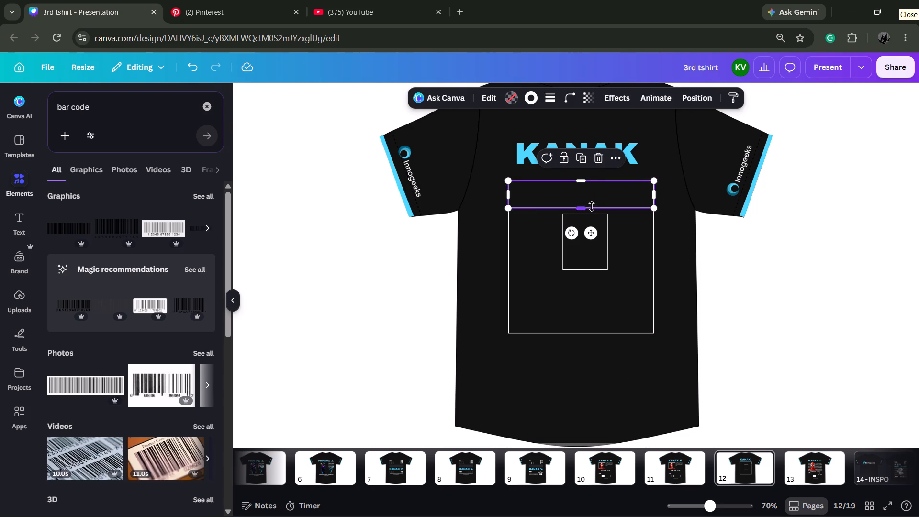
pyautogui.moveTo(591, 206); pyautogui.dragTo(591, 213)
pyautogui.click(622, 281)
pyautogui.click(588, 258)
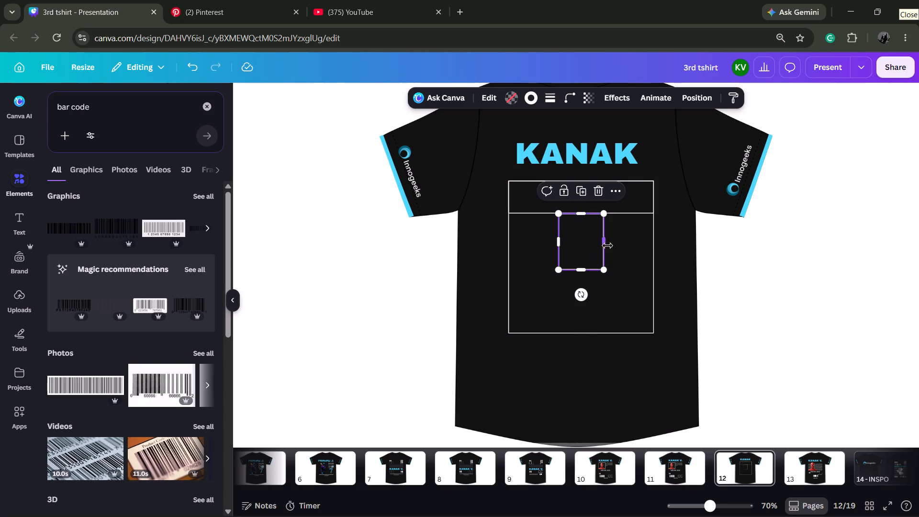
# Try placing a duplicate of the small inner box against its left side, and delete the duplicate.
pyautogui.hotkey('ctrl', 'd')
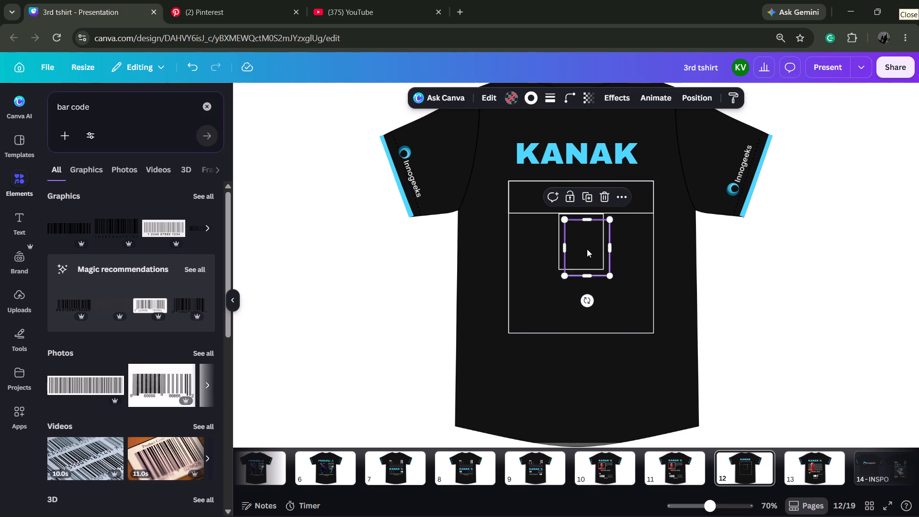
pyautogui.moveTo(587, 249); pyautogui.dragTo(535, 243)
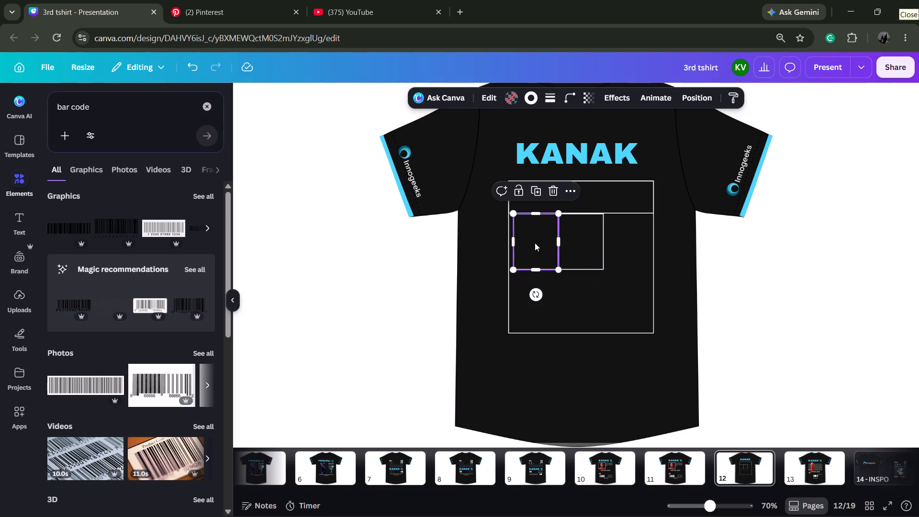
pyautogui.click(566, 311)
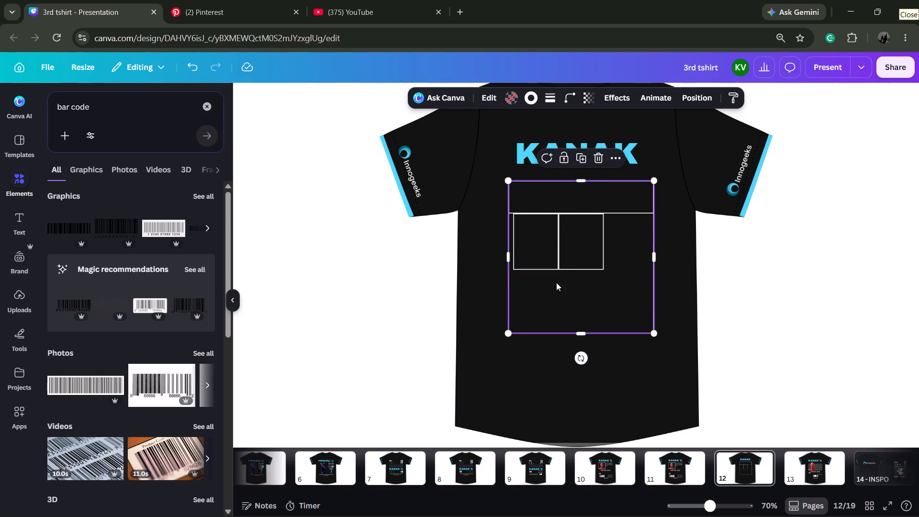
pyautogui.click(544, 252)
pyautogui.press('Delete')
# Add a horizontal line about 133 long from the large box's left edge to the middle of the small box's left side.
pyautogui.press('l')
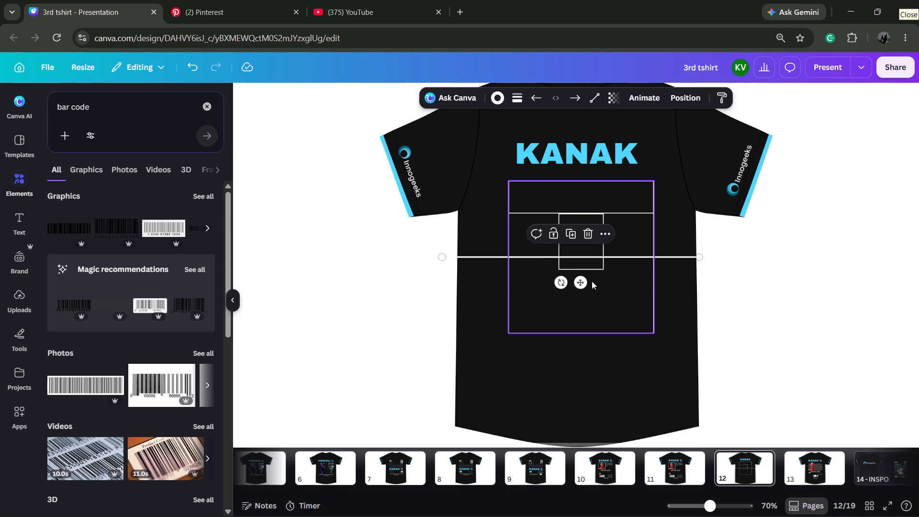
pyautogui.moveTo(442, 256); pyautogui.dragTo(483, 256)
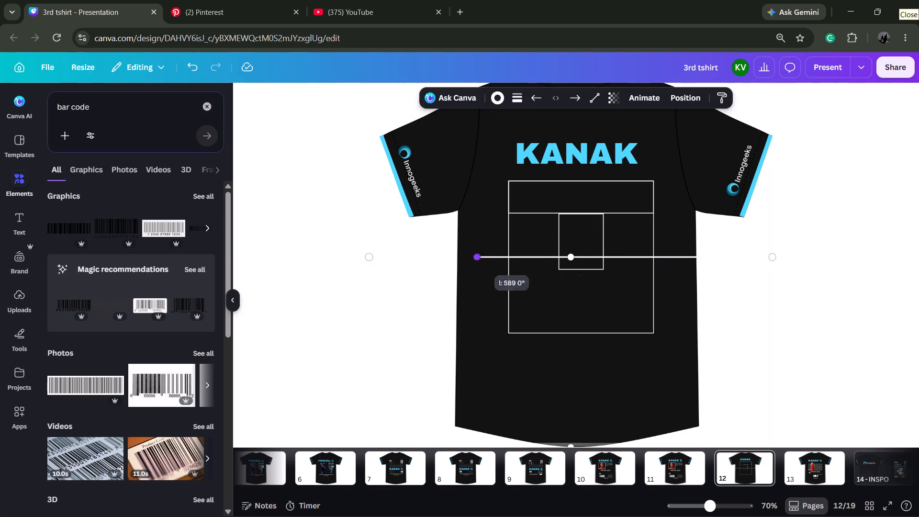
pyautogui.moveTo(483, 256); pyautogui.dragTo(510, 243)
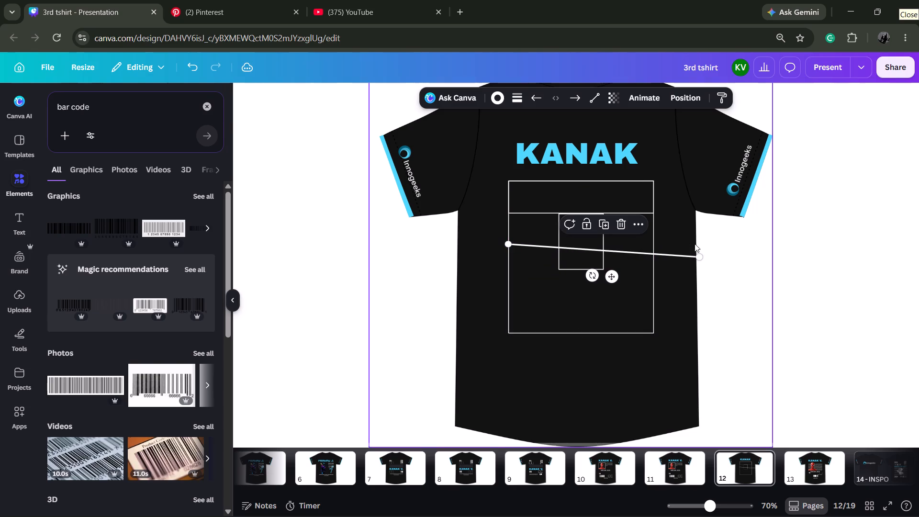
pyautogui.moveTo(702, 256); pyautogui.dragTo(560, 245)
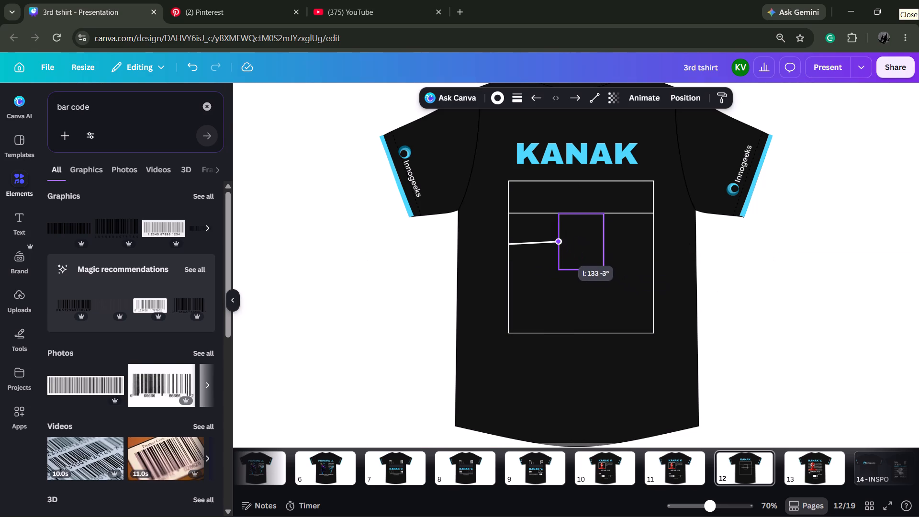
pyautogui.moveTo(560, 245); pyautogui.dragTo(559, 244)
pyautogui.click(507, 246)
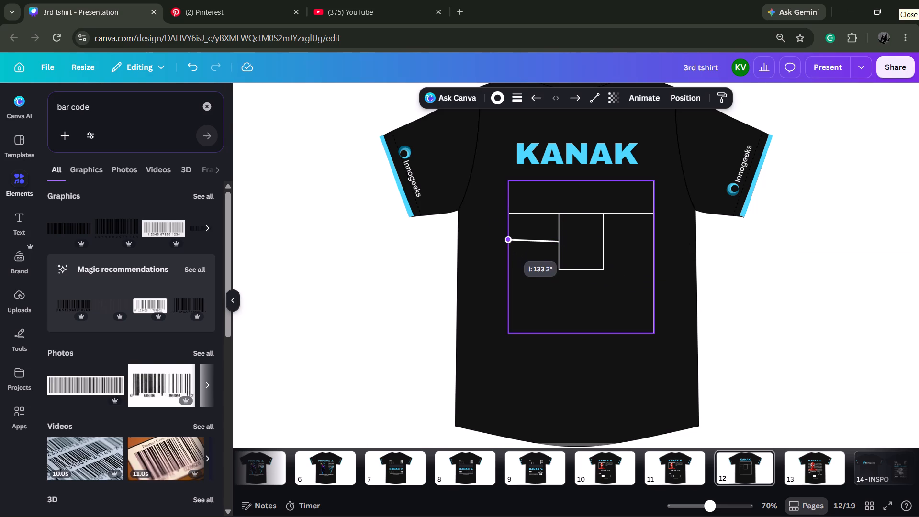
pyautogui.click(544, 289)
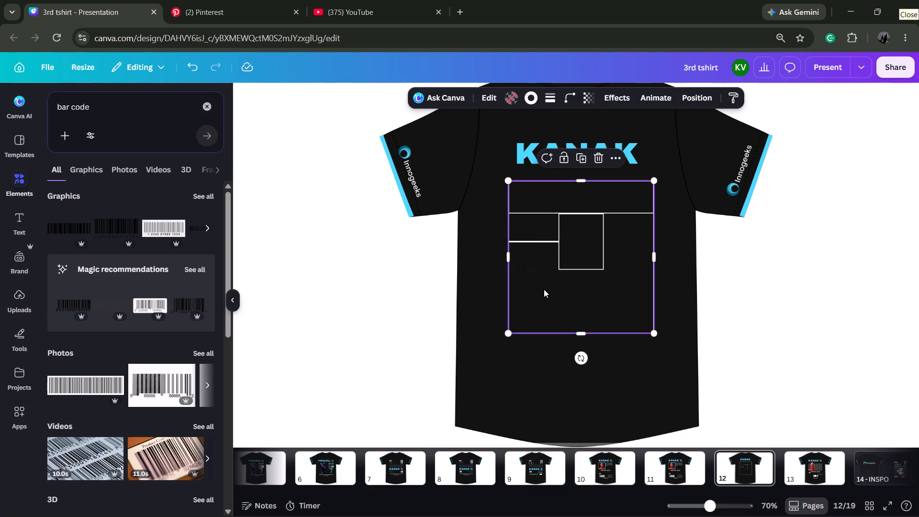
# Duplicate the horizontal line and make the copy vertical, running from the original's midpoint down to the large box's bottom edge.
pyautogui.click(533, 243)
pyautogui.hotkey('ctrl', 'd')
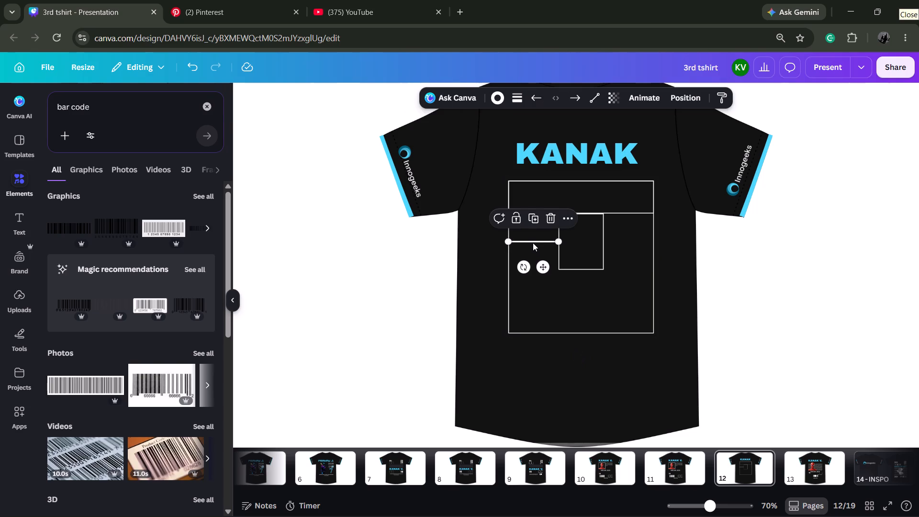
pyautogui.moveTo(515, 246); pyautogui.dragTo(530, 242)
pyautogui.moveTo(567, 248); pyautogui.dragTo(538, 325)
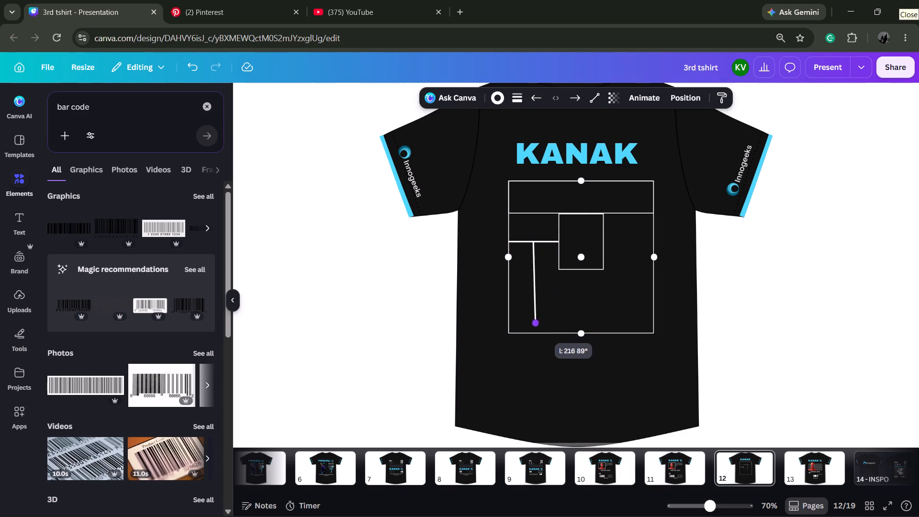
pyautogui.moveTo(538, 325); pyautogui.dragTo(536, 333)
pyautogui.click(547, 307)
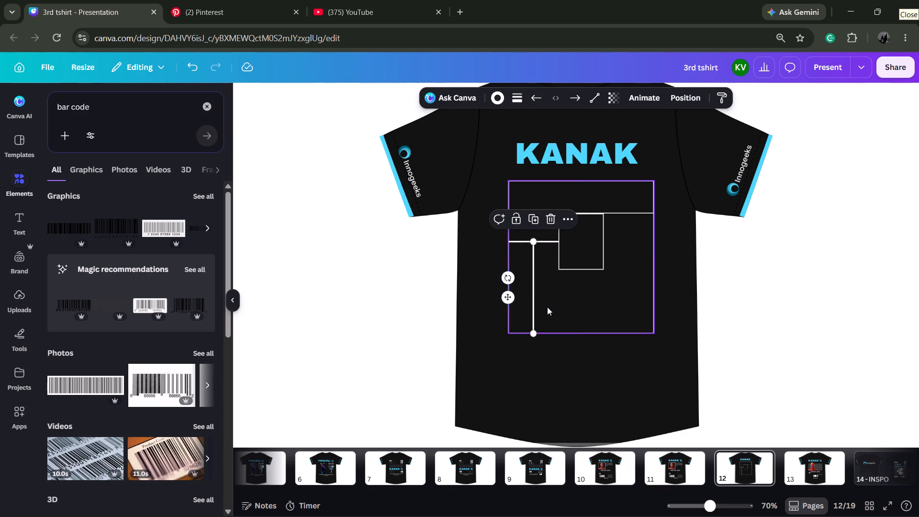
# Duplicate the vertical line and place the copy right of the small box, running about 210 straight down from the header strip.
pyautogui.click(536, 289)
pyautogui.hotkey('ctrl', 'd')
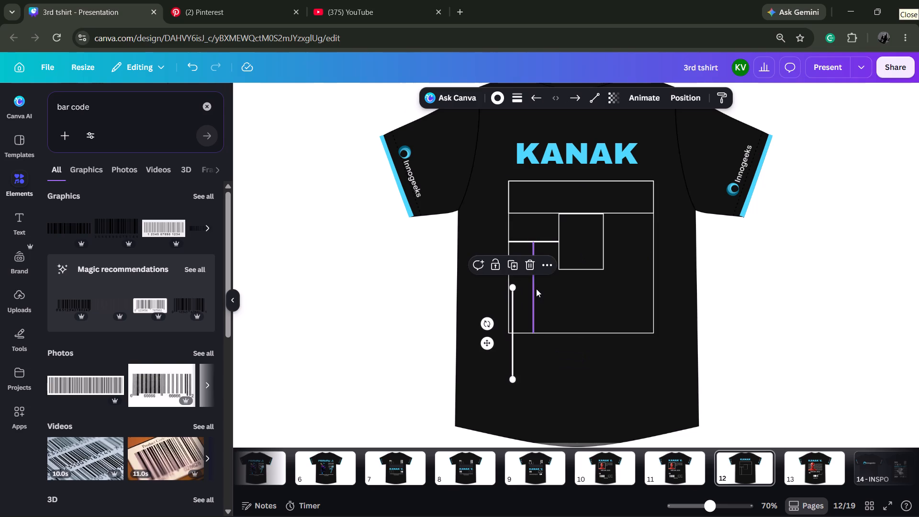
pyautogui.moveTo(511, 290); pyautogui.dragTo(623, 220)
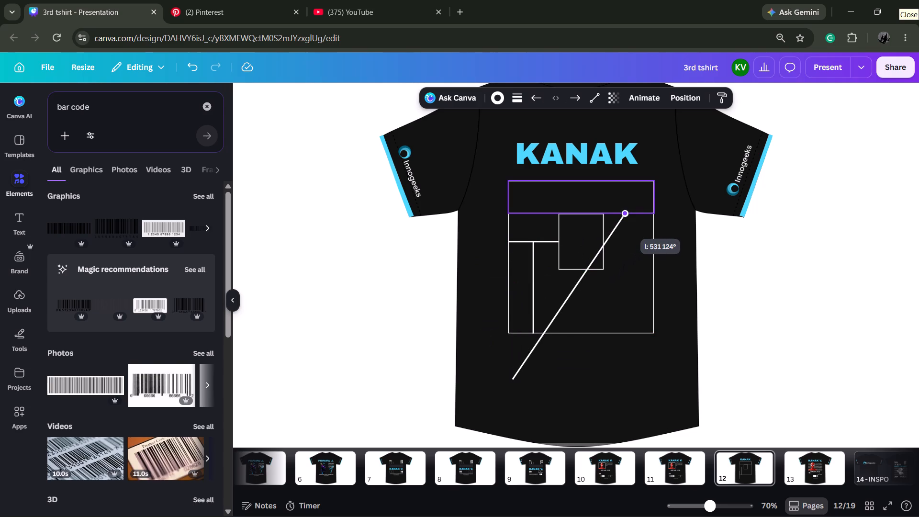
pyautogui.moveTo(623, 220); pyautogui.dragTo(628, 218)
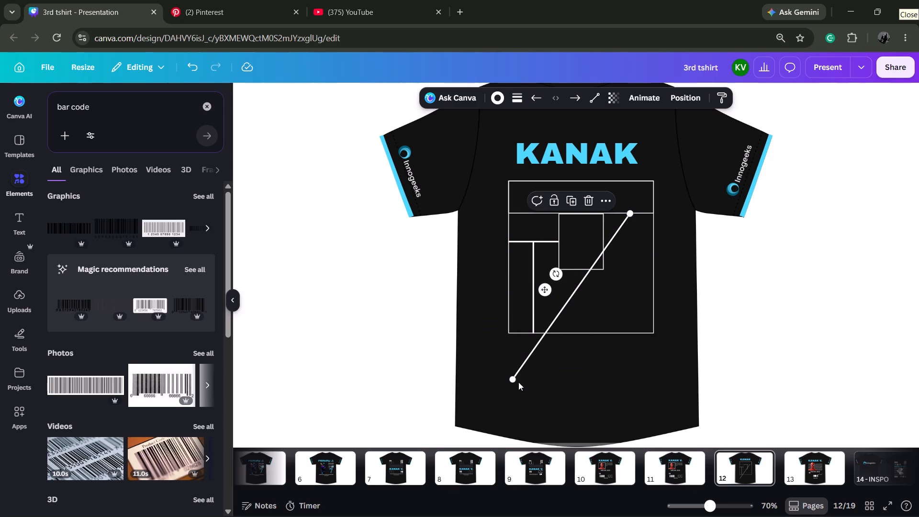
pyautogui.moveTo(514, 382); pyautogui.dragTo(631, 296)
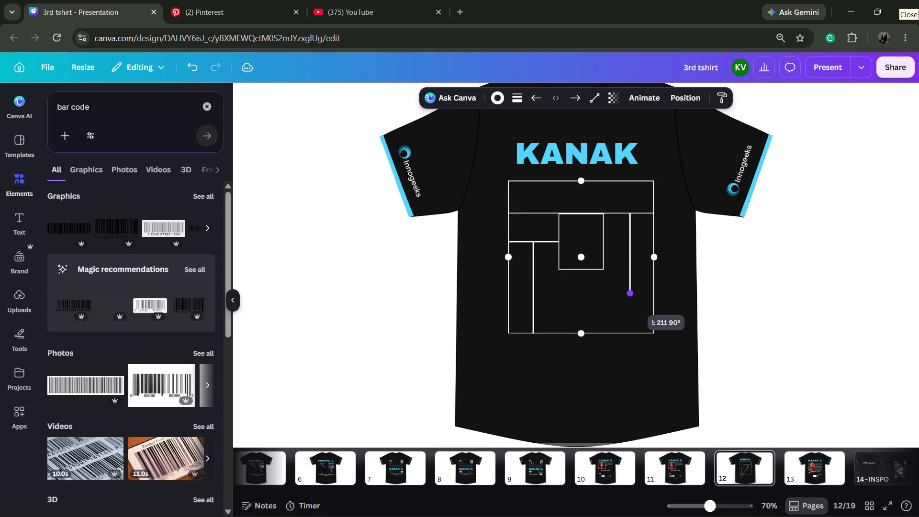
pyautogui.moveTo(631, 296); pyautogui.dragTo(631, 294)
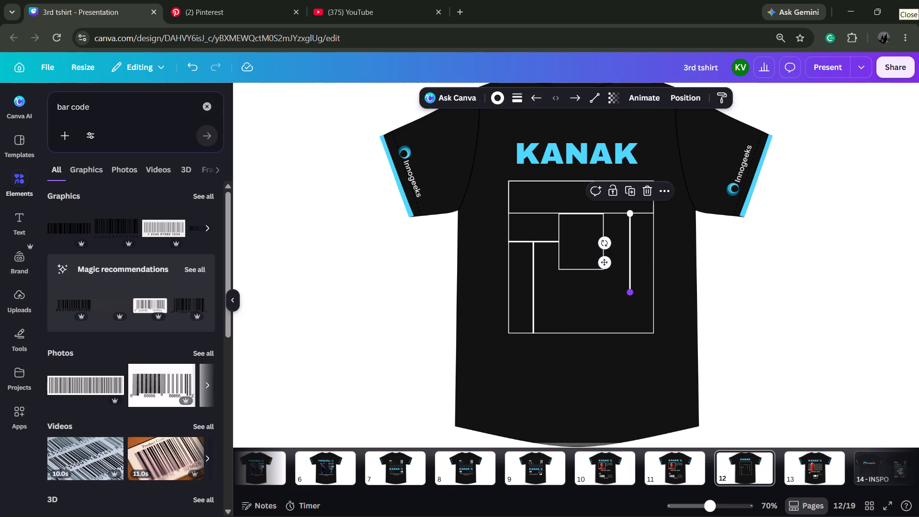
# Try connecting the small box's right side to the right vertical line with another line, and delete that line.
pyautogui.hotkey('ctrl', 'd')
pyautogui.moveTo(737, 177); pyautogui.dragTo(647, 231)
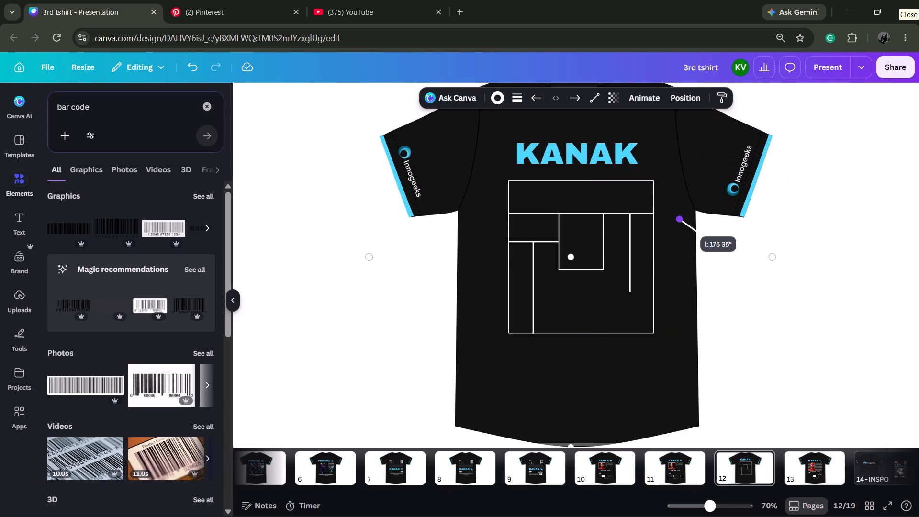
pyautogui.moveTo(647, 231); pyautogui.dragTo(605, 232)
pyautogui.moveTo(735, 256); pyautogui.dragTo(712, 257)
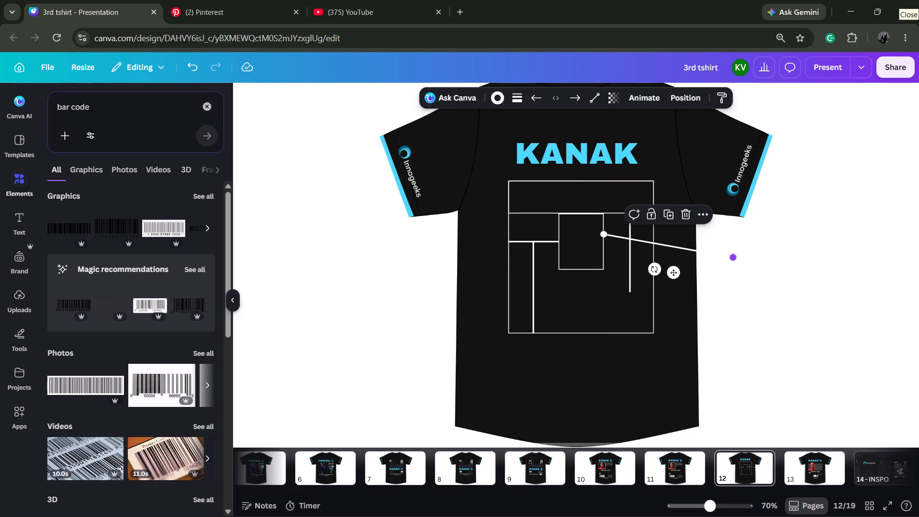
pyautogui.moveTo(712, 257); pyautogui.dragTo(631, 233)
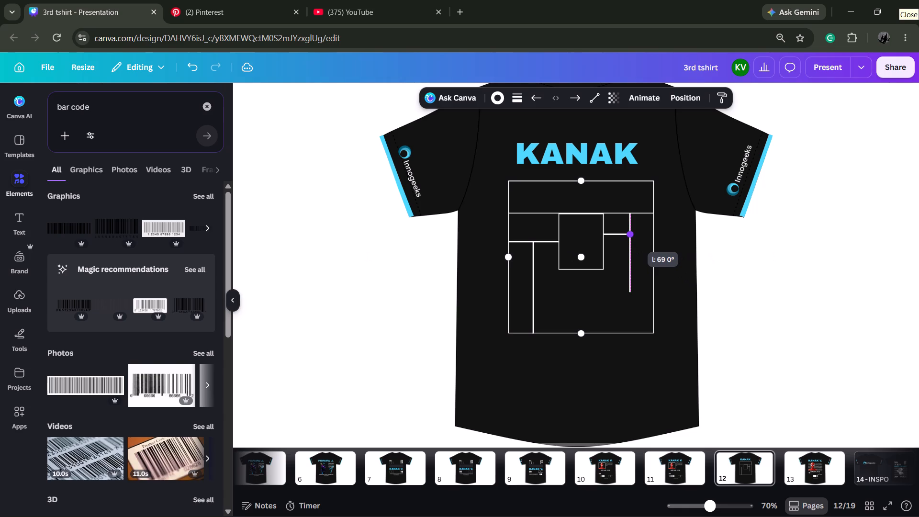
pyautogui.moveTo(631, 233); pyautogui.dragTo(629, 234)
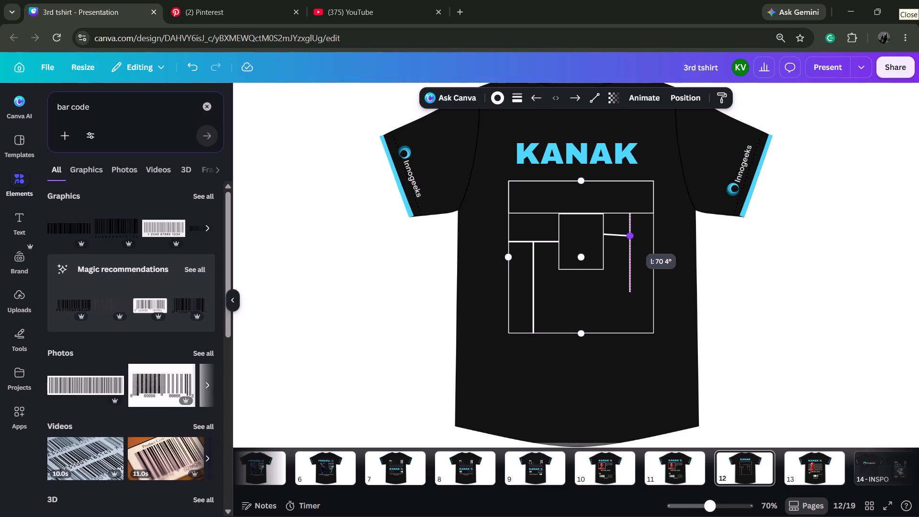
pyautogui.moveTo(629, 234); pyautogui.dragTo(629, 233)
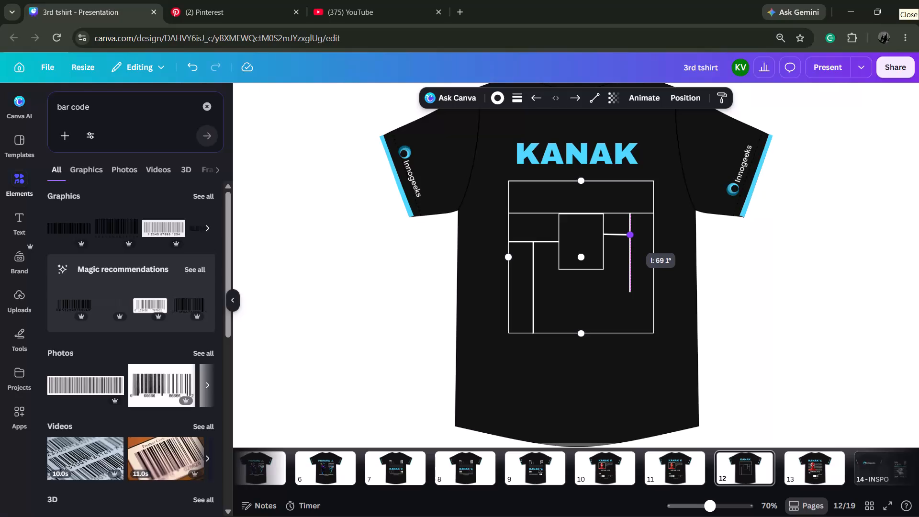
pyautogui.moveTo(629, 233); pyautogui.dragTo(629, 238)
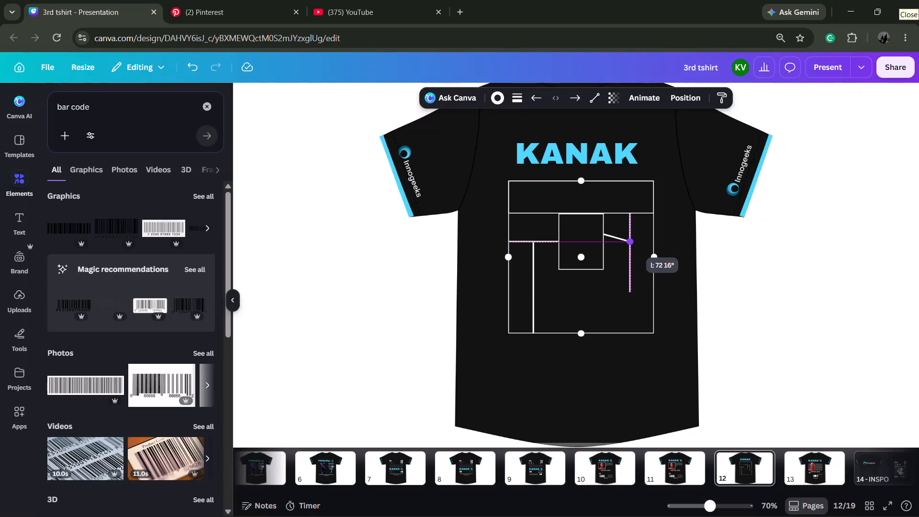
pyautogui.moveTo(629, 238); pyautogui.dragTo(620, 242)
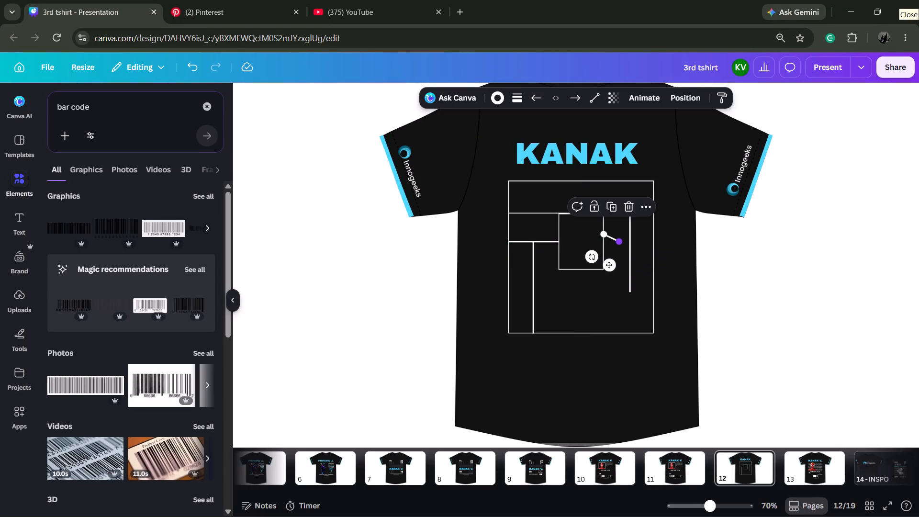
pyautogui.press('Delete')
# Nudge the small inner box up slightly so its top edge meets the header strip's lower edge.
pyautogui.click(589, 258)
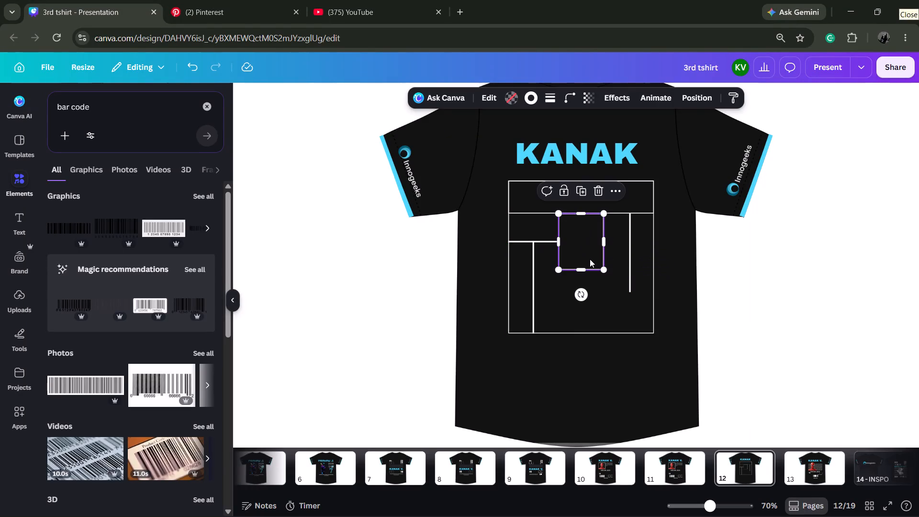
pyautogui.press('Up')
pyautogui.press('Up')
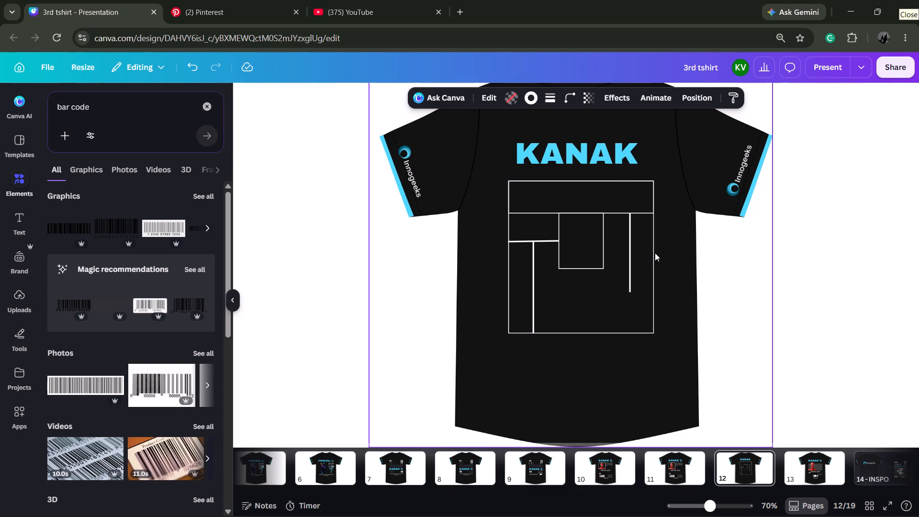
pyautogui.click(698, 271)
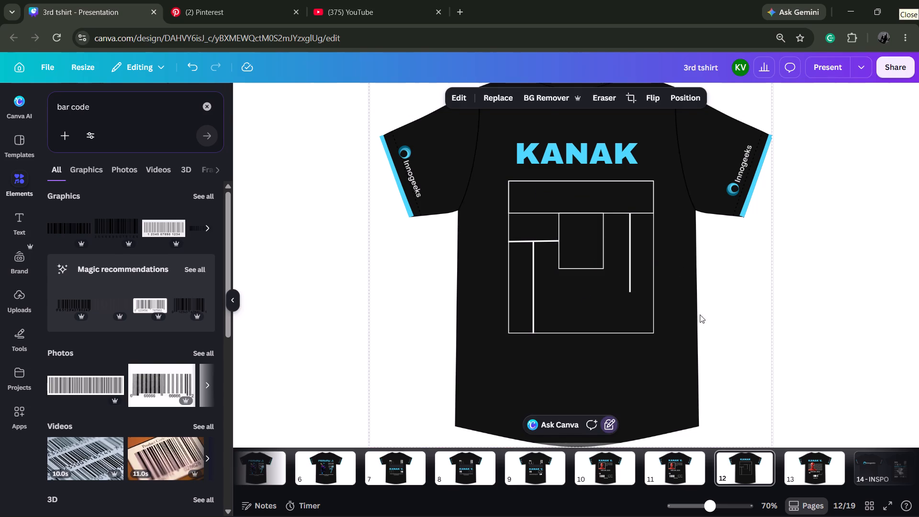
# Add a horizontal line about 70 long connecting the small box's right side to the right vertical line.
pyautogui.press('l')
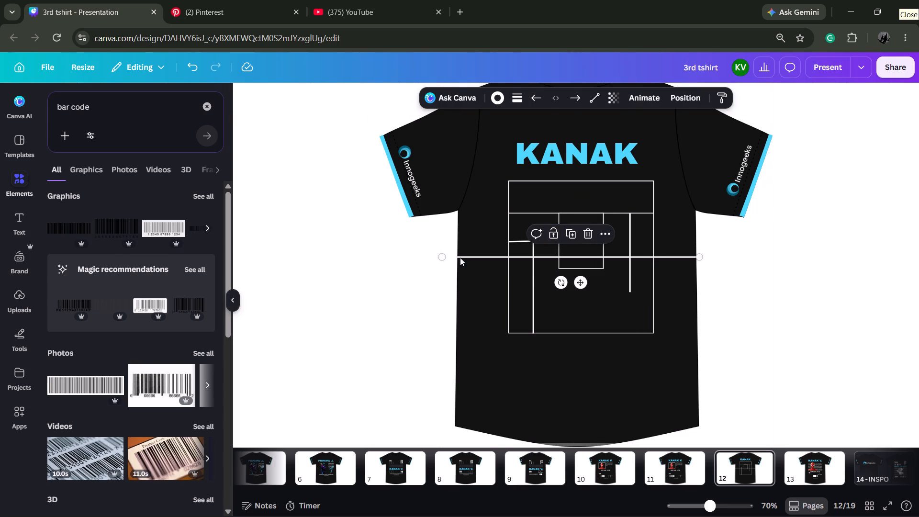
pyautogui.moveTo(444, 255); pyautogui.dragTo(610, 236)
pyautogui.moveTo(696, 259); pyautogui.dragTo(627, 244)
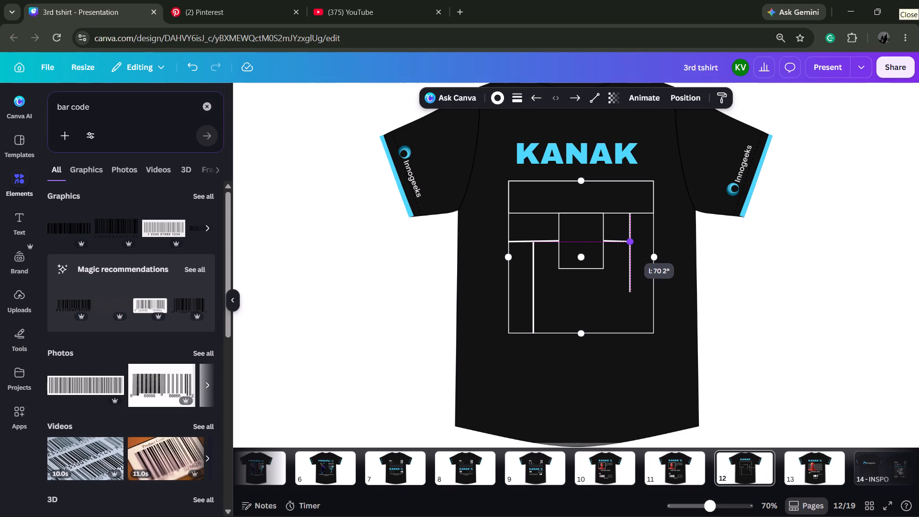
pyautogui.moveTo(627, 244); pyautogui.dragTo(627, 242)
pyautogui.click(729, 282)
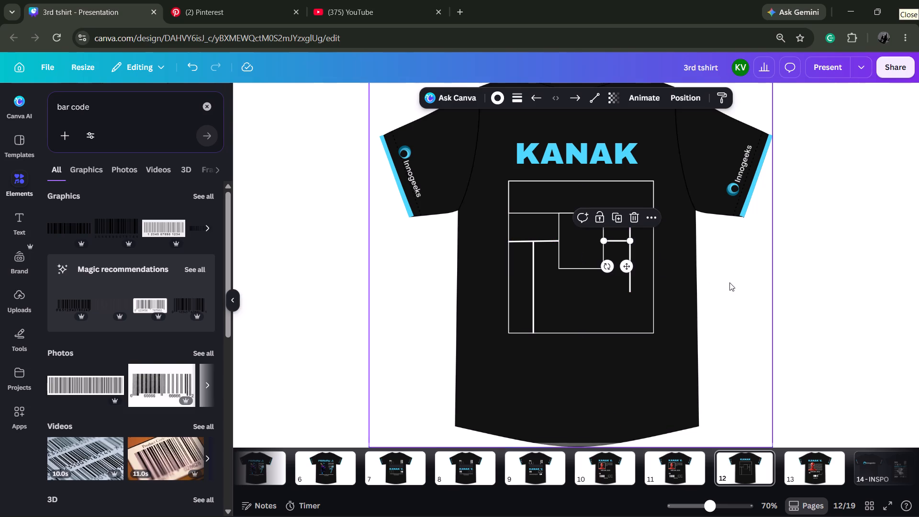
# Compare the stroke settings of the short connecting line and the left vertical line.
pyautogui.click(533, 295)
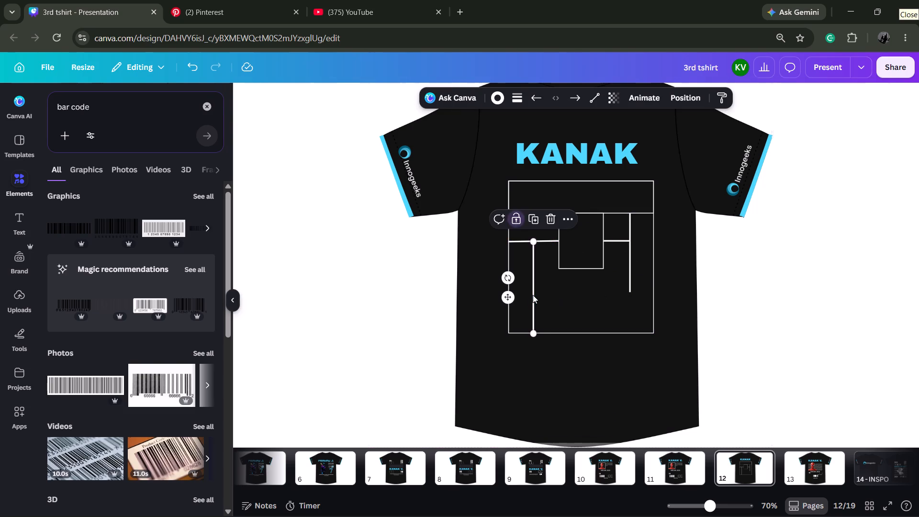
pyautogui.click(620, 243)
pyautogui.click(520, 98)
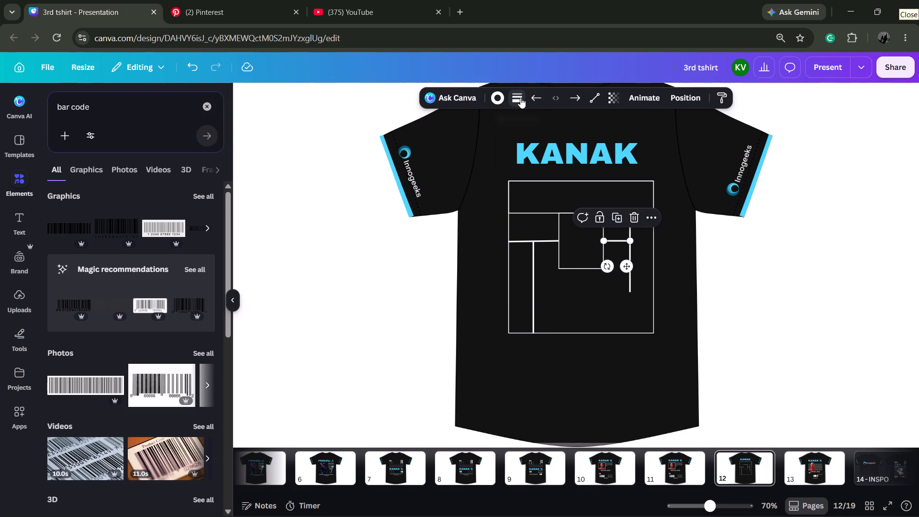
pyautogui.click(534, 284)
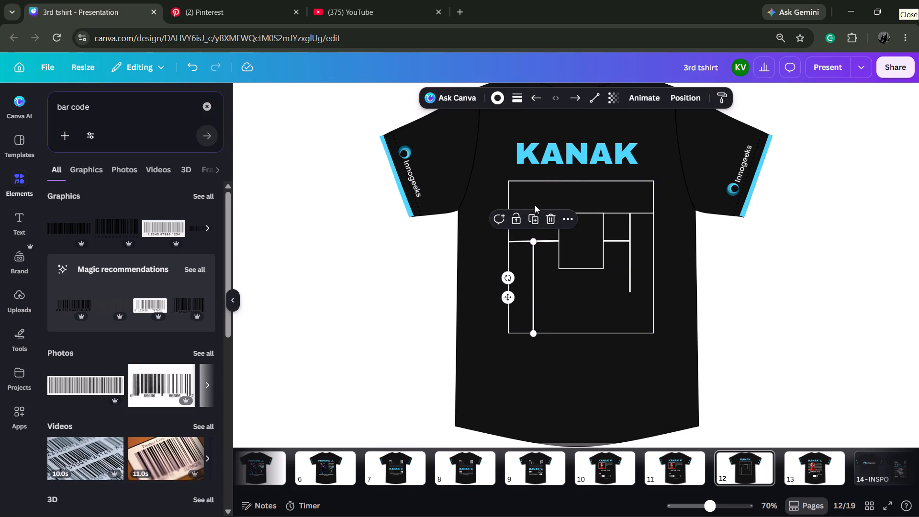
pyautogui.click(518, 102)
pyautogui.click(611, 284)
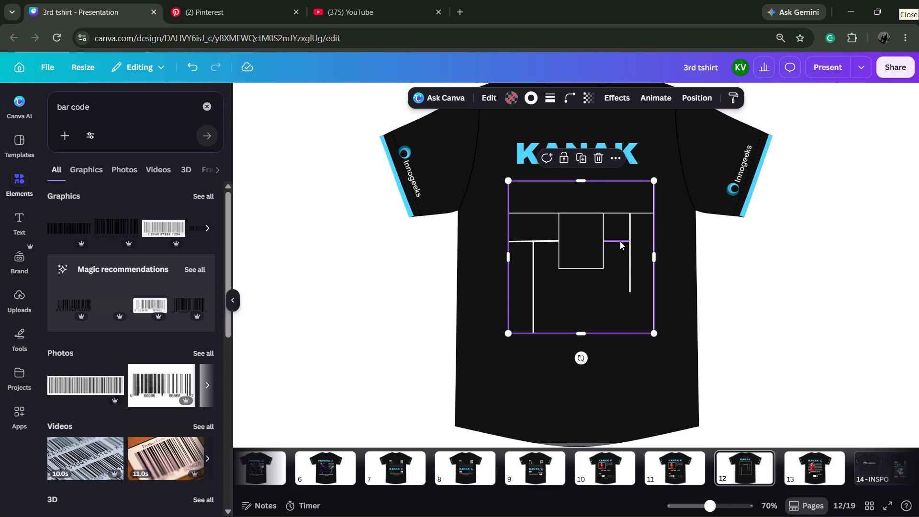
# Duplicate the short connecting line and fit the copy slightly higher, between the right vertical line and the large box's right edge.
pyautogui.click(620, 241)
pyautogui.hotkey('ctrl', 'd')
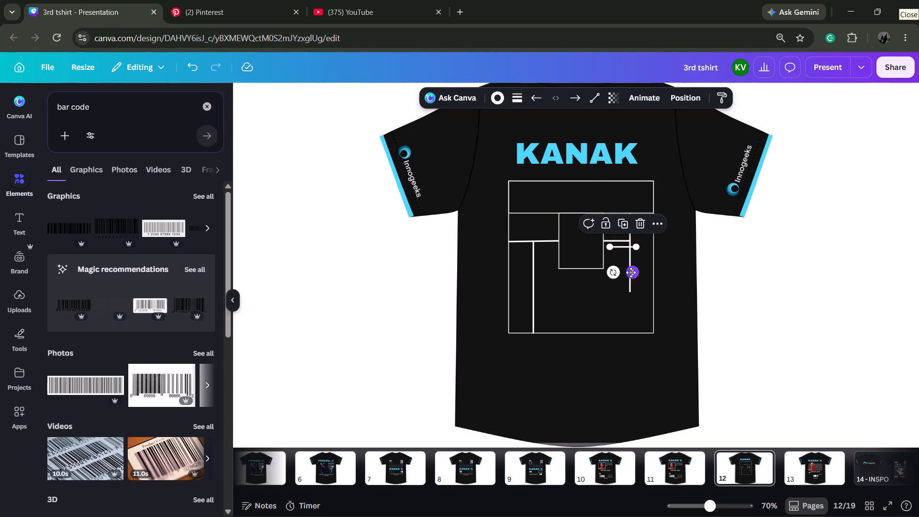
pyautogui.moveTo(632, 272); pyautogui.dragTo(651, 272)
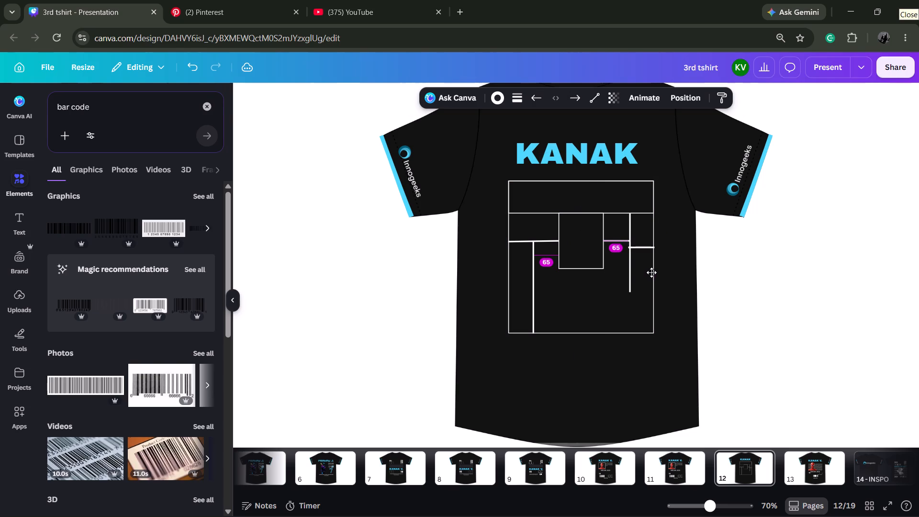
pyautogui.moveTo(651, 272); pyautogui.dragTo(653, 257)
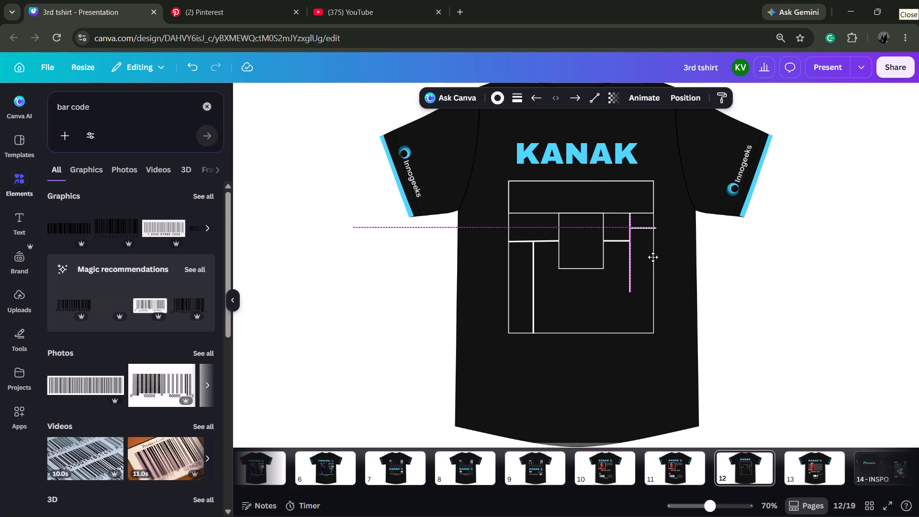
pyautogui.moveTo(653, 257); pyautogui.dragTo(653, 259)
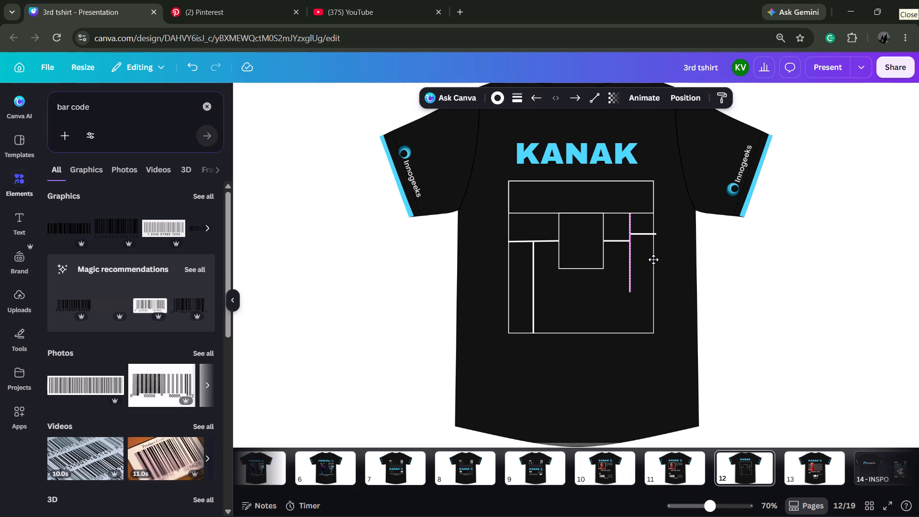
pyautogui.moveTo(653, 259); pyautogui.dragTo(651, 260)
pyautogui.moveTo(661, 229); pyautogui.dragTo(651, 229)
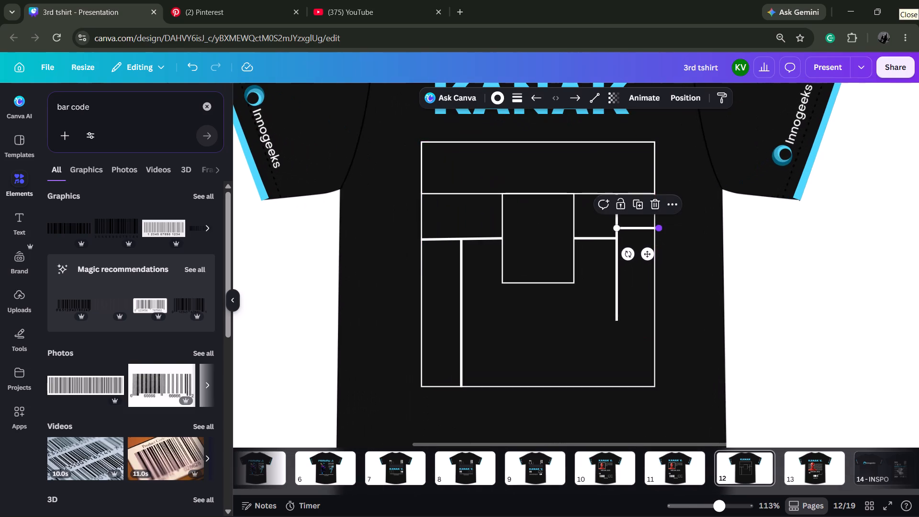
pyautogui.moveTo(651, 229); pyautogui.dragTo(656, 229)
pyautogui.click(696, 292)
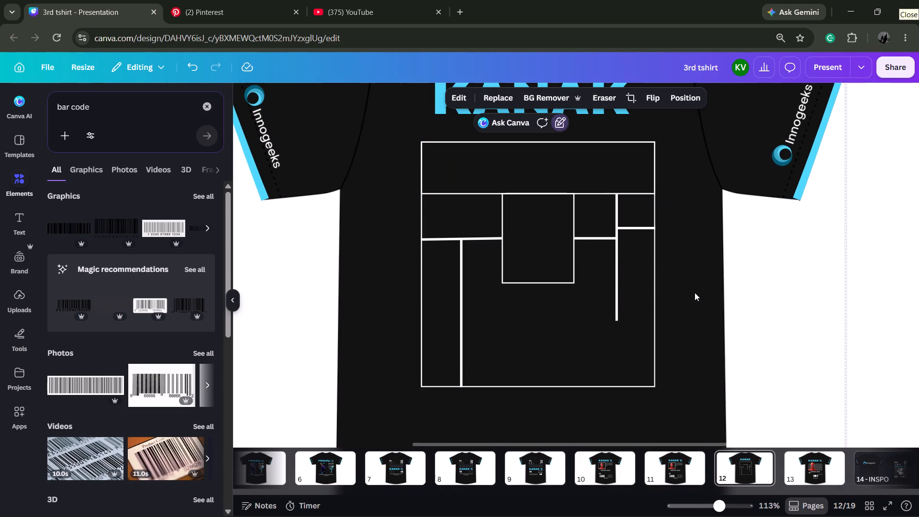
# Duplicate that short line into the large box's lower left, starting at its left edge and extending about 253 to align with the small box's right side.
pyautogui.click(643, 229)
pyautogui.hotkey('ctrl', 'd')
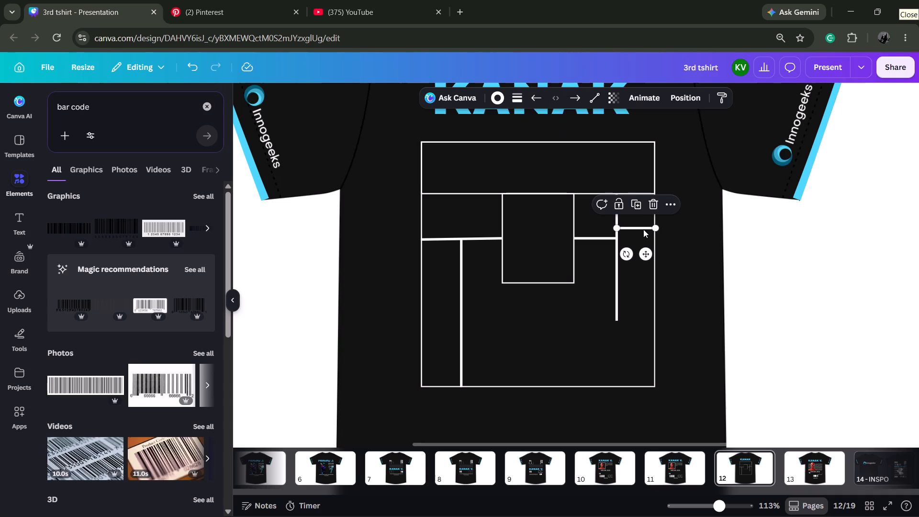
pyautogui.moveTo(675, 216); pyautogui.dragTo(444, 363)
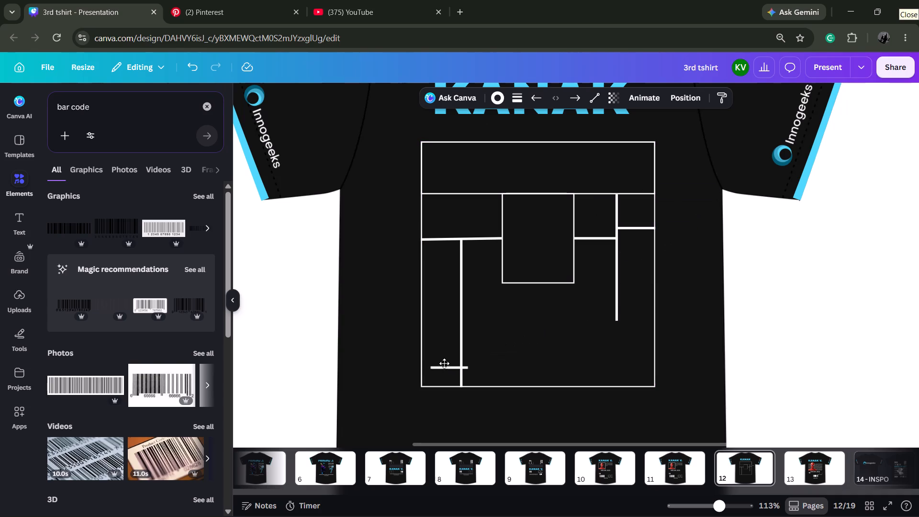
pyautogui.moveTo(444, 363); pyautogui.dragTo(438, 342)
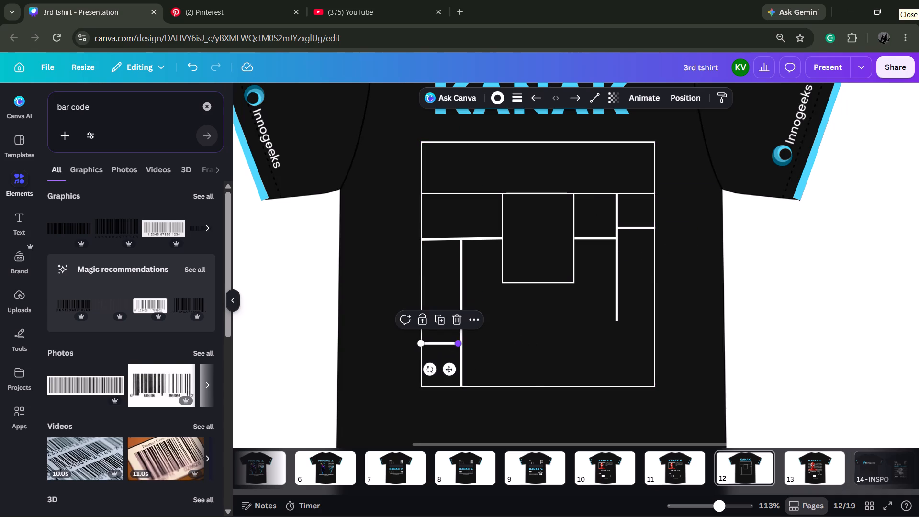
pyautogui.moveTo(459, 344); pyautogui.dragTo(596, 344)
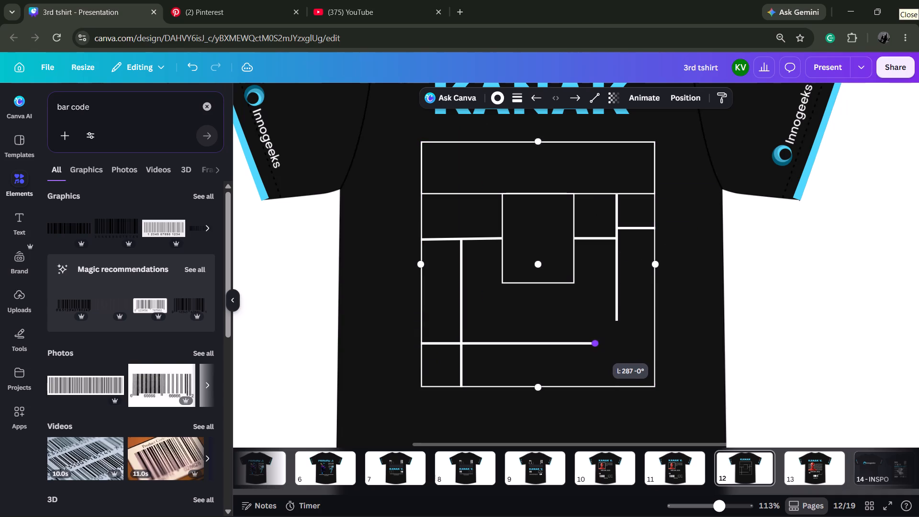
pyautogui.moveTo(596, 344); pyautogui.dragTo(578, 340)
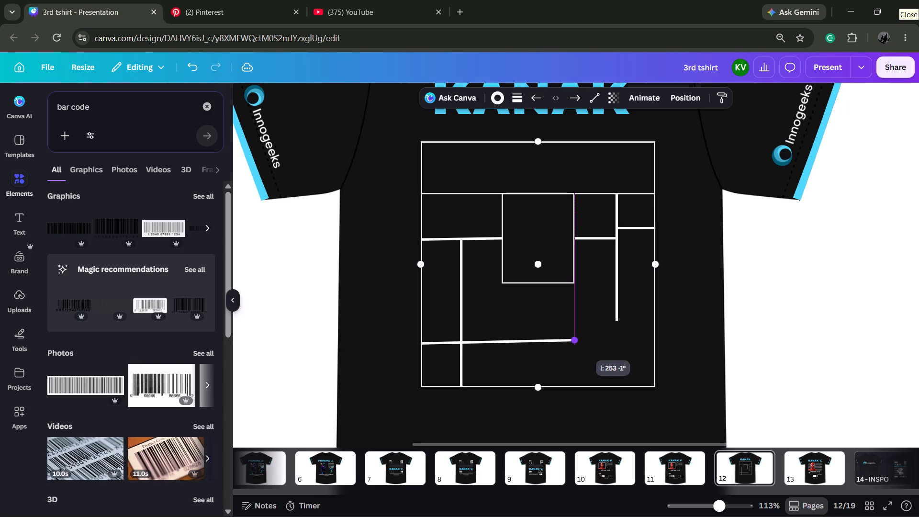
pyautogui.moveTo(578, 340); pyautogui.dragTo(576, 342)
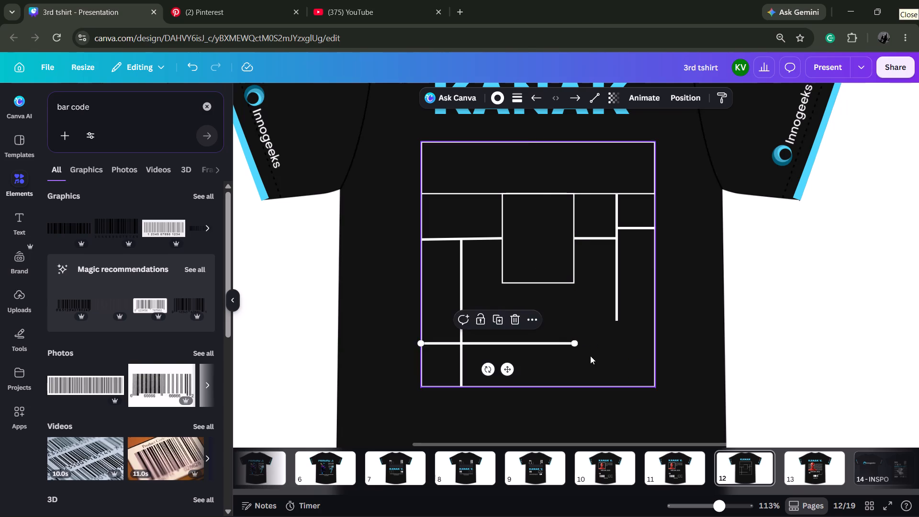
pyautogui.click(590, 356)
# Duplicate the left vertical line and place the copy running down from the small box's lower-right corner.
pyautogui.click(464, 292)
pyautogui.hotkey('ctrl', 'd')
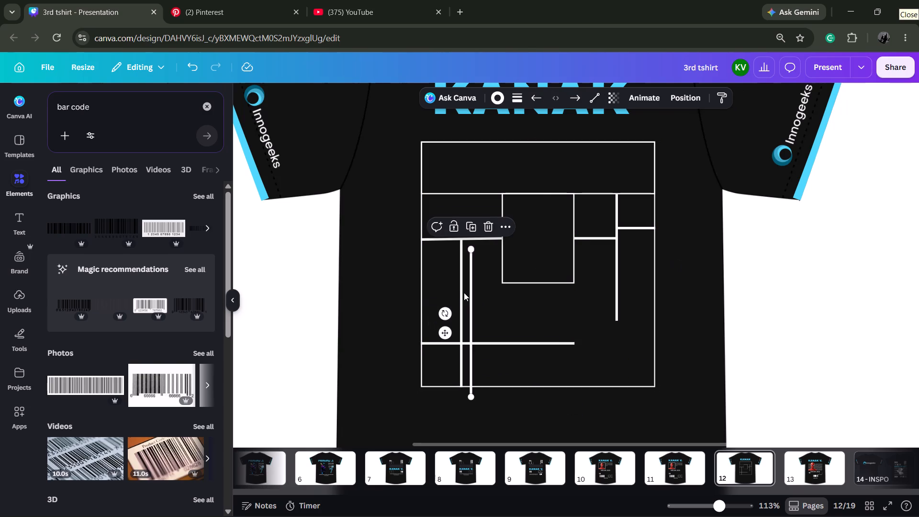
pyautogui.moveTo(478, 296); pyautogui.dragTo(582, 327)
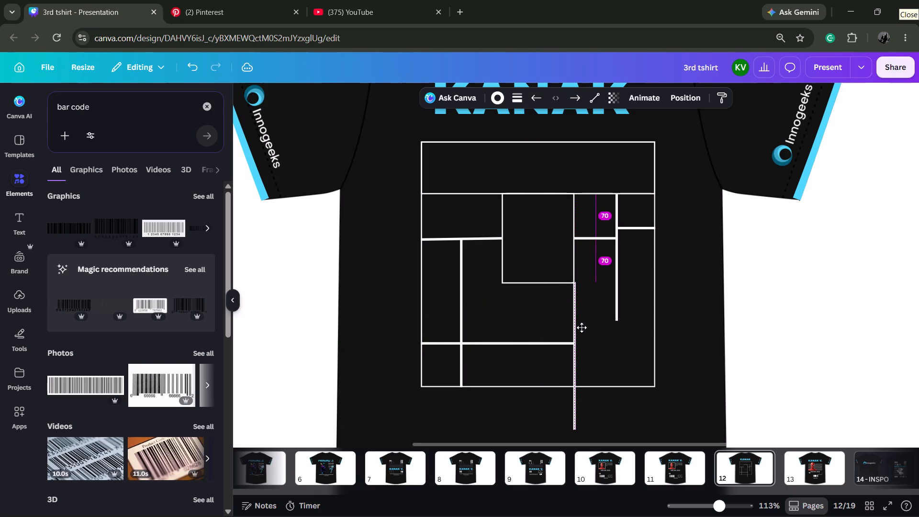
pyautogui.moveTo(582, 327); pyautogui.dragTo(581, 327)
pyautogui.click(591, 333)
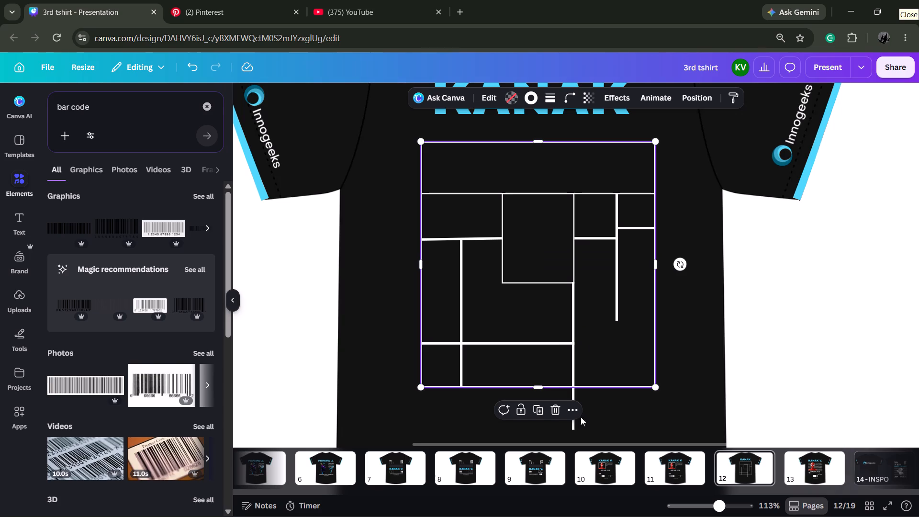
pyautogui.click(572, 357)
pyautogui.press('Right')
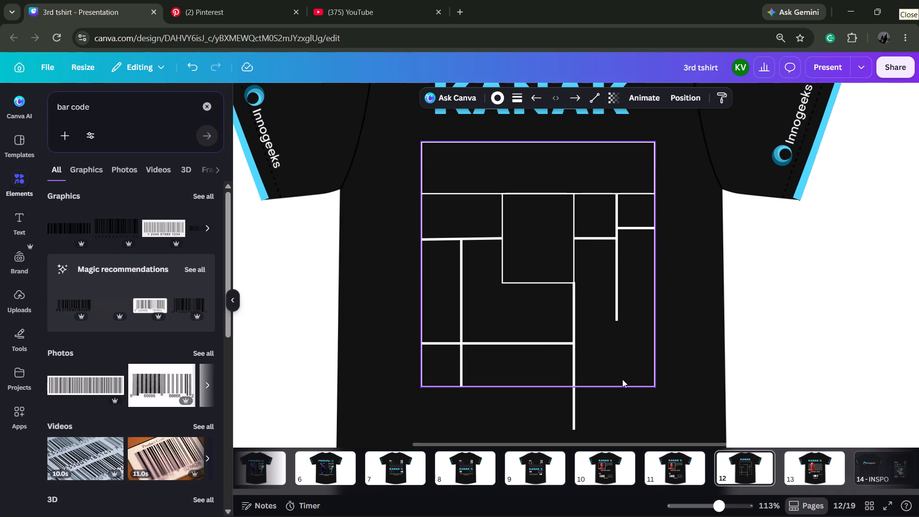
pyautogui.press('Right')
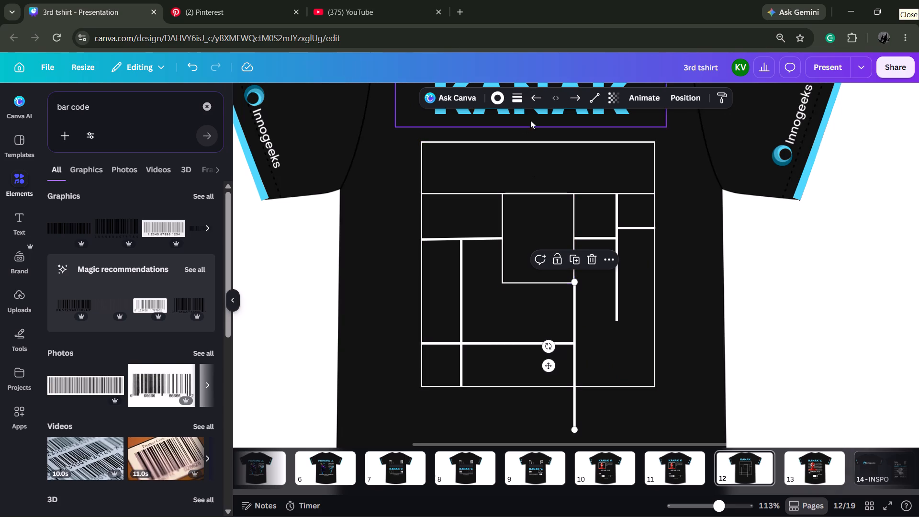
# Set the stroke weight of the vertical line below the small box to 2.
pyautogui.click(520, 102)
pyautogui.click(583, 191)
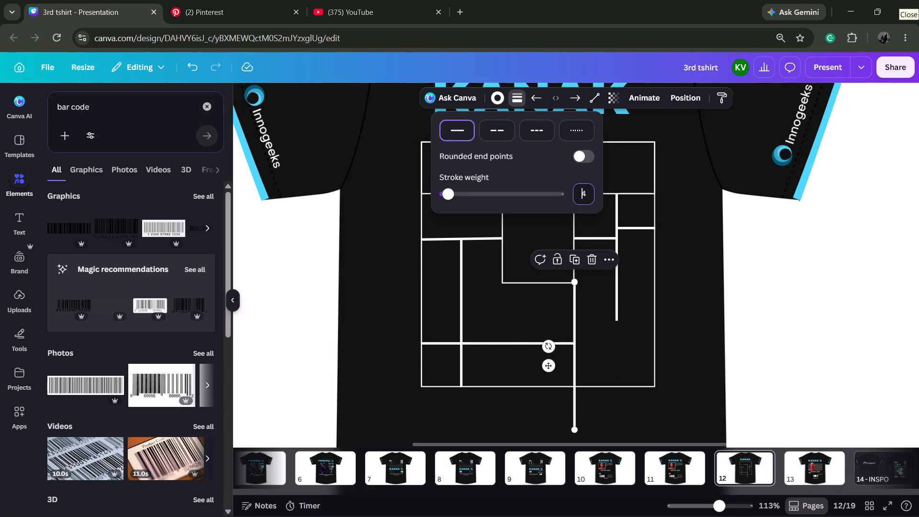
pyautogui.press('2')
pyautogui.press('Return')
pyautogui.click(623, 357)
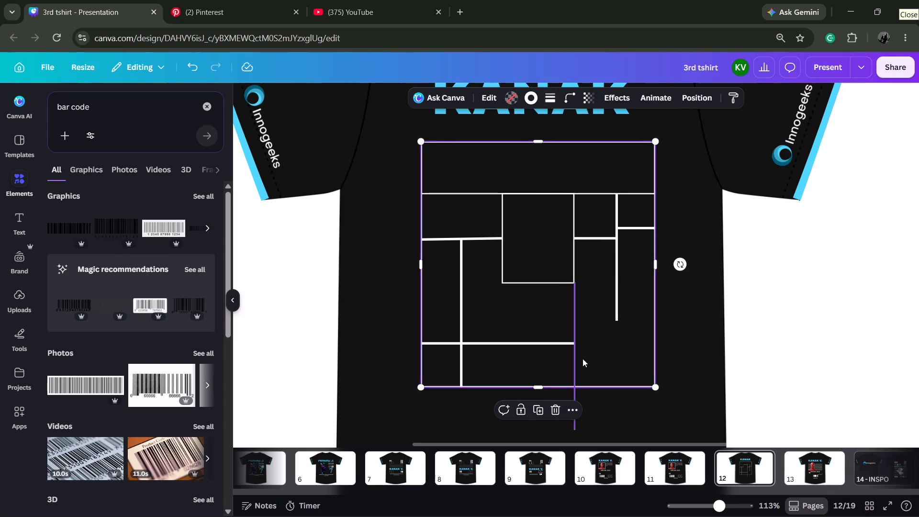
# Nudge the thinned vertical line into alignment with the small box's right side and shorten it to end at the large box's bottom edge.
pyautogui.click(575, 354)
pyautogui.press('Left')
pyautogui.press('Left')
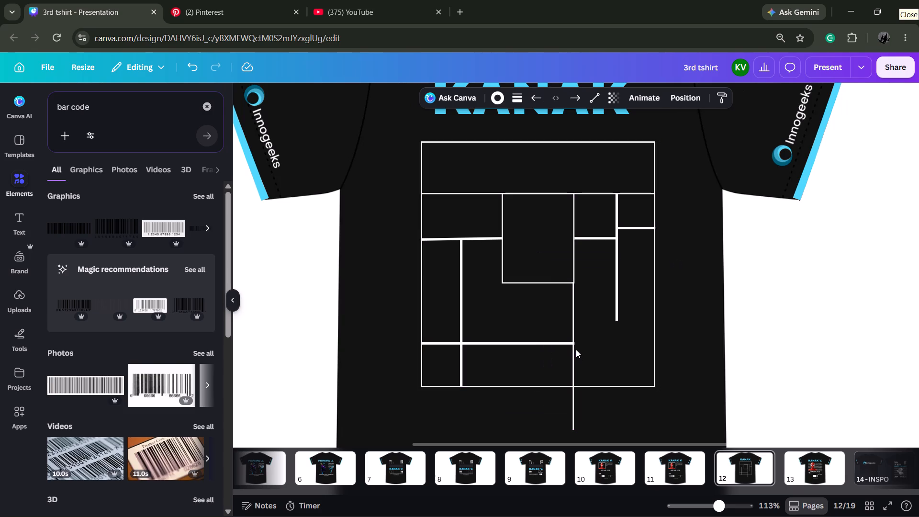
pyautogui.press('Down')
pyautogui.press('Right')
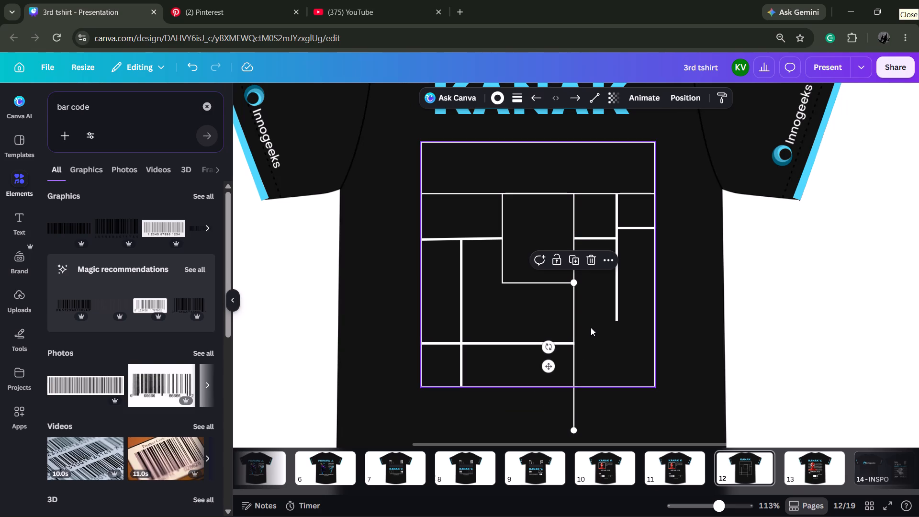
pyautogui.moveTo(578, 430); pyautogui.dragTo(575, 385)
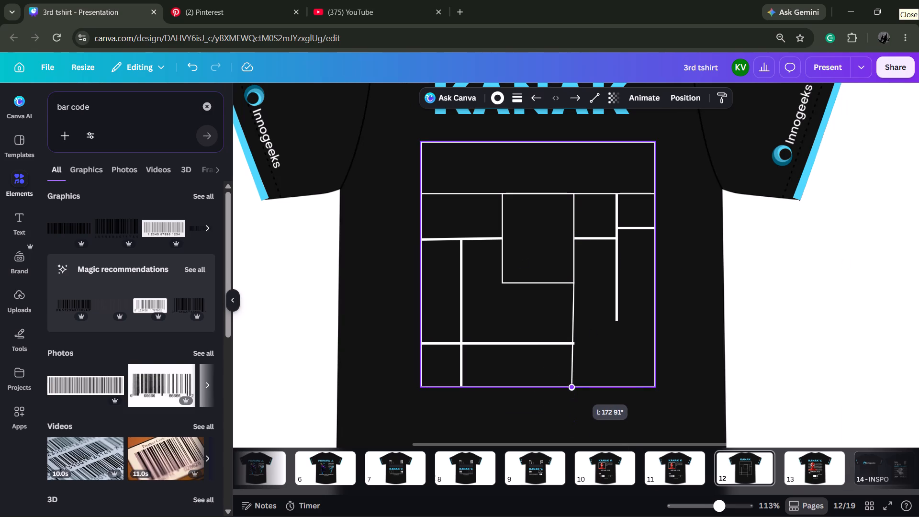
pyautogui.moveTo(575, 385); pyautogui.dragTo(579, 383)
pyautogui.click(592, 367)
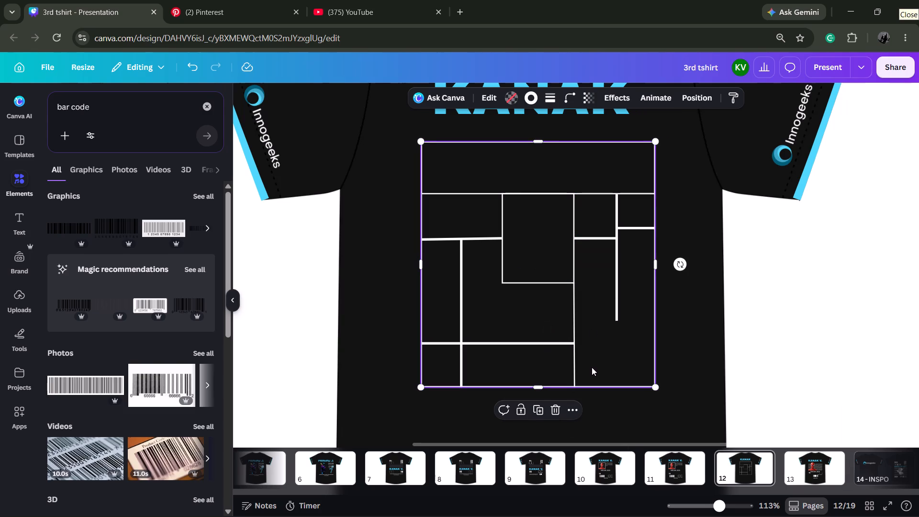
# Set the right vertical line's stroke weight to 2.
pyautogui.click(609, 279)
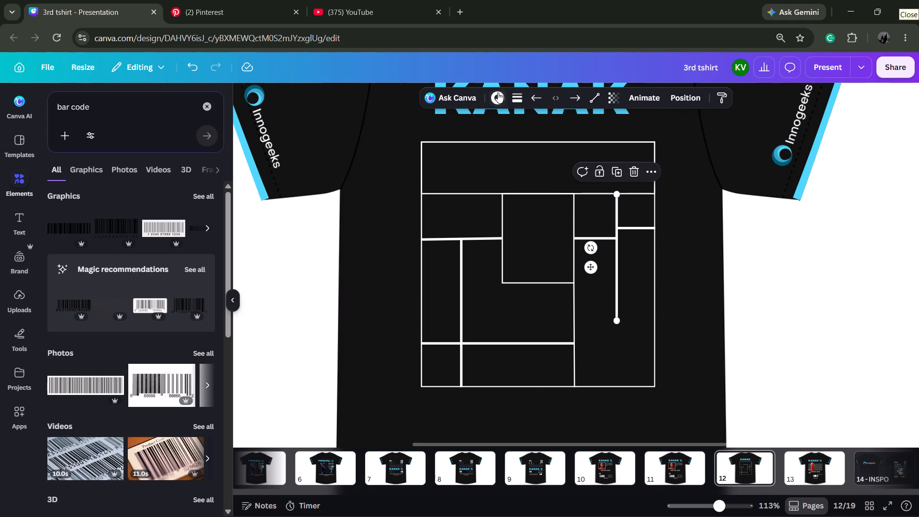
pyautogui.click(511, 94)
pyautogui.click(589, 184)
pyautogui.press('2')
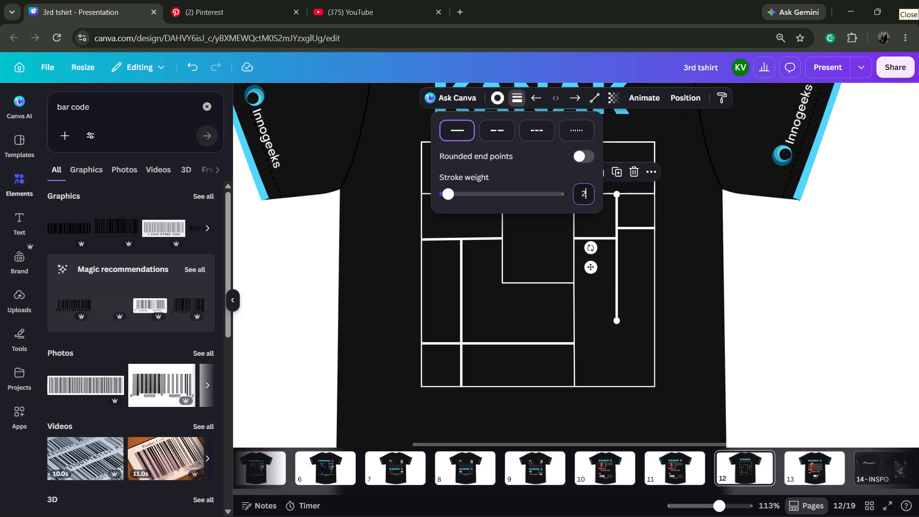
pyautogui.press('Return')
pyautogui.click(592, 243)
# Set the stroke weight to 2 for the short line between the small box and the right vertical line.
pyautogui.click(605, 233)
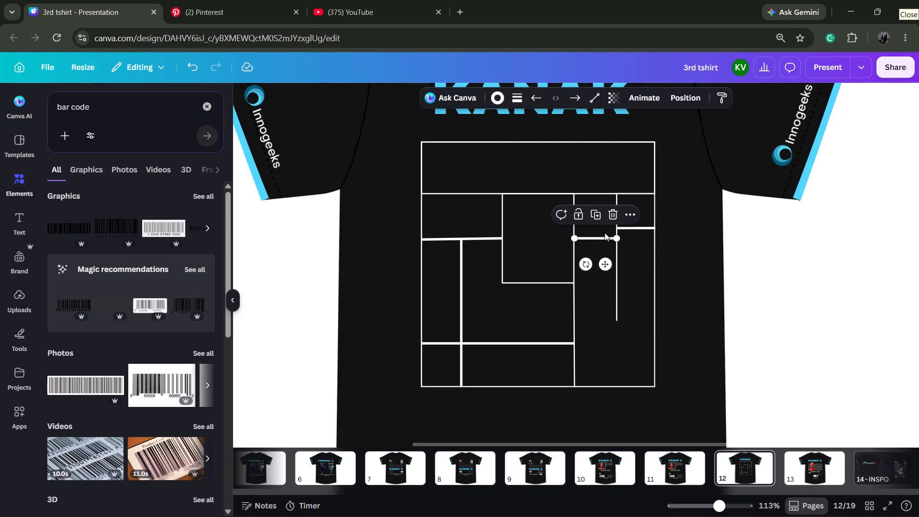
pyautogui.click(522, 96)
pyautogui.click(587, 187)
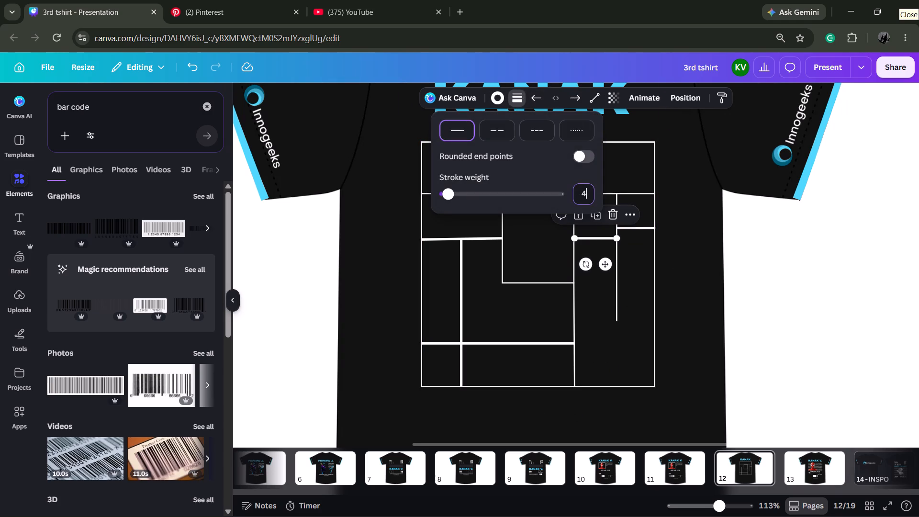
pyautogui.press('2')
pyautogui.press('Return')
# Set the stroke weight of the left vertical line to 2.
pyautogui.click(464, 293)
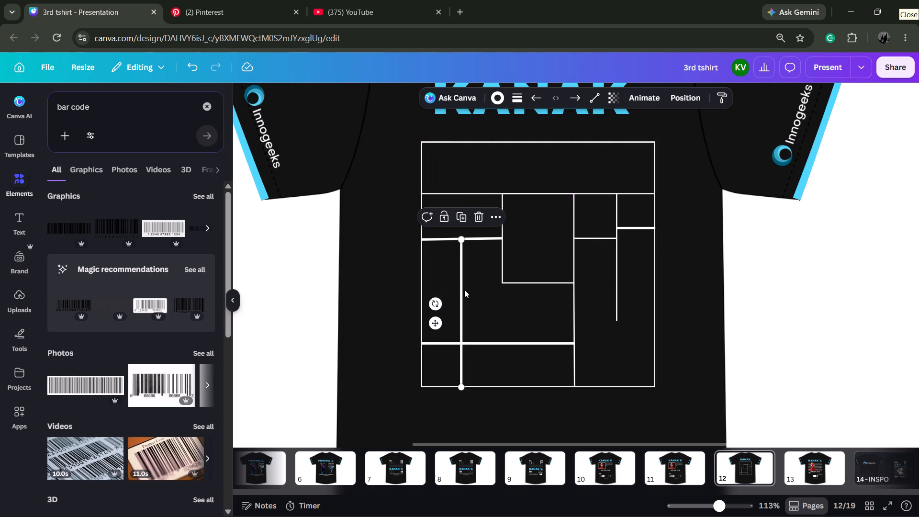
pyautogui.click(518, 98)
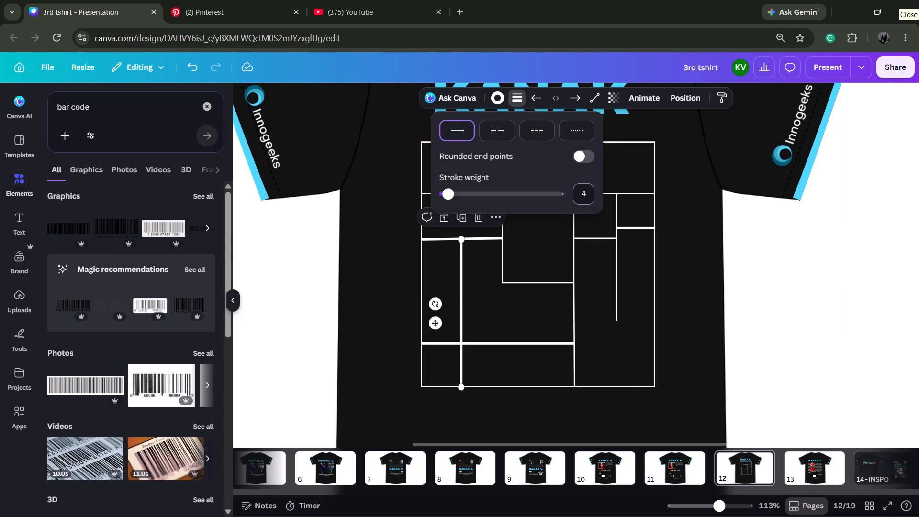
pyautogui.click(588, 191)
pyautogui.press('2')
pyautogui.press('Return')
# Set the stroke weight to 2 for the long horizontal line near the bottom of the large box.
pyautogui.click(503, 342)
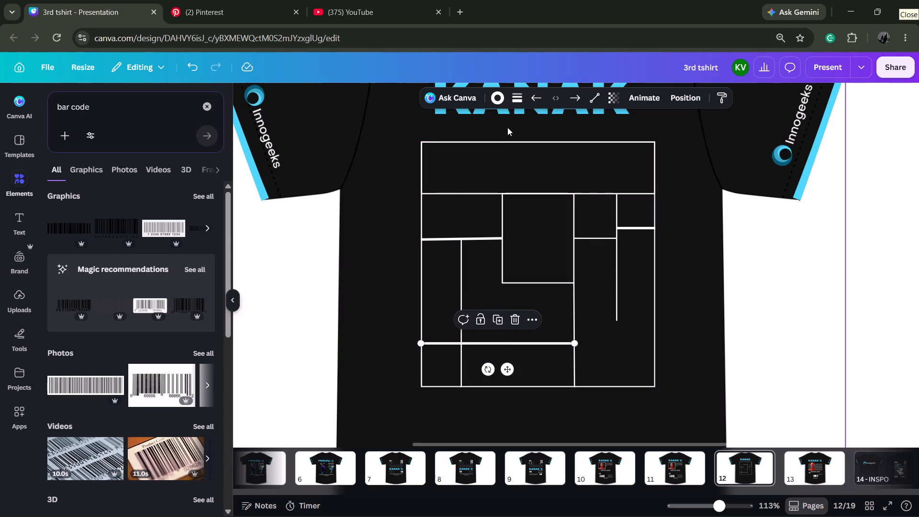
pyautogui.click(518, 93)
pyautogui.click(591, 190)
pyautogui.press('2')
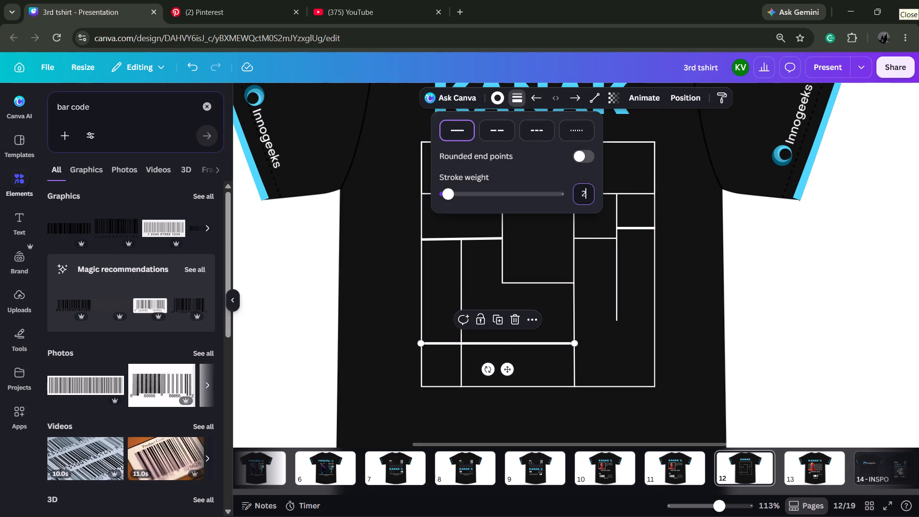
pyautogui.press('Return')
# Set the stroke weight to 2 for the short line between the right vertical line and the large box's right edge.
pyautogui.click(649, 231)
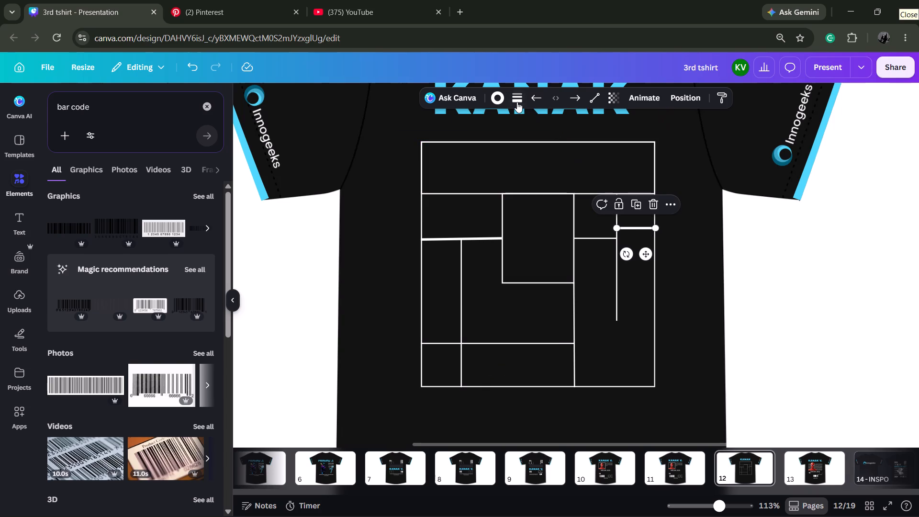
pyautogui.click(517, 102)
pyautogui.click(577, 187)
pyautogui.press('2')
pyautogui.press('Return')
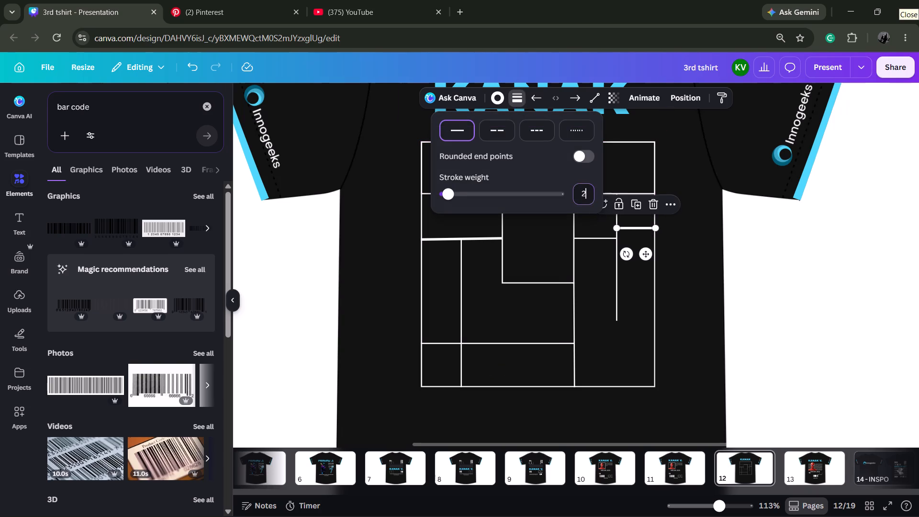
# Set the stroke weight to 2 for the horizontal line between the large box's left edge and the small box.
pyautogui.click(466, 238)
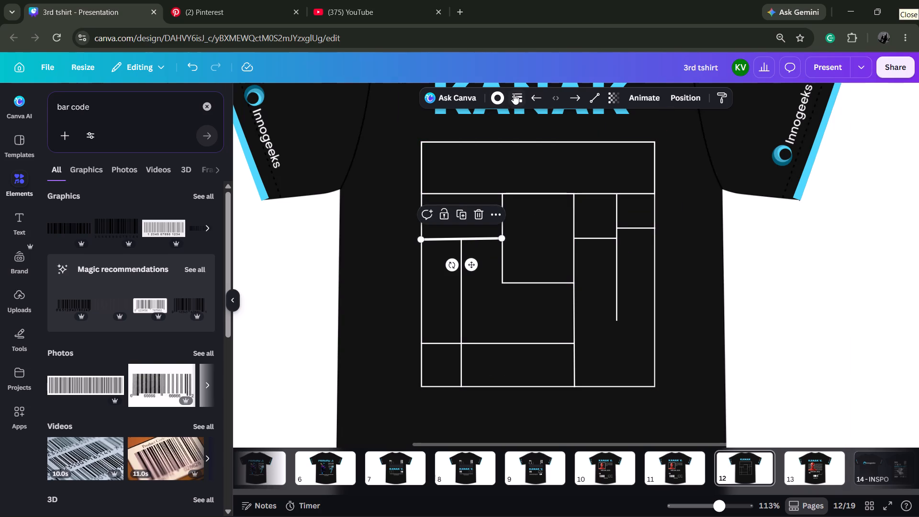
pyautogui.click(514, 94)
pyautogui.click(581, 186)
pyautogui.press('2')
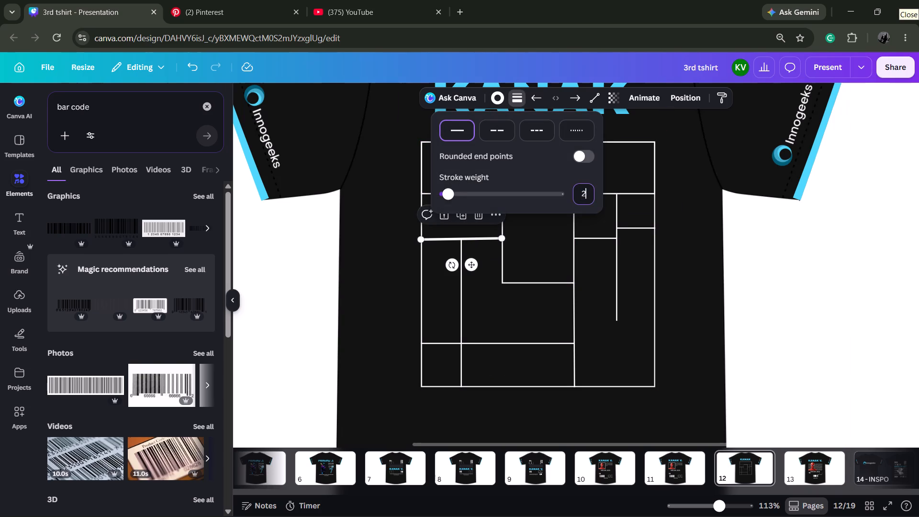
pyautogui.press('Return')
pyautogui.click(552, 312)
pyautogui.click(697, 294)
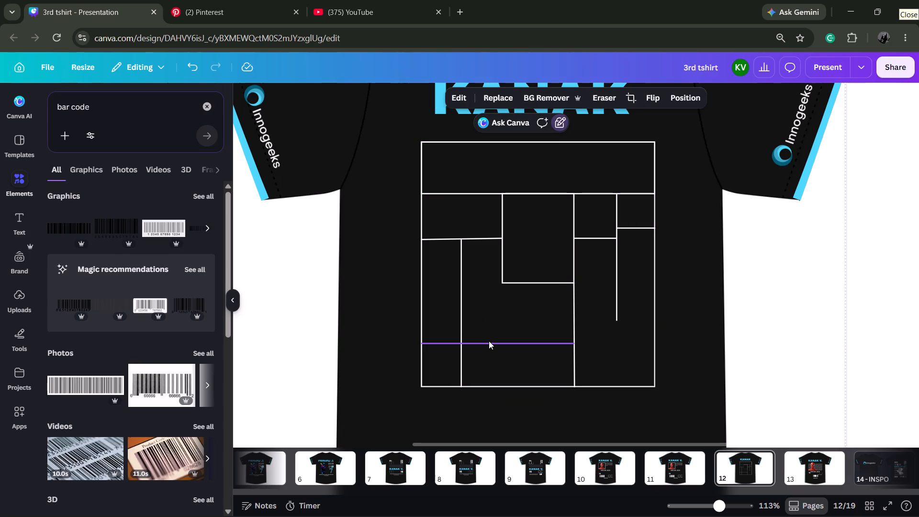
# Extend the small box's bottom edge slightly downward.
pyautogui.click(538, 286)
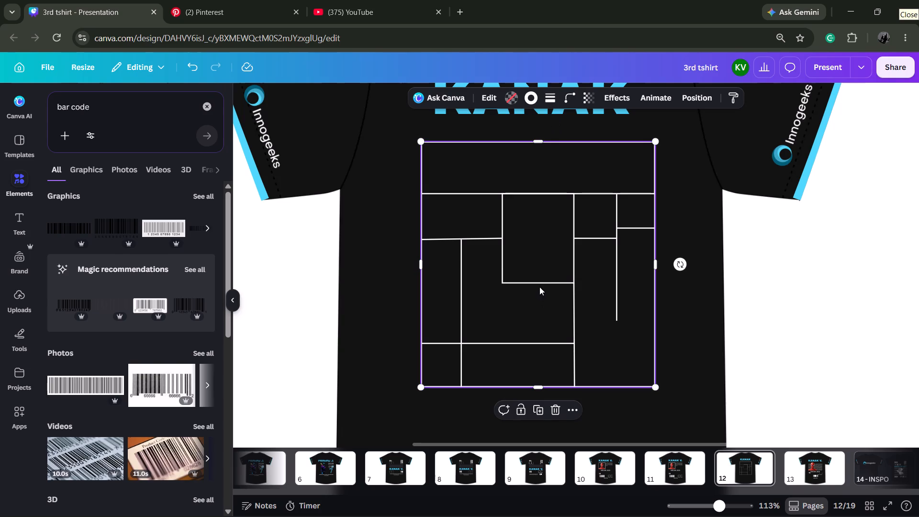
pyautogui.click(542, 279)
pyautogui.moveTo(541, 285); pyautogui.dragTo(542, 299)
# Raise the small-box end of the line on its left side to bring that line back near horizontal.
pyautogui.click(481, 245)
pyautogui.moveTo(501, 246); pyautogui.dragTo(502, 239)
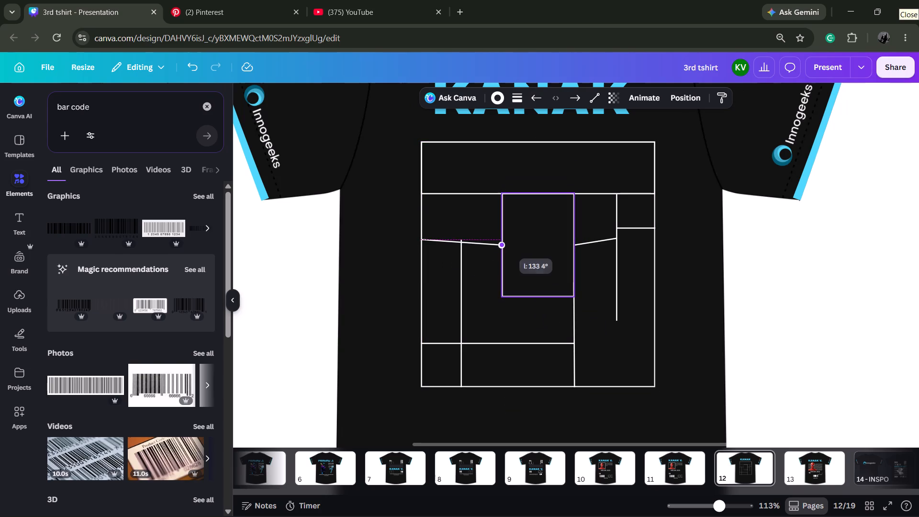
pyautogui.moveTo(502, 239); pyautogui.dragTo(502, 238)
# Raise both ends of the short line between the small box and the right vertical line so it is horizontal.
pyautogui.click(597, 243)
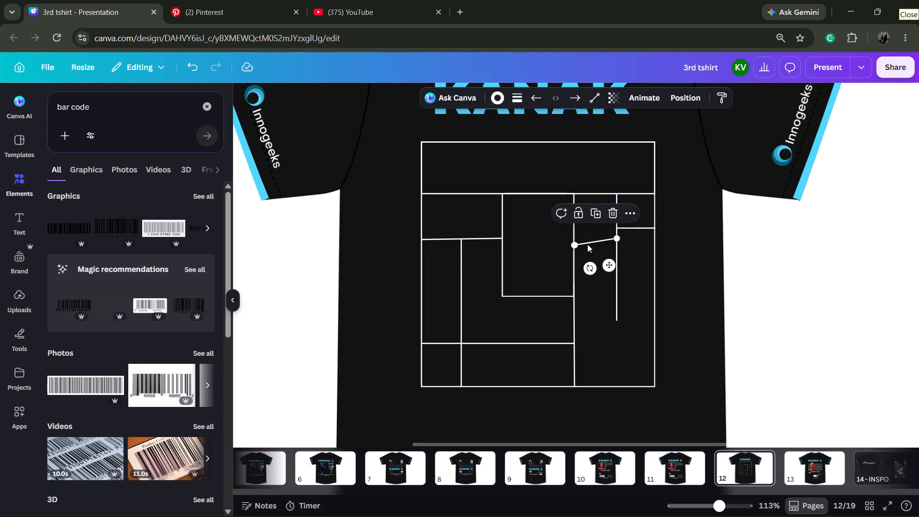
pyautogui.moveTo(574, 244); pyautogui.dragTo(574, 232)
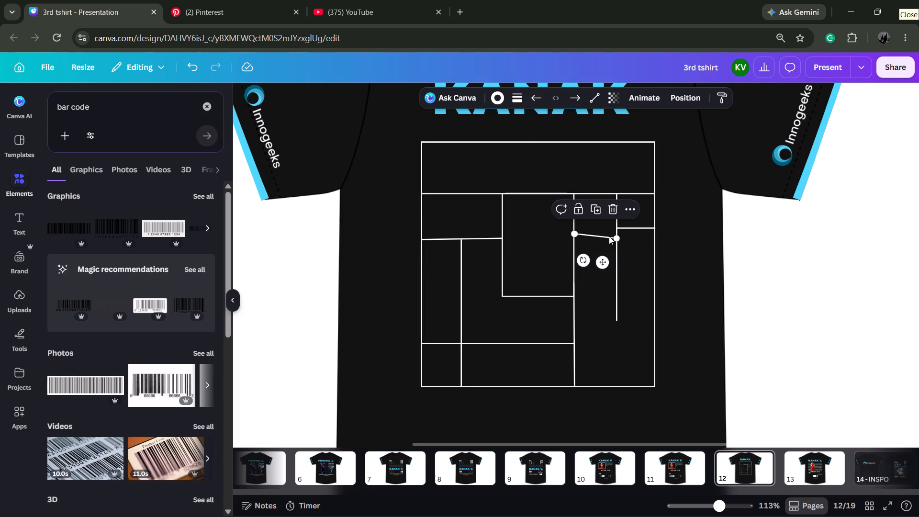
pyautogui.moveTo(617, 236); pyautogui.dragTo(617, 229)
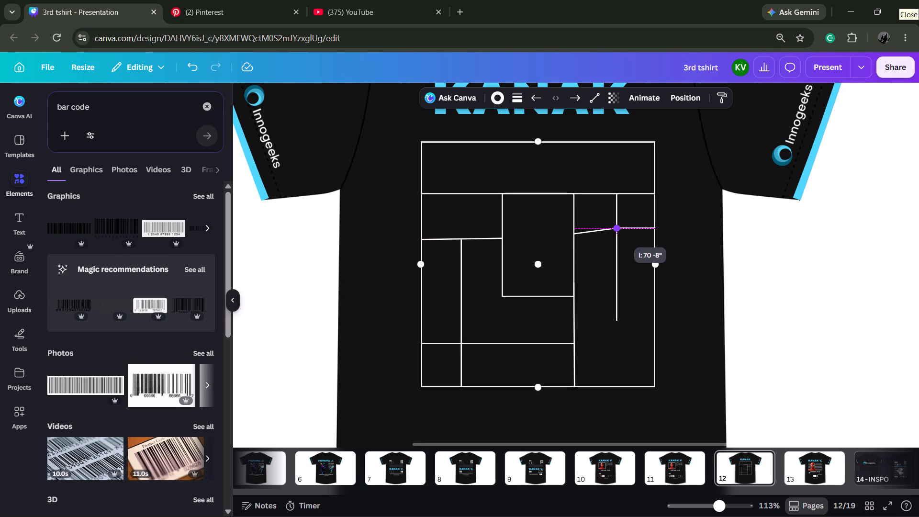
pyautogui.moveTo(617, 229); pyautogui.dragTo(617, 231)
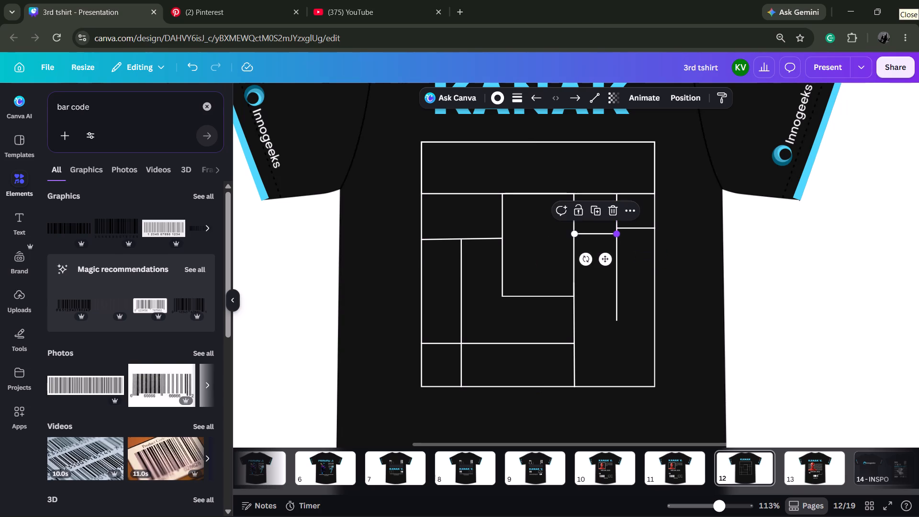
pyautogui.click(662, 323)
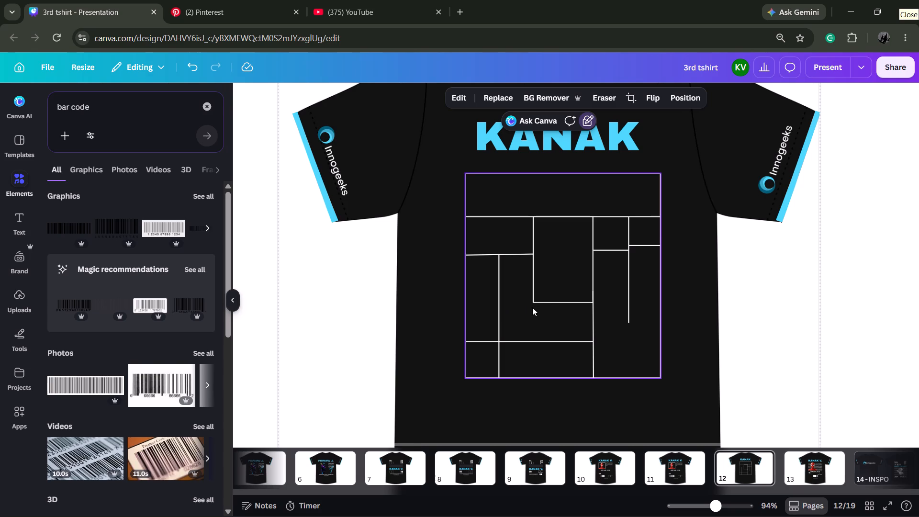
# Duplicate the short horizontal line and place the copy between the left vertical line and the small box's bottom-left corner.
pyautogui.click(618, 251)
pyautogui.hotkey('ctrl', 'd')
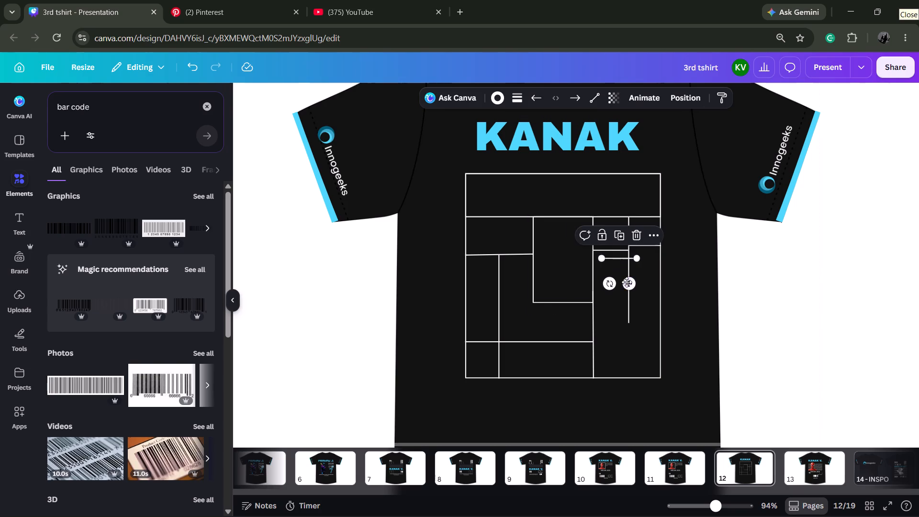
pyautogui.moveTo(632, 286); pyautogui.dragTo(527, 331)
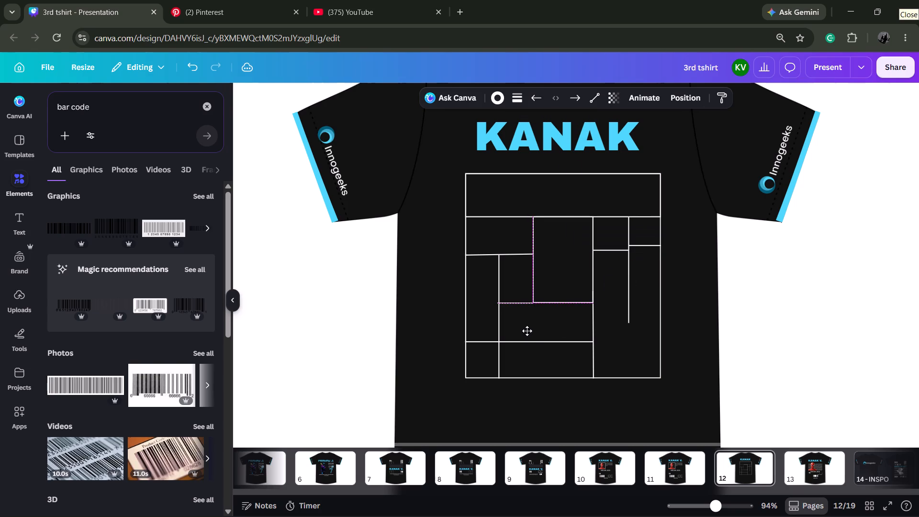
pyautogui.moveTo(527, 331); pyautogui.dragTo(529, 329)
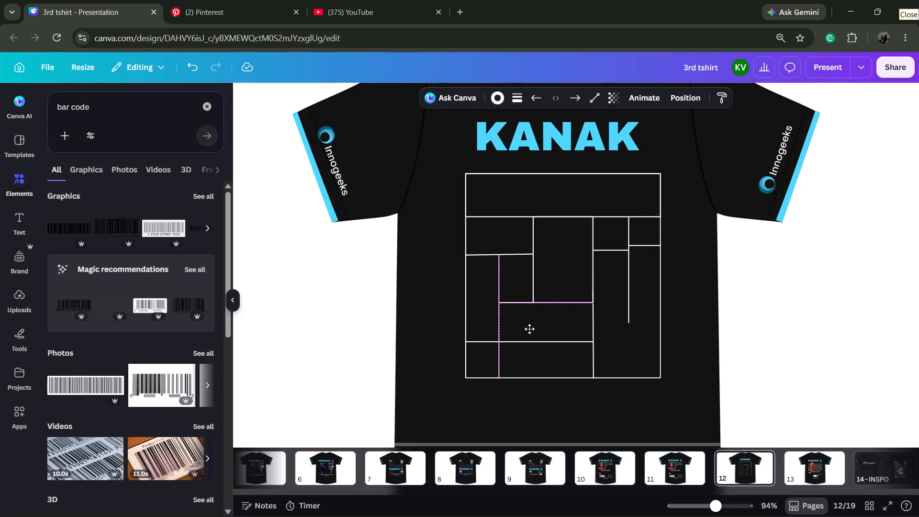
pyautogui.moveTo(529, 329); pyautogui.dragTo(530, 328)
pyautogui.click(537, 344)
pyautogui.click(654, 364)
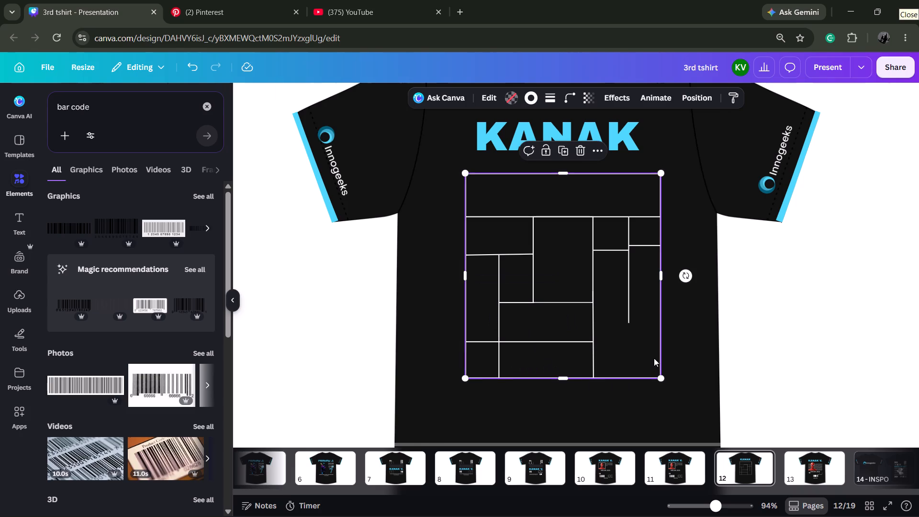
pyautogui.click(659, 348)
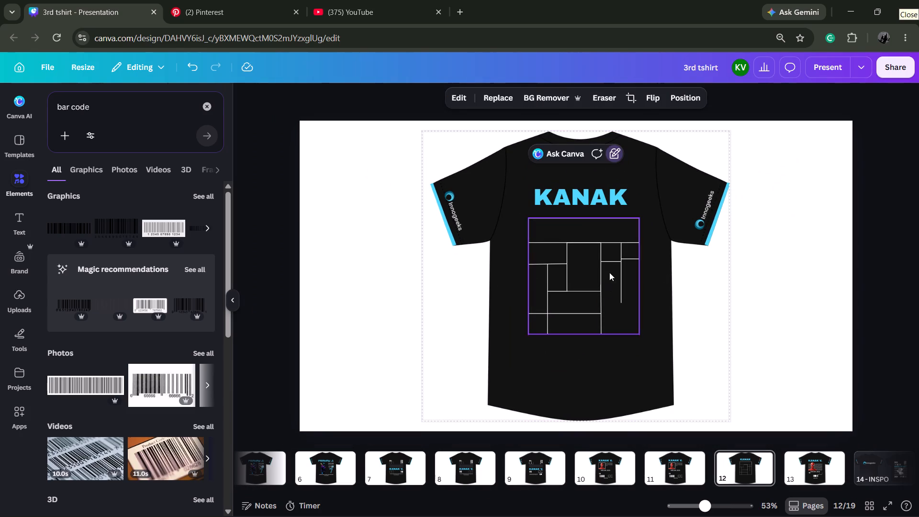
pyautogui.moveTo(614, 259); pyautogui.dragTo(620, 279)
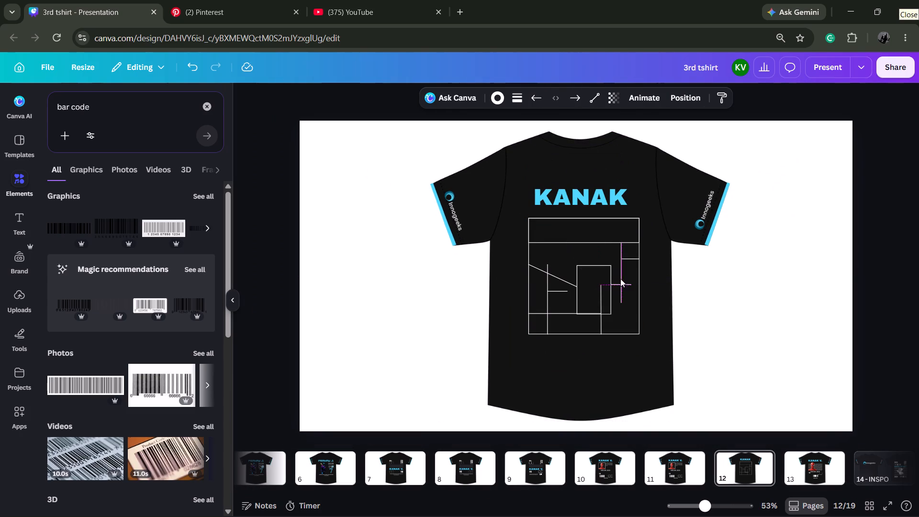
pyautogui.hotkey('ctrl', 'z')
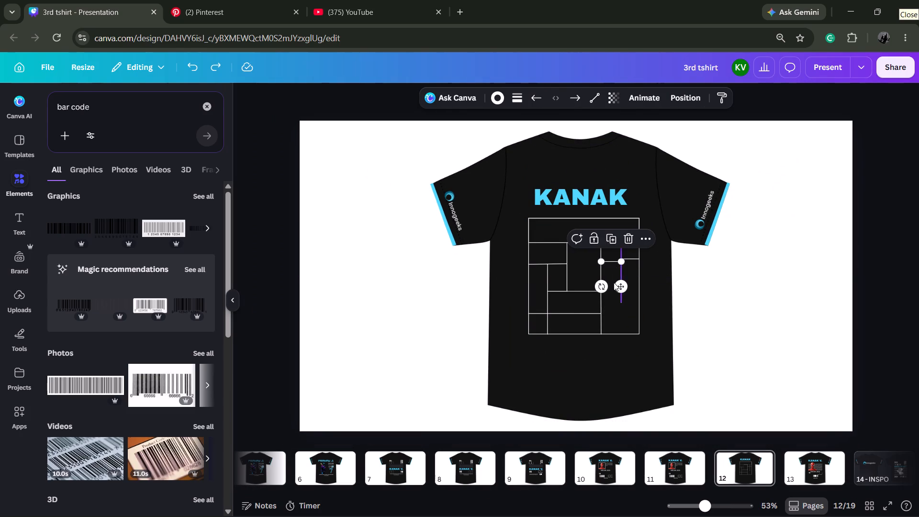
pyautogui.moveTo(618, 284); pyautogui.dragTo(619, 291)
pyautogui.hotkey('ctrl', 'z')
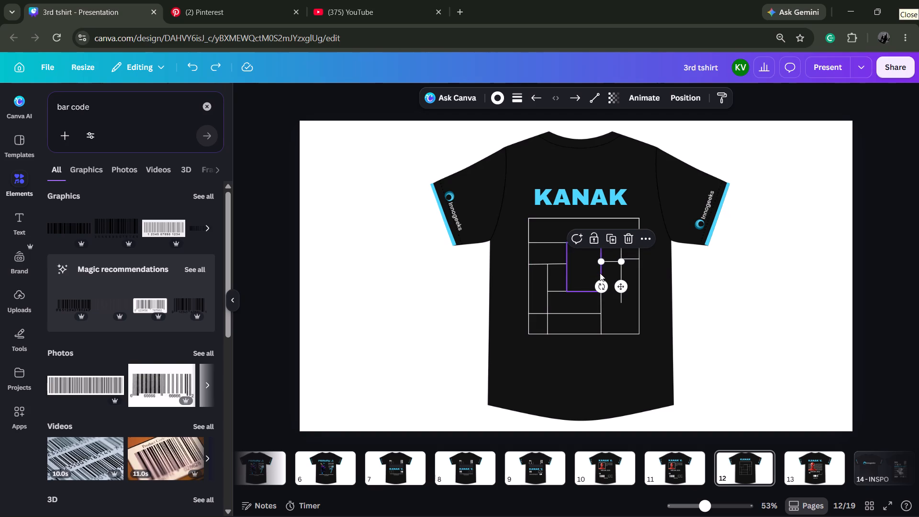
# Lower both ends of the short line right of the small box to the box's mid-height, keeping it horizontal.
pyautogui.moveTo(600, 263); pyautogui.dragTo(601, 272)
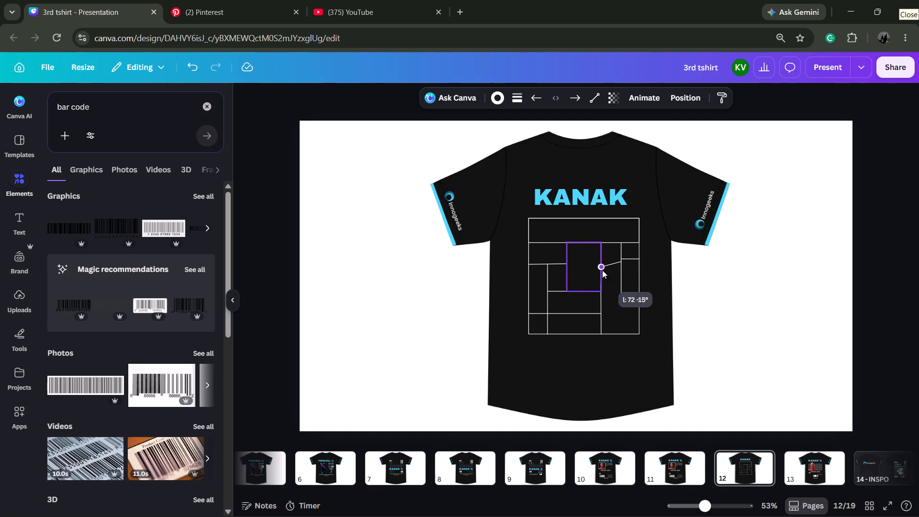
pyautogui.moveTo(621, 258); pyautogui.dragTo(622, 266)
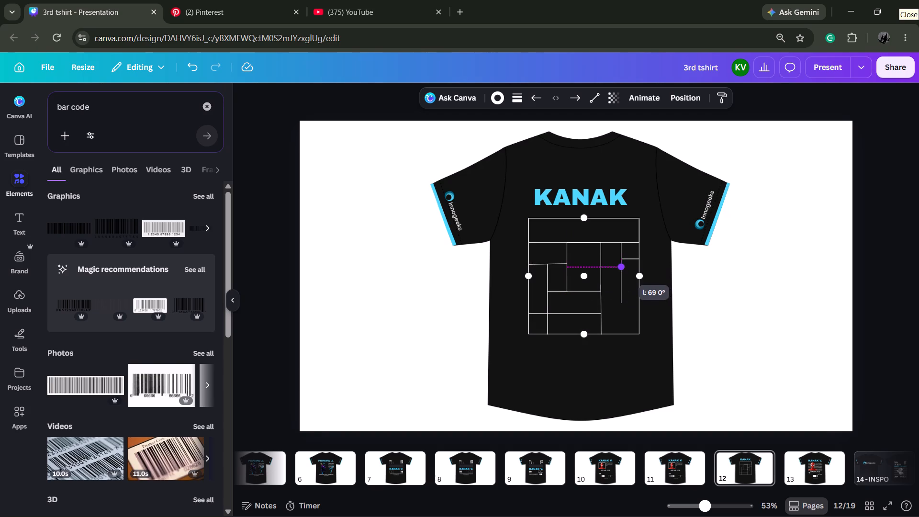
pyautogui.moveTo(622, 266); pyautogui.dragTo(622, 264)
pyautogui.click(640, 298)
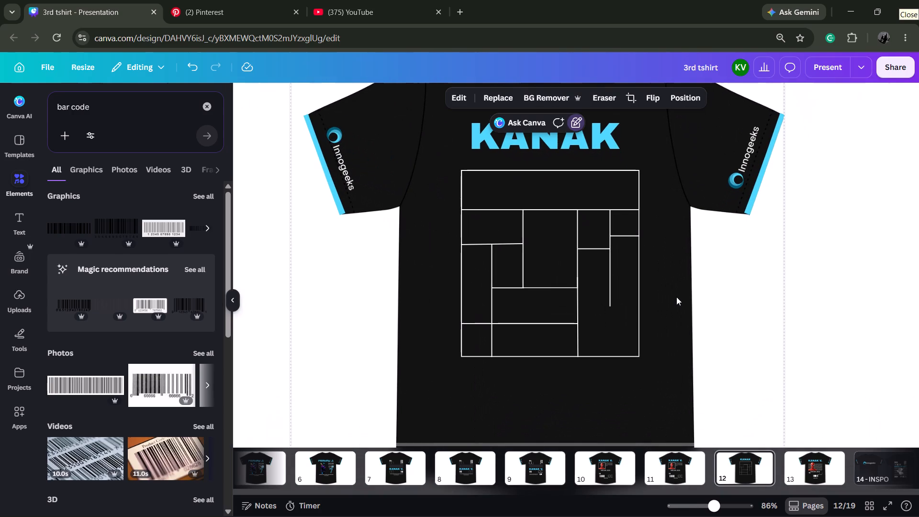
# Shorten the right vertical line to end about level with the small box's bottom edge.
pyautogui.click(610, 303)
pyautogui.moveTo(610, 305); pyautogui.dragTo(610, 285)
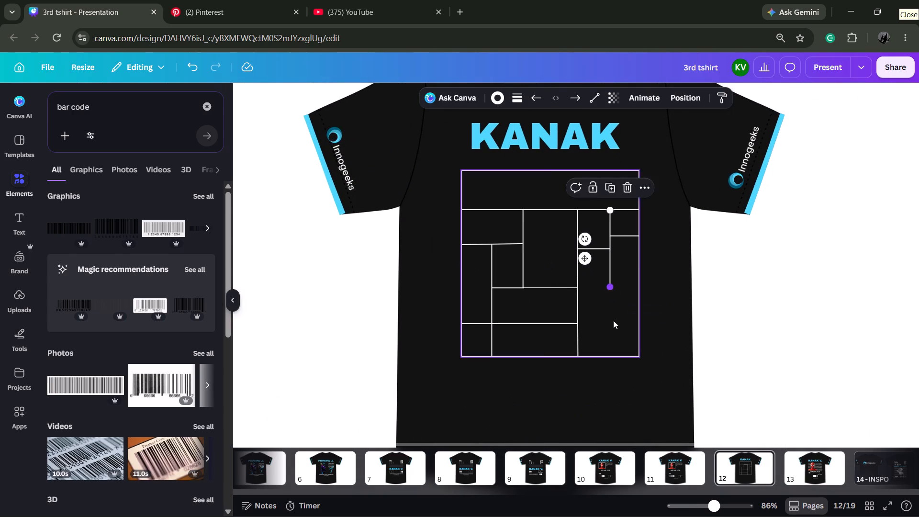
pyautogui.click(614, 325)
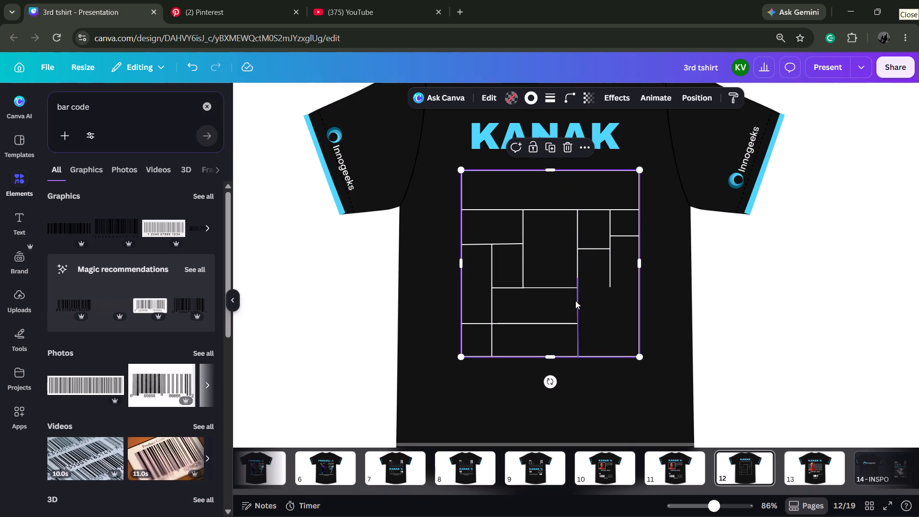
# Duplicate the short line right of the small box, place it at the right vertical line's lower end and extend it to the large box's right edge.
pyautogui.press('l')
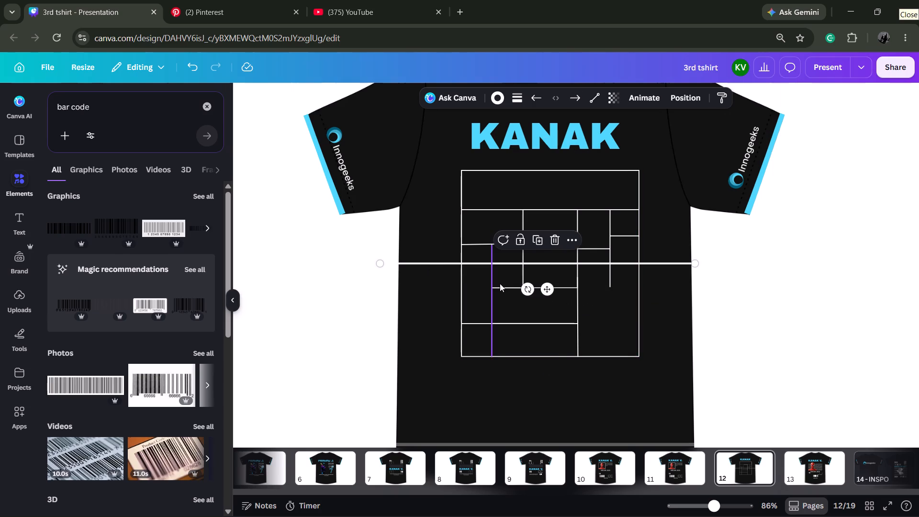
pyautogui.press('Delete')
pyautogui.click(591, 250)
pyautogui.hotkey('ctrl', 'd')
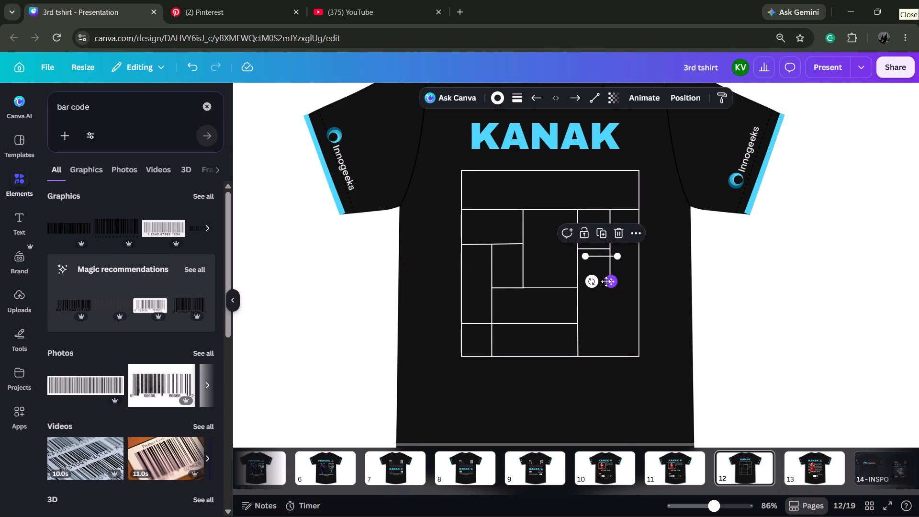
pyautogui.moveTo(610, 283); pyautogui.dragTo(604, 314)
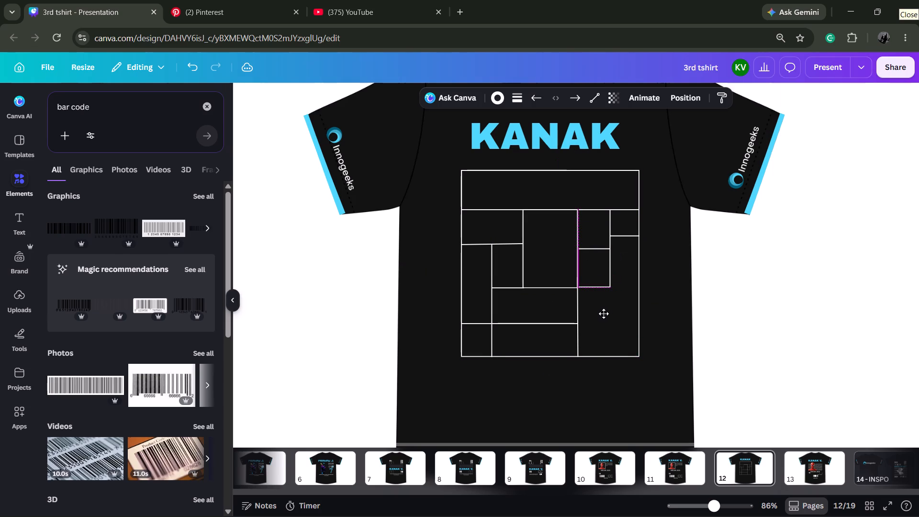
pyautogui.moveTo(604, 314); pyautogui.dragTo(604, 315)
pyautogui.moveTo(611, 291); pyautogui.dragTo(621, 291)
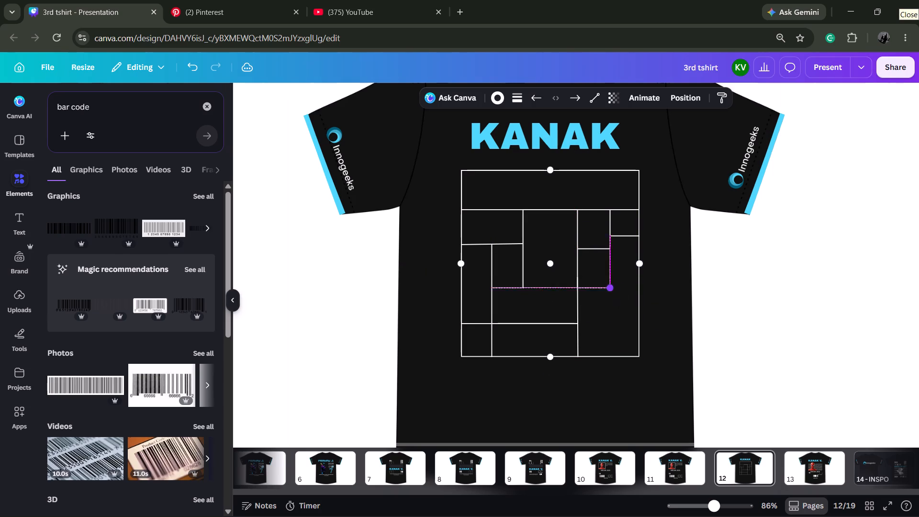
pyautogui.moveTo(621, 291); pyautogui.dragTo(638, 289)
# Extend the small box's bottom edge slightly downward and lower the short line at its bottom-left corner to match.
pyautogui.click(546, 280)
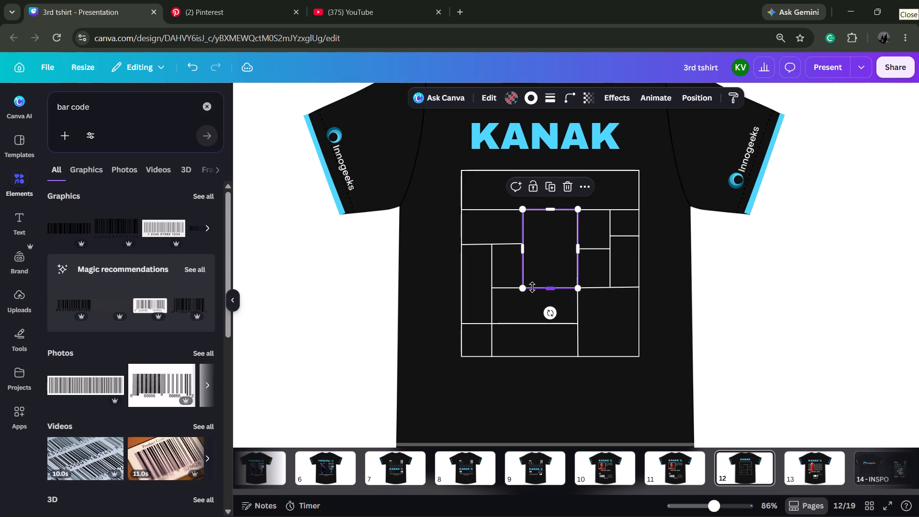
pyautogui.moveTo(551, 288); pyautogui.dragTo(551, 296)
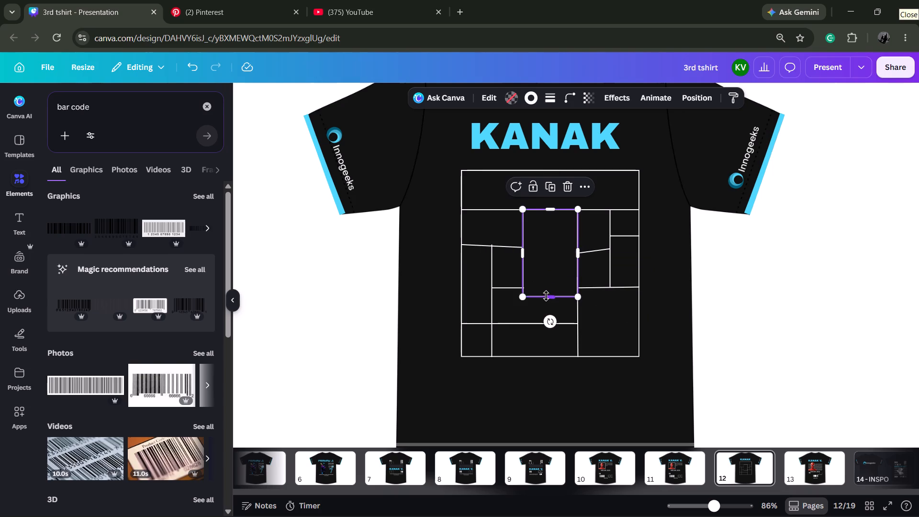
pyautogui.moveTo(512, 291); pyautogui.dragTo(512, 298)
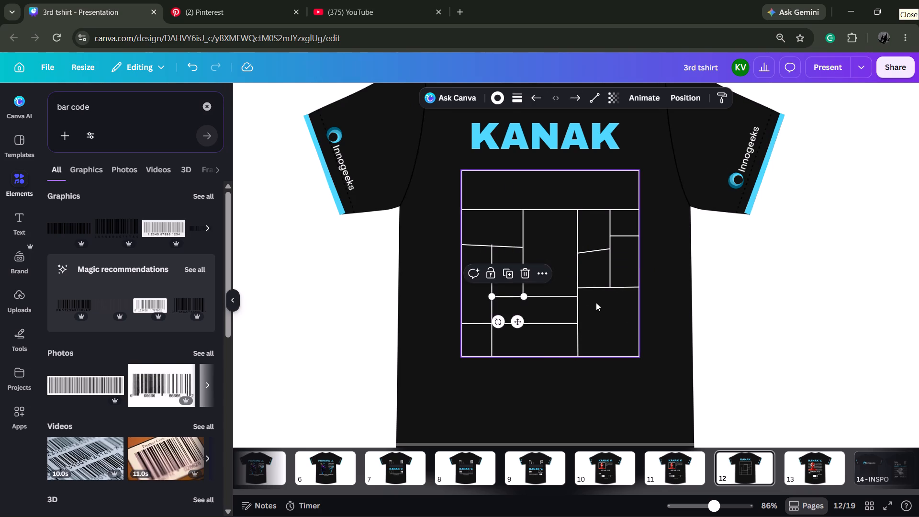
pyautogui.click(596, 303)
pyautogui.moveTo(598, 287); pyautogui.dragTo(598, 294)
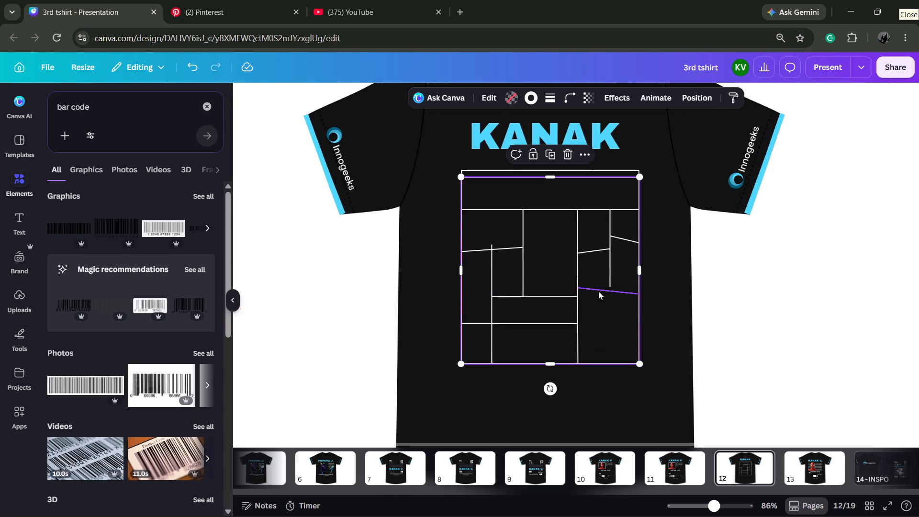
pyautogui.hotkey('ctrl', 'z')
# Level the line running from the small box's lower right side to the large box, and the line meeting the small box's left edge.
pyautogui.click(598, 291)
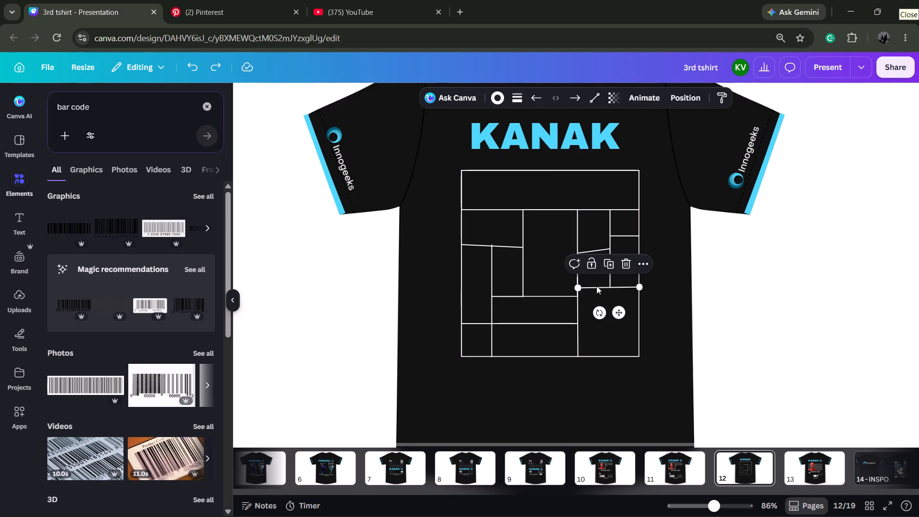
pyautogui.click(581, 289)
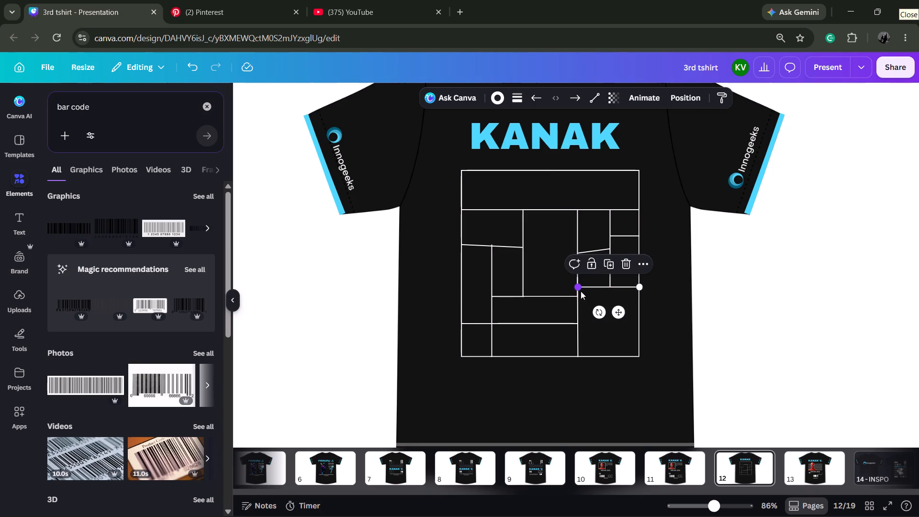
pyautogui.click(508, 246)
pyautogui.click(524, 249)
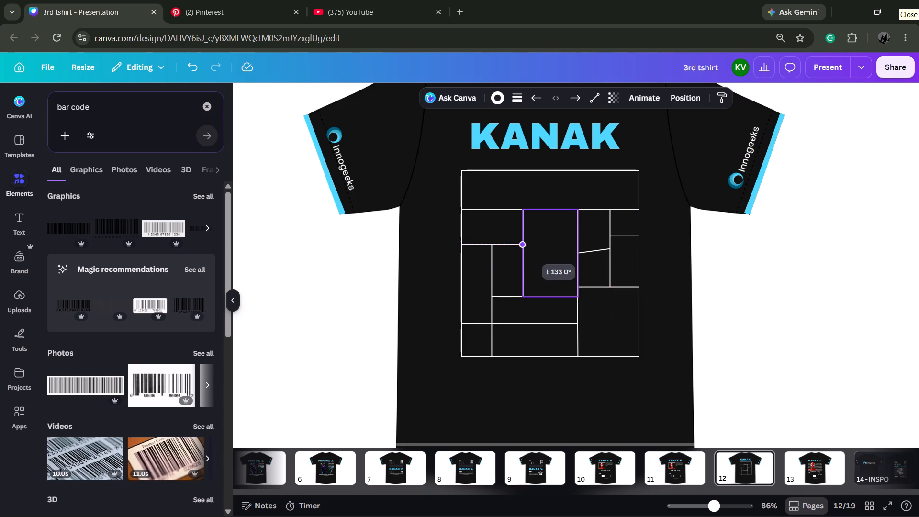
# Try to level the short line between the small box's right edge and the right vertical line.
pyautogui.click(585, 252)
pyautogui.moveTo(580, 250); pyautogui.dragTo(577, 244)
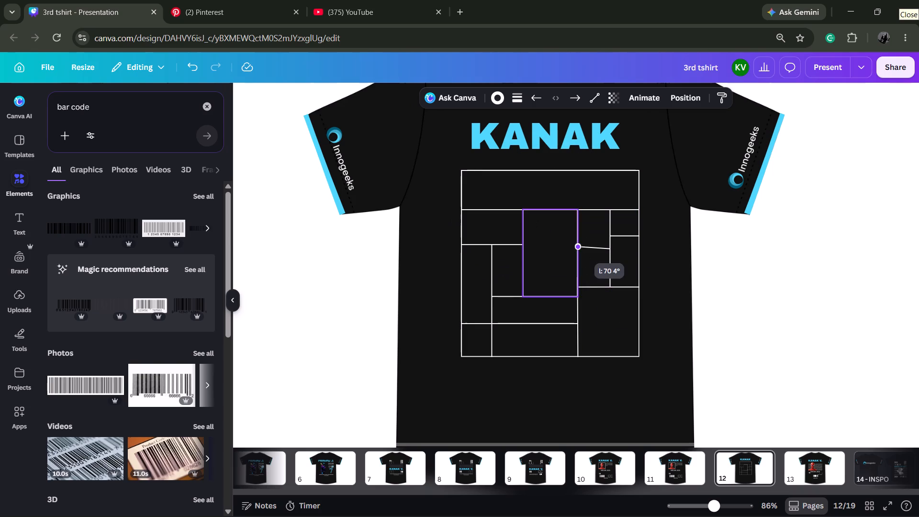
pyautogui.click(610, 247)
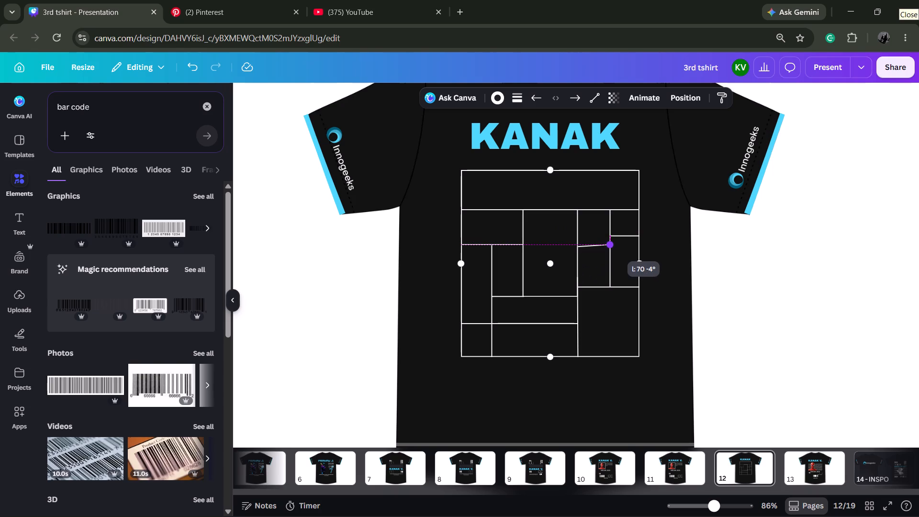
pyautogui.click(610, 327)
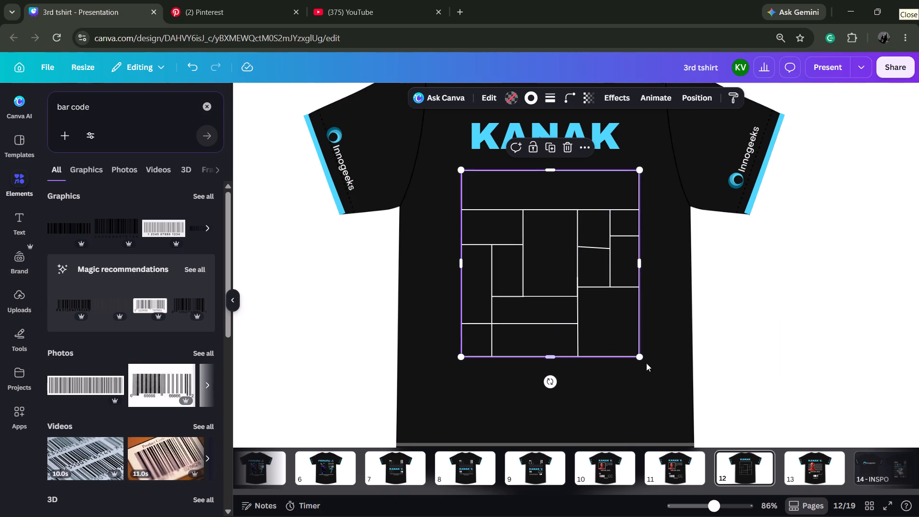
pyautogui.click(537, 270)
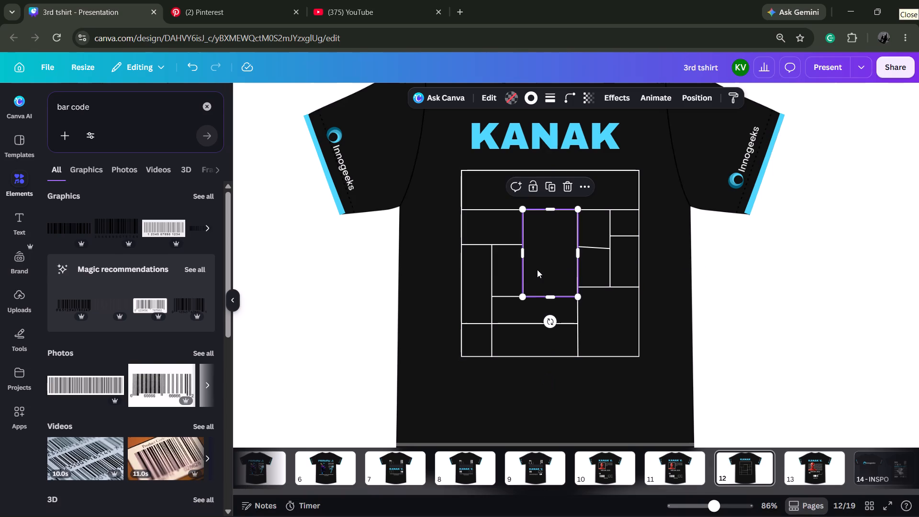
# Delete the tilted short line between the small box and the right vertical line.
pyautogui.click(595, 244)
pyautogui.press('Delete')
# Enlarge the small box by widening it clearly to the right, slightly to the left, and extending its bottom edge downward.
pyautogui.click(563, 273)
pyautogui.moveTo(579, 258); pyautogui.dragTo(592, 257)
pyautogui.moveTo(557, 292); pyautogui.dragTo(558, 302)
pyautogui.hotkey('ctrl', 'z')
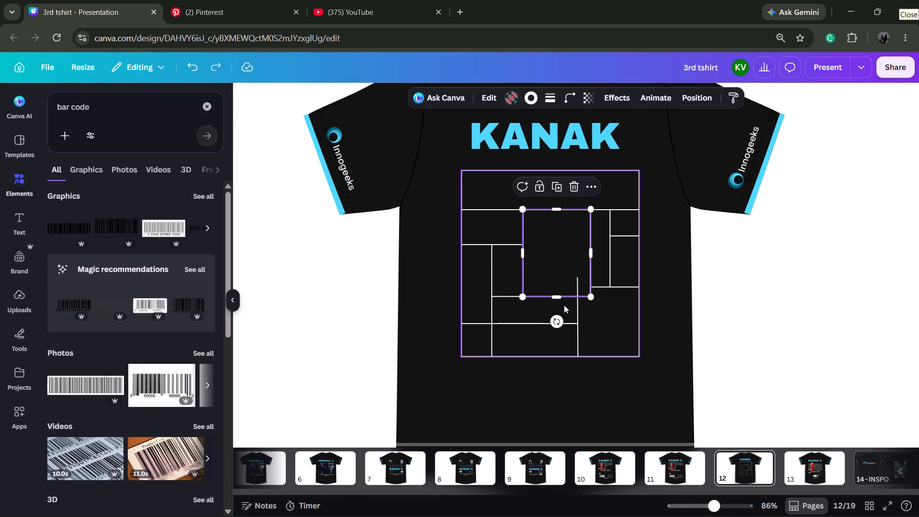
pyautogui.moveTo(561, 295); pyautogui.dragTo(559, 304)
pyautogui.moveTo(523, 261); pyautogui.dragTo(518, 259)
# Shorten the upper-left horizontal line to end level at the small box's new left edge.
pyautogui.click(503, 248)
pyautogui.click(517, 249)
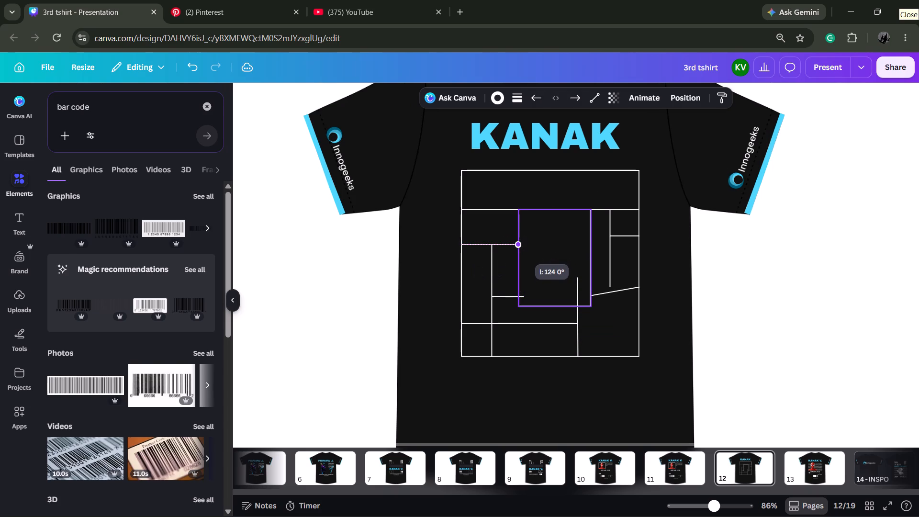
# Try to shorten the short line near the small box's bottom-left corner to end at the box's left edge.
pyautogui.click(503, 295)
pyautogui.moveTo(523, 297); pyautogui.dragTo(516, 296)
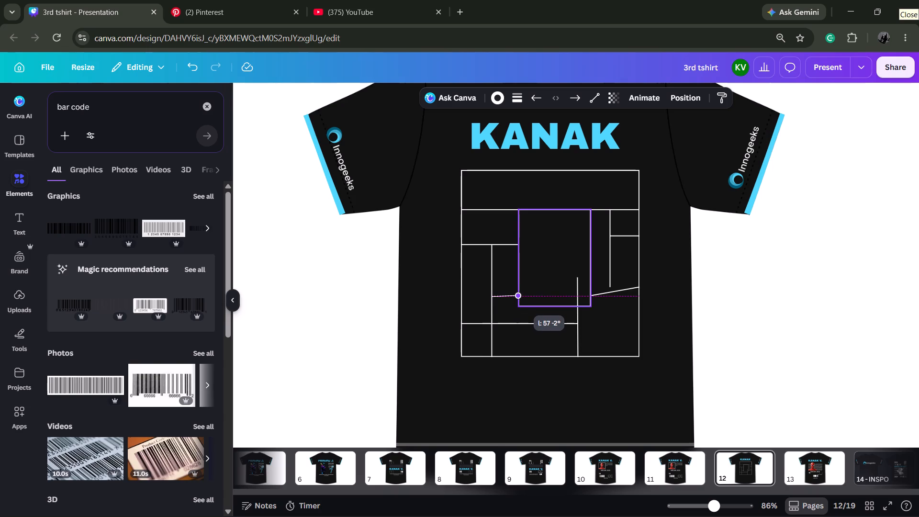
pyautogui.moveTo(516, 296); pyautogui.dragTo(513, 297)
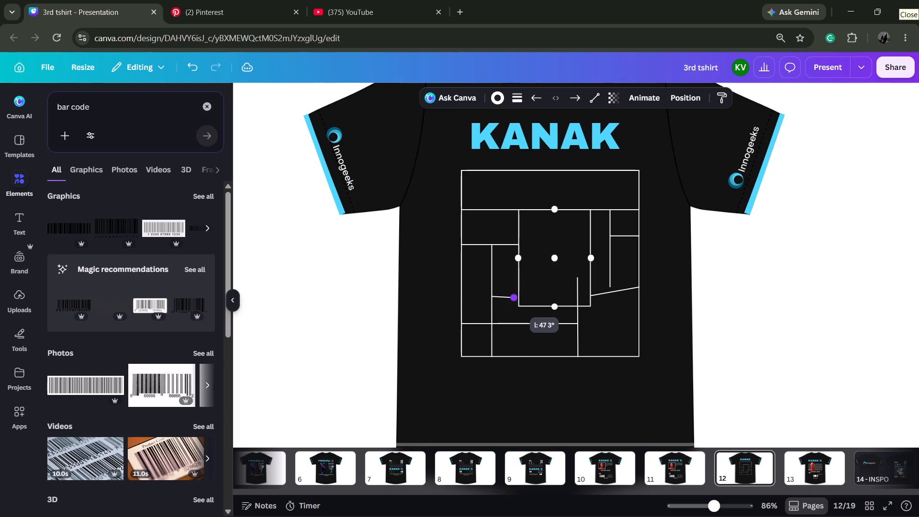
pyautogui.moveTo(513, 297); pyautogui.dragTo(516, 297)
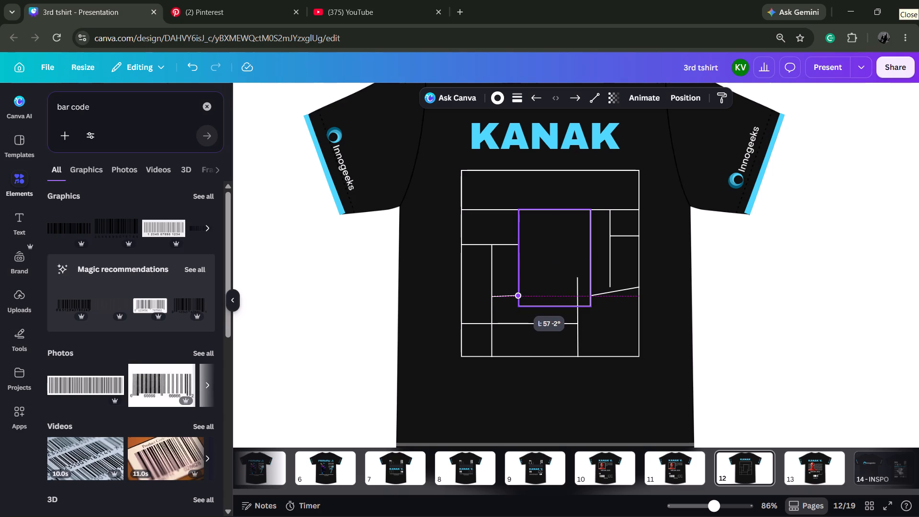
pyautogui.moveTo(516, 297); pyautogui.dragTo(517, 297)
# Raise the small box's bottom edge slightly.
pyautogui.click(524, 303)
pyautogui.moveTo(549, 306); pyautogui.dragTo(549, 302)
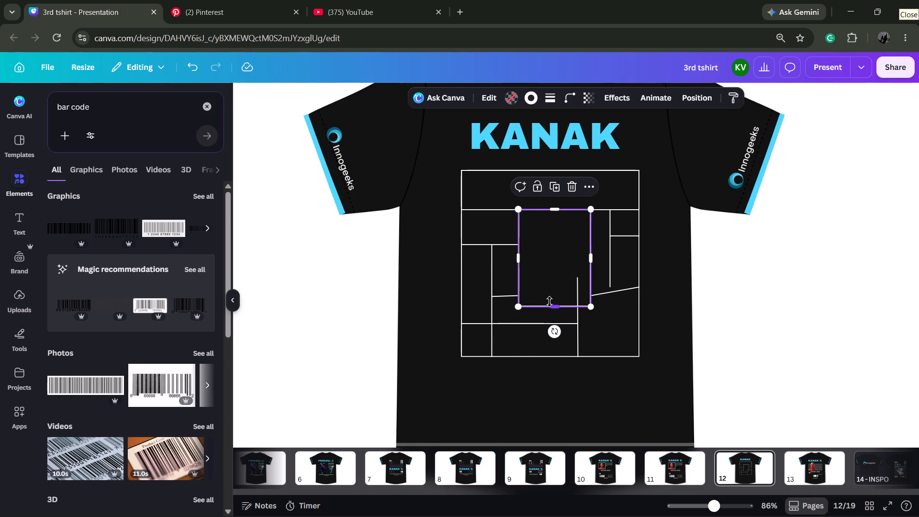
pyautogui.moveTo(549, 302); pyautogui.dragTo(549, 301)
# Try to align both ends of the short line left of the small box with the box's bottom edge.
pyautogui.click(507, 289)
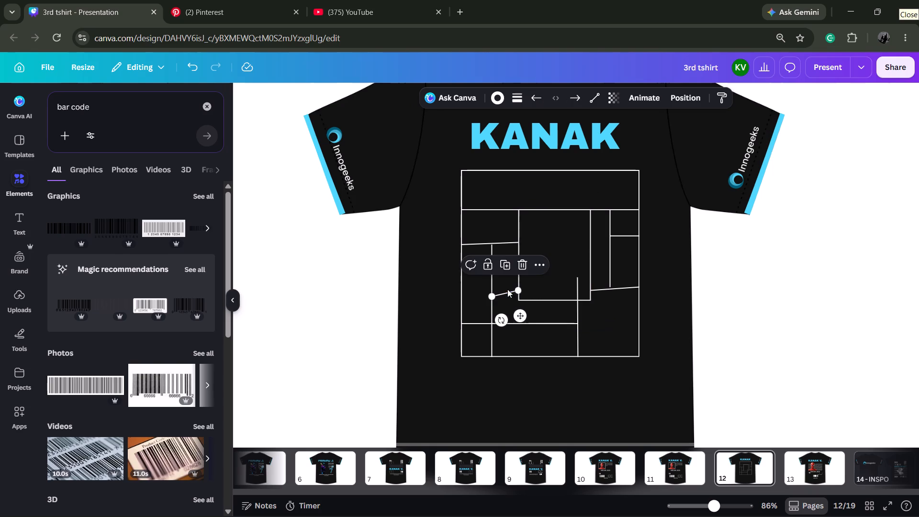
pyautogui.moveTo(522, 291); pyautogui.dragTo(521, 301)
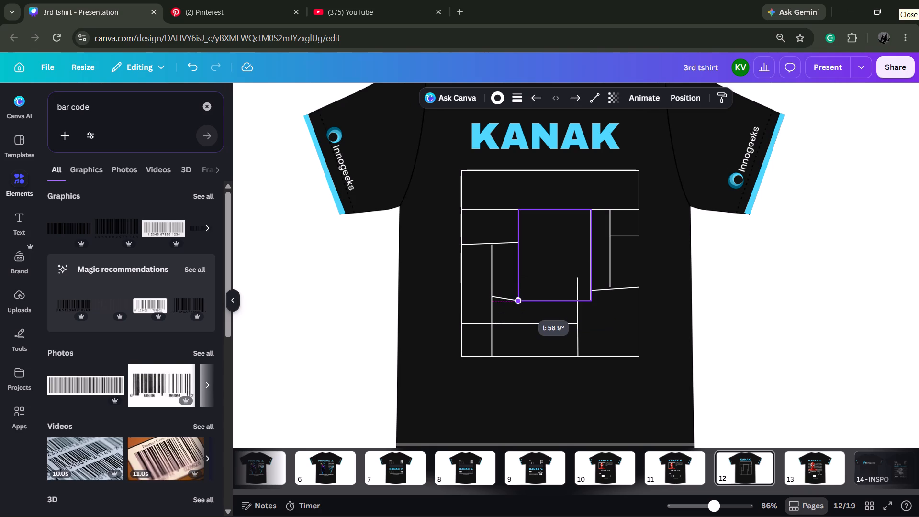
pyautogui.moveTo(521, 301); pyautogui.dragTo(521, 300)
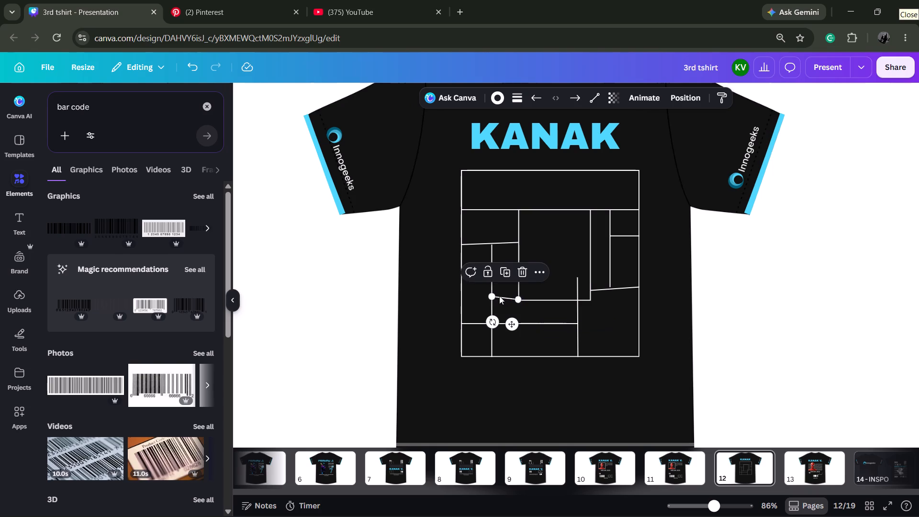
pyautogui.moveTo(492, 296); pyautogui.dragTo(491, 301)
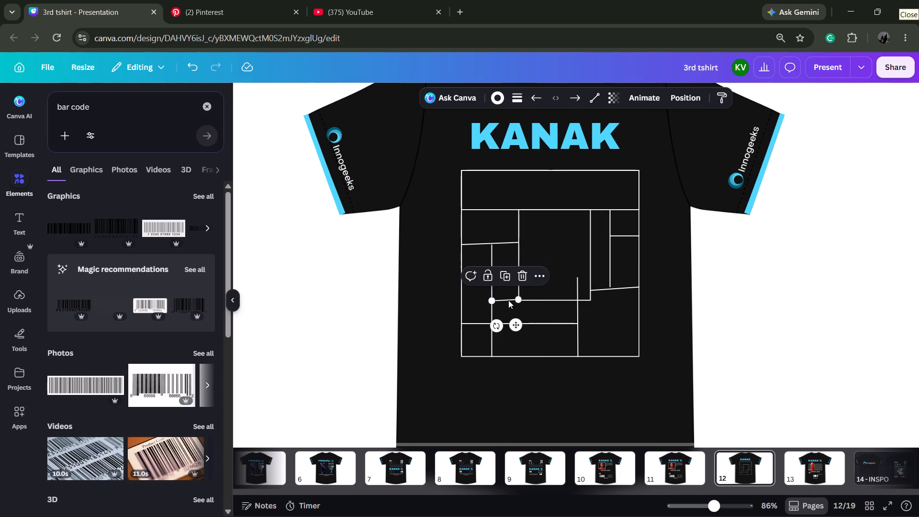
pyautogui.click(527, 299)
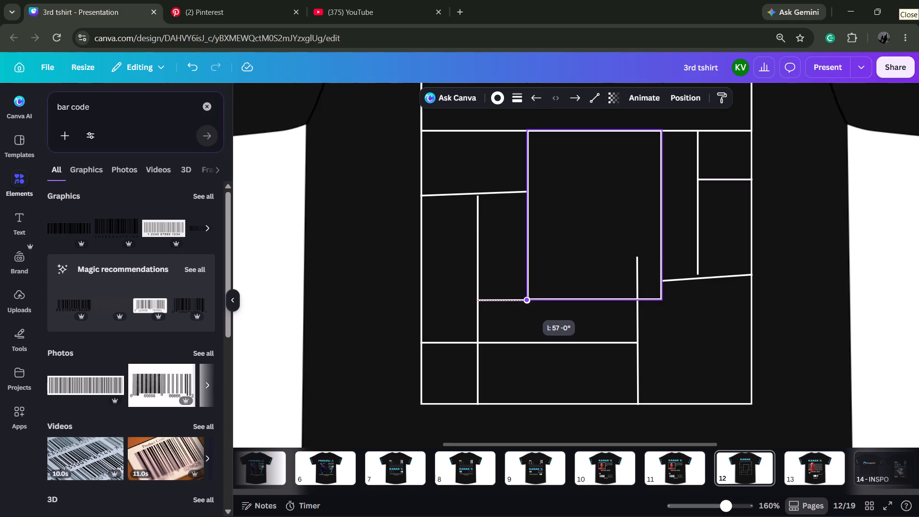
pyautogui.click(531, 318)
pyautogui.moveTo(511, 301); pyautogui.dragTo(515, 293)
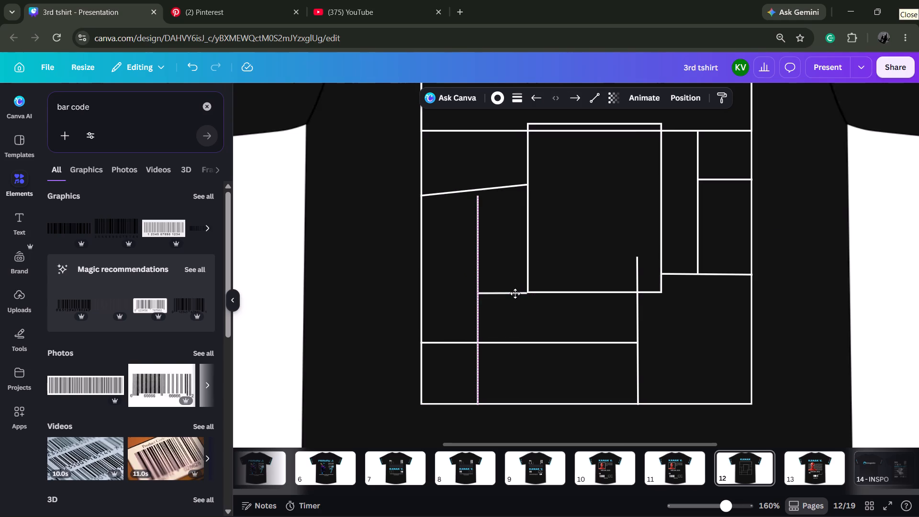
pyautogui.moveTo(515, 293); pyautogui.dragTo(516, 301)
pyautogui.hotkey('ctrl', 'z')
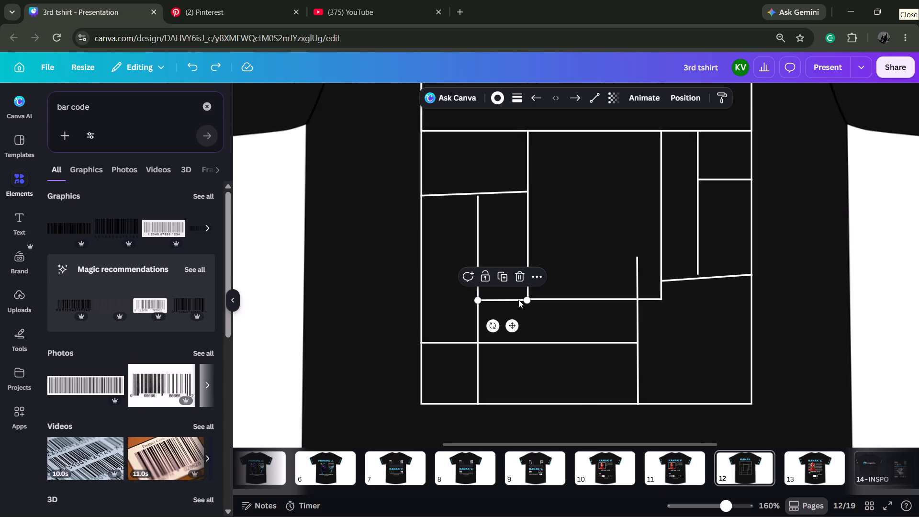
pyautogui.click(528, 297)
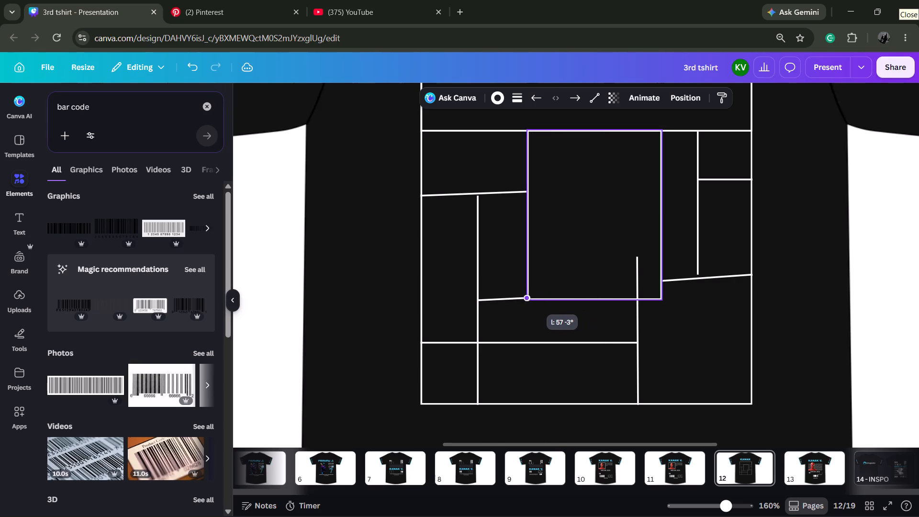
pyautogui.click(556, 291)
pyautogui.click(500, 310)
# Delete the short line between the left vertical line and the small box's bottom-left corner.
pyautogui.click(504, 299)
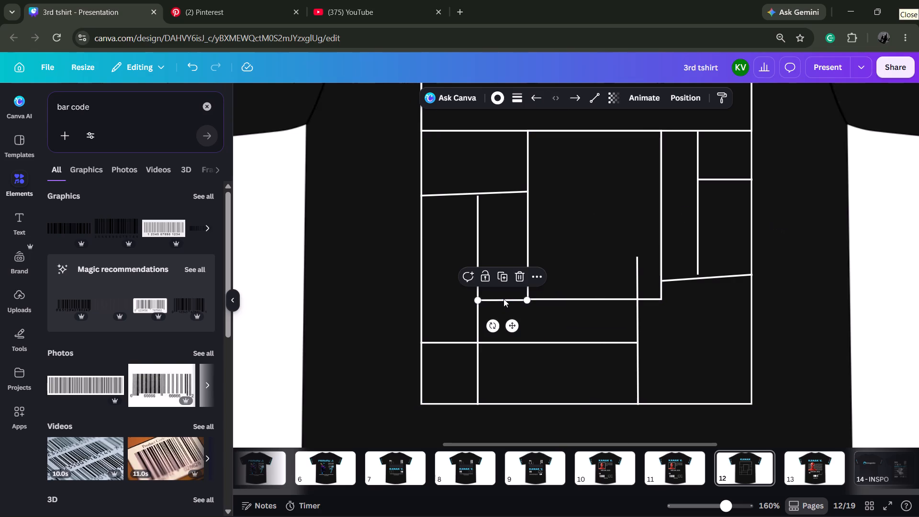
pyautogui.press('Delete')
# Raise the left end of the upper-left horizontal line to make it level.
pyautogui.click(446, 195)
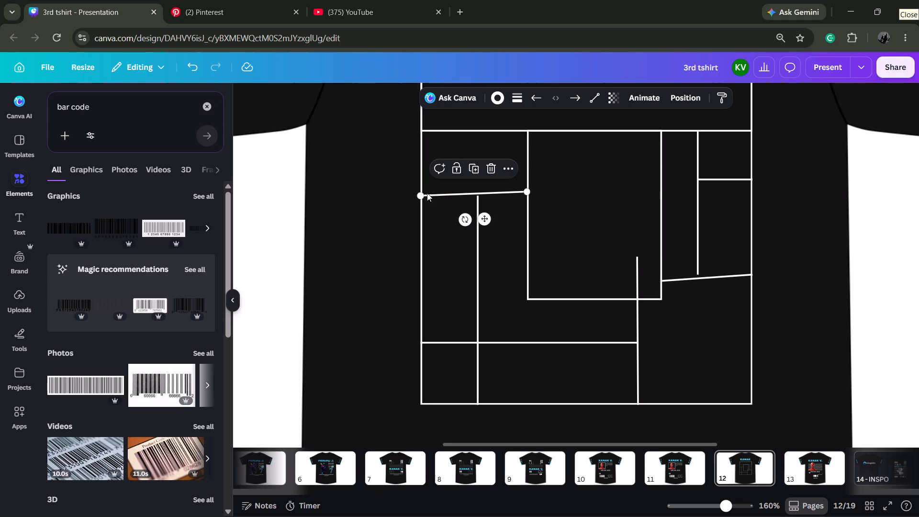
pyautogui.moveTo(420, 194); pyautogui.dragTo(425, 190)
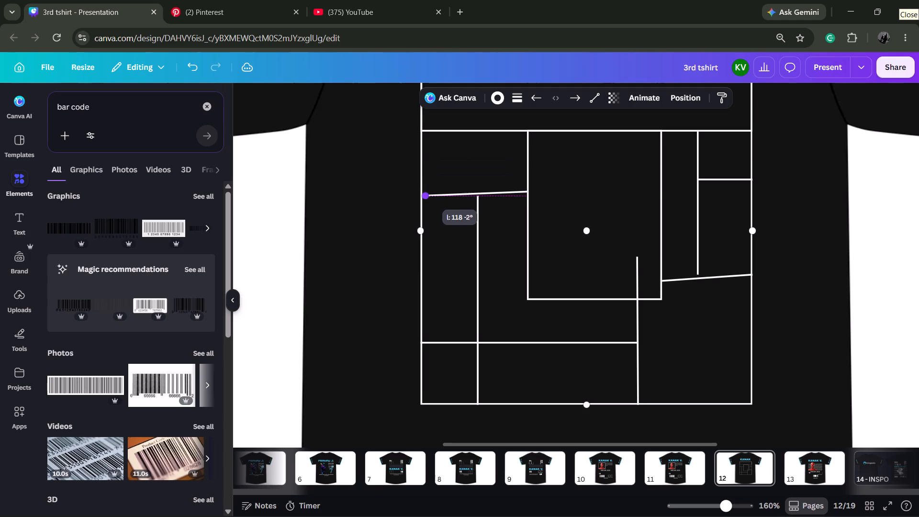
pyautogui.moveTo(425, 190); pyautogui.dragTo(425, 189)
# Extend the left vertical line's top end up to meet the upper-left horizontal line.
pyautogui.click(467, 247)
pyautogui.click(474, 249)
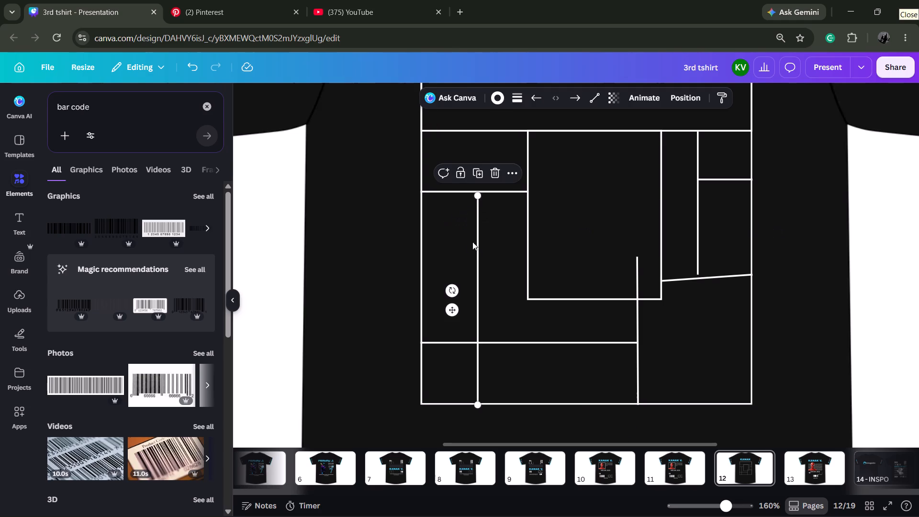
pyautogui.moveTo(478, 194); pyautogui.dragTo(478, 189)
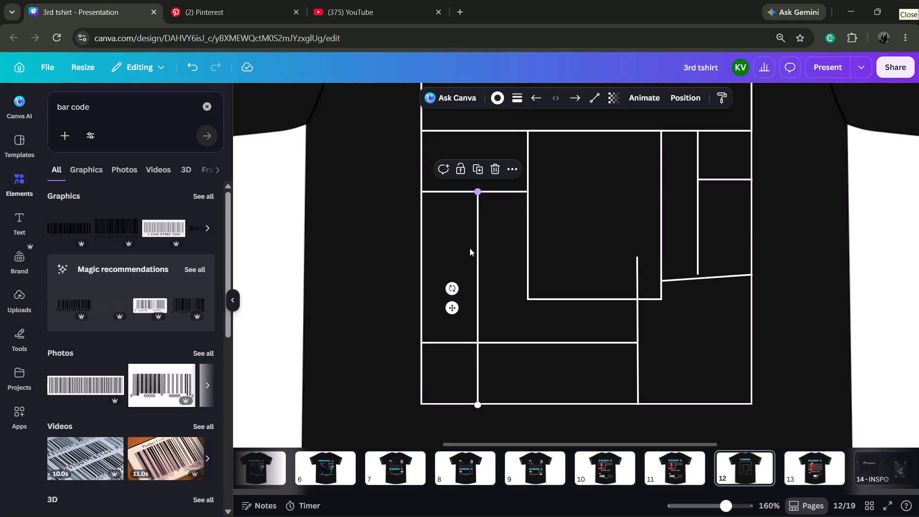
# Shorten the vertical line crossing into the small box so its top ends at the box's bottom edge.
pyautogui.click(497, 323)
pyautogui.click(627, 299)
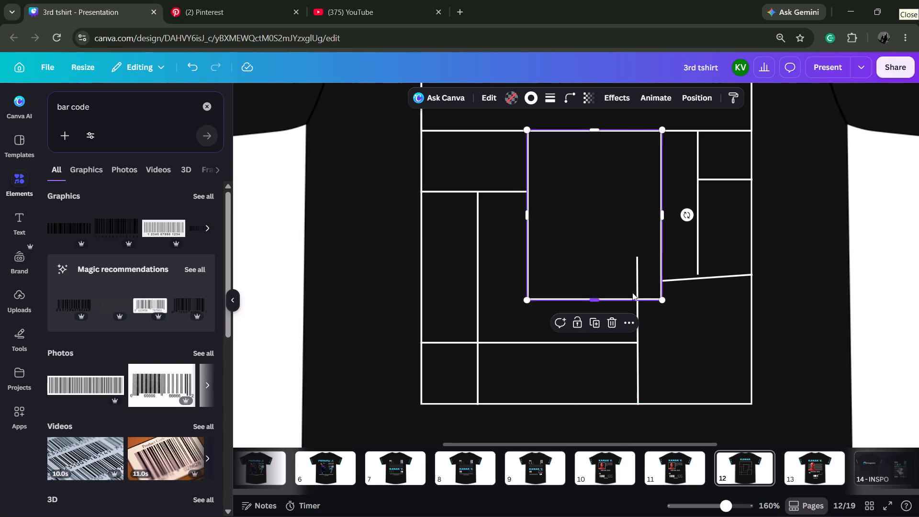
pyautogui.click(639, 266)
pyautogui.moveTo(636, 256); pyautogui.dragTo(637, 300)
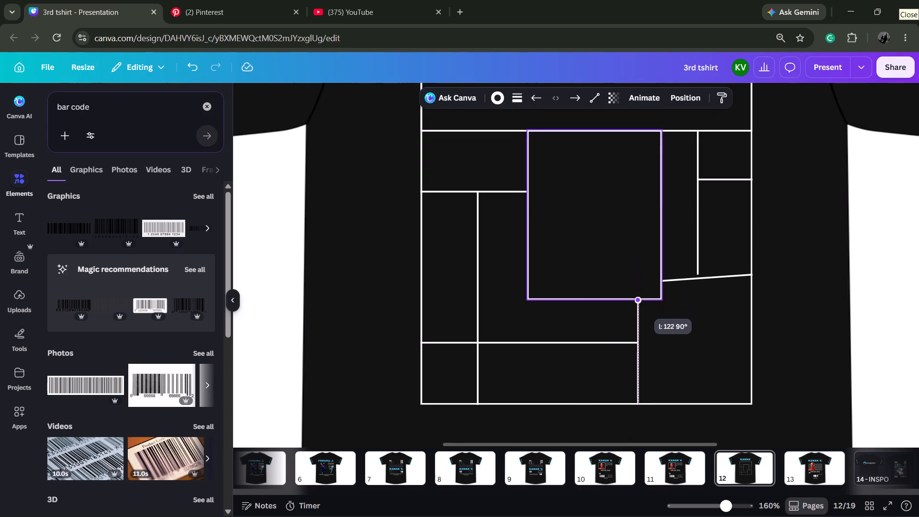
pyautogui.moveTo(637, 300); pyautogui.dragTo(637, 300)
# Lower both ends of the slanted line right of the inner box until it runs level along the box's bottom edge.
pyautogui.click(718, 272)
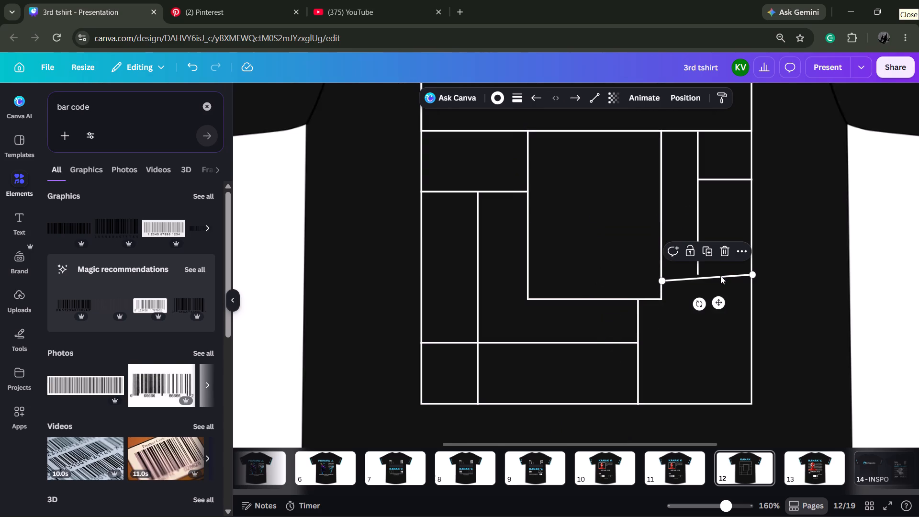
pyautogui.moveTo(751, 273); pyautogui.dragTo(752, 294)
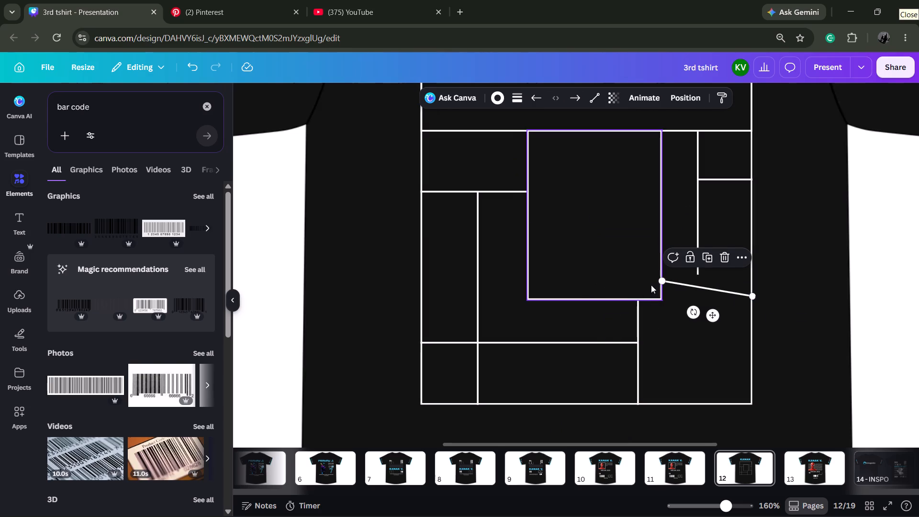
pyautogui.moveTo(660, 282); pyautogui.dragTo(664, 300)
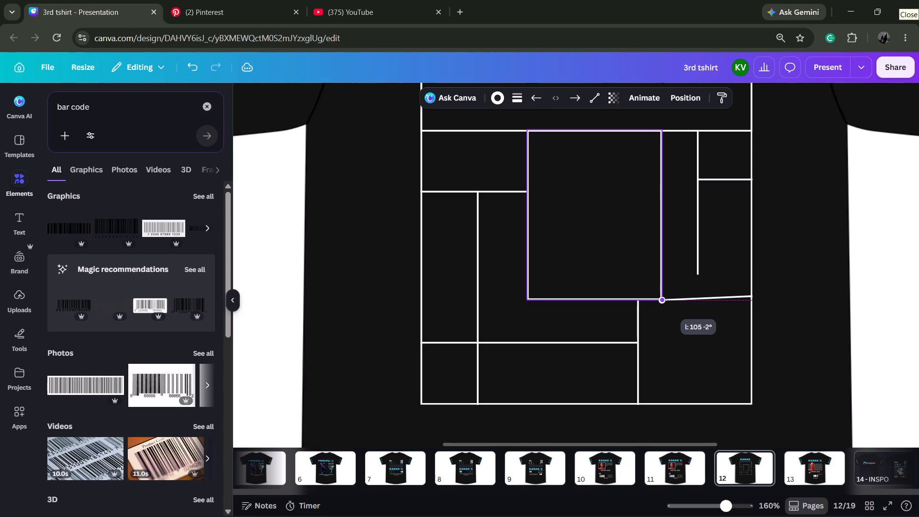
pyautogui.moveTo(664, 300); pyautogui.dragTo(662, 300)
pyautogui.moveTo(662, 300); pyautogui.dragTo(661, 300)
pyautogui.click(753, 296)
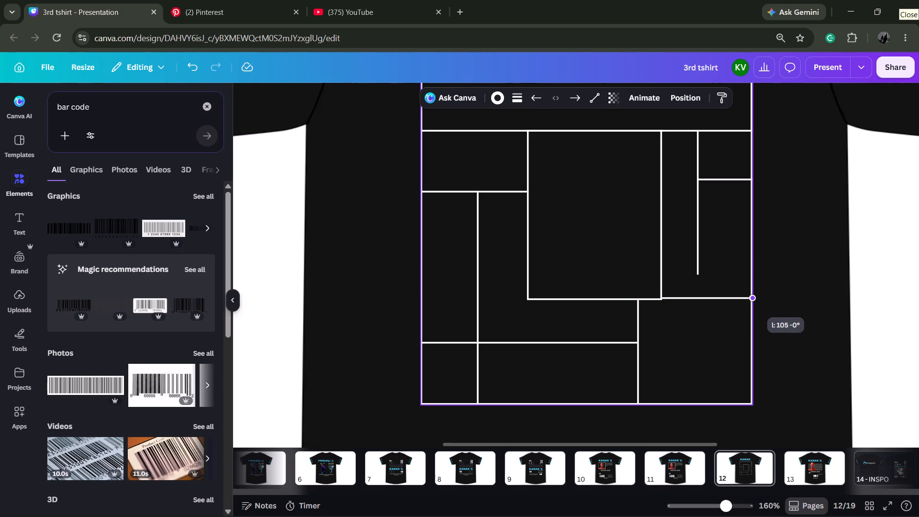
# Delete the vertical line and the short horizontal line in the section to the right of the inner box.
pyautogui.click(701, 208)
pyautogui.press('Delete')
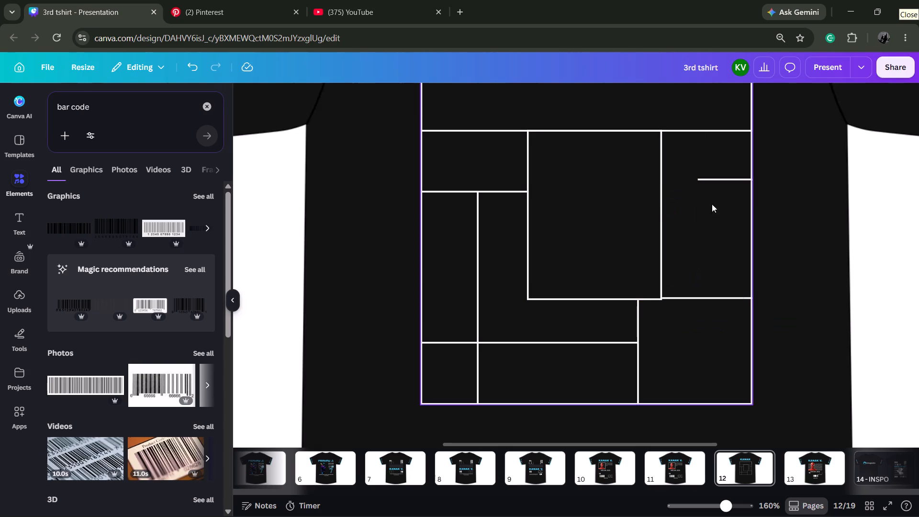
pyautogui.moveTo(735, 183); pyautogui.dragTo(713, 214)
pyautogui.hotkey('ctrl', 'z')
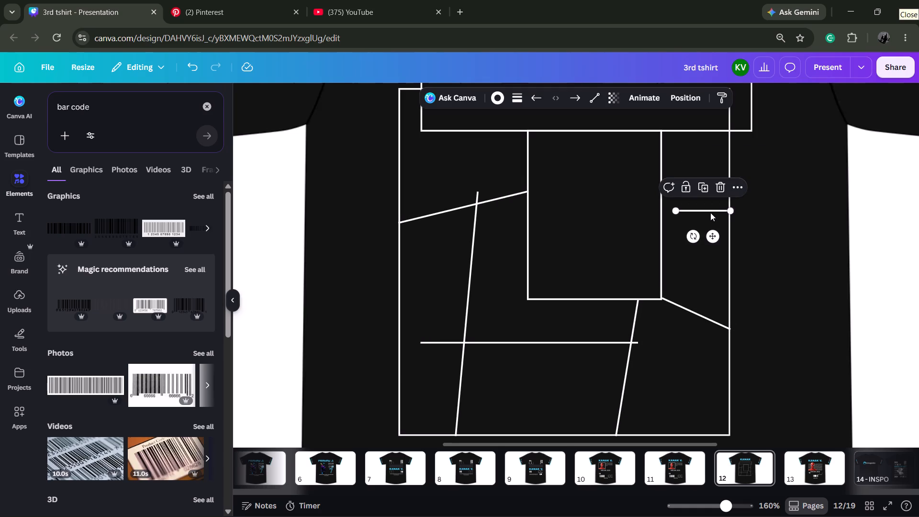
pyautogui.moveTo(698, 180); pyautogui.dragTo(669, 199)
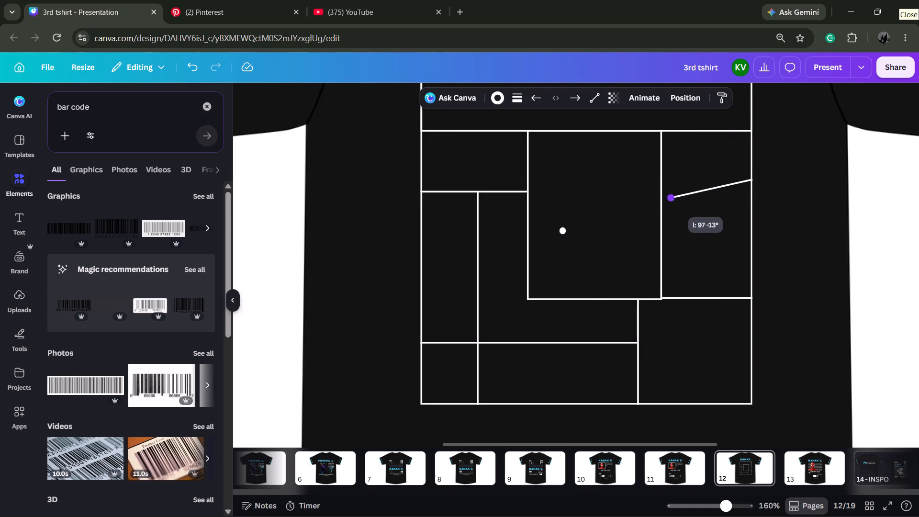
pyautogui.moveTo(669, 199); pyautogui.dragTo(668, 184)
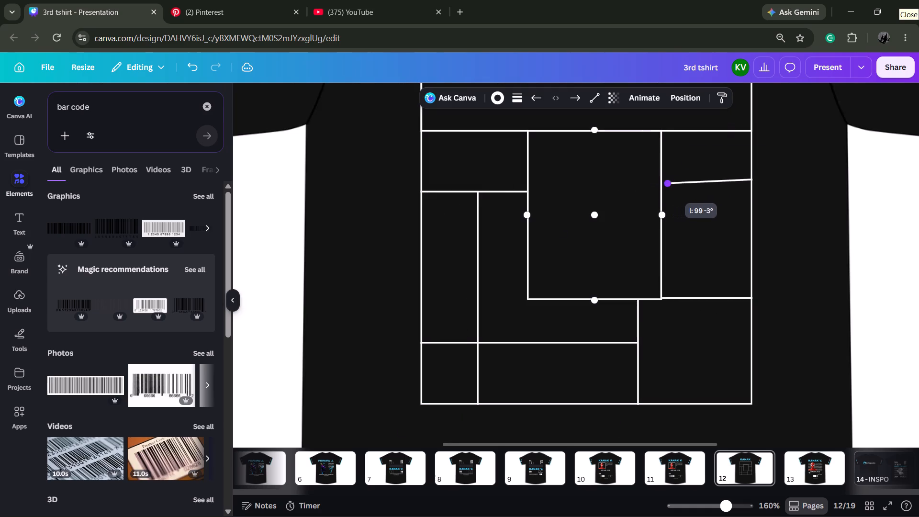
pyautogui.moveTo(668, 184); pyautogui.dragTo(673, 183)
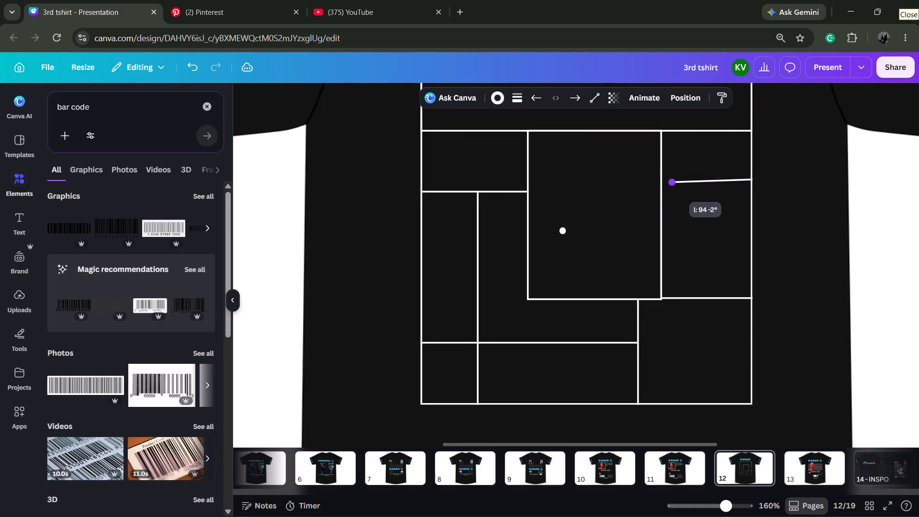
pyautogui.press('Delete')
# Duplicate the inner box and shape the copy into a narrow, tall rectangle against the original's right edge.
pyautogui.click(600, 191)
pyautogui.hotkey('ctrl', 'd')
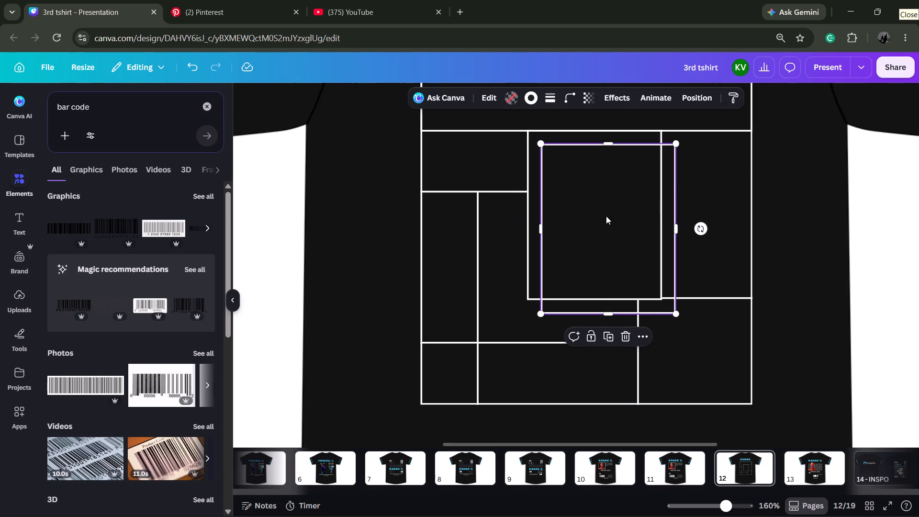
pyautogui.moveTo(606, 216); pyautogui.dragTo(727, 206)
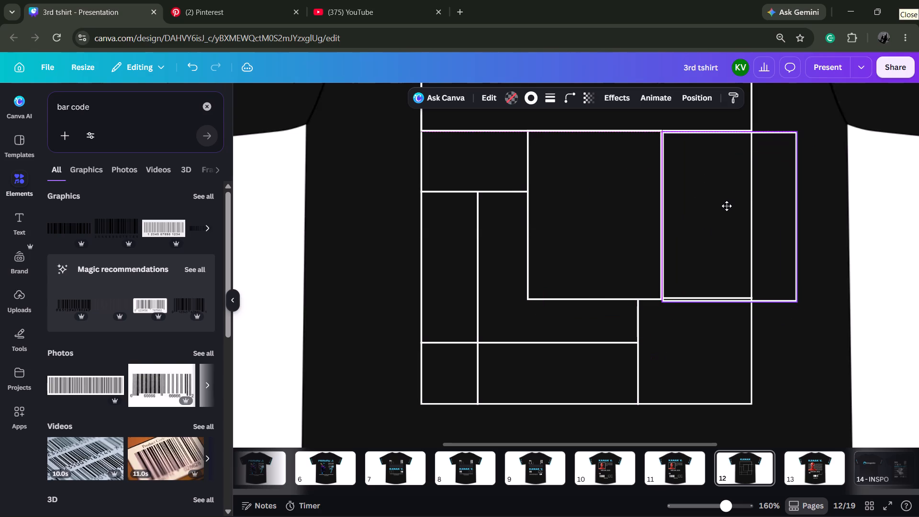
pyautogui.moveTo(727, 206); pyautogui.dragTo(725, 205)
pyautogui.moveTo(797, 300); pyautogui.dragTo(716, 185)
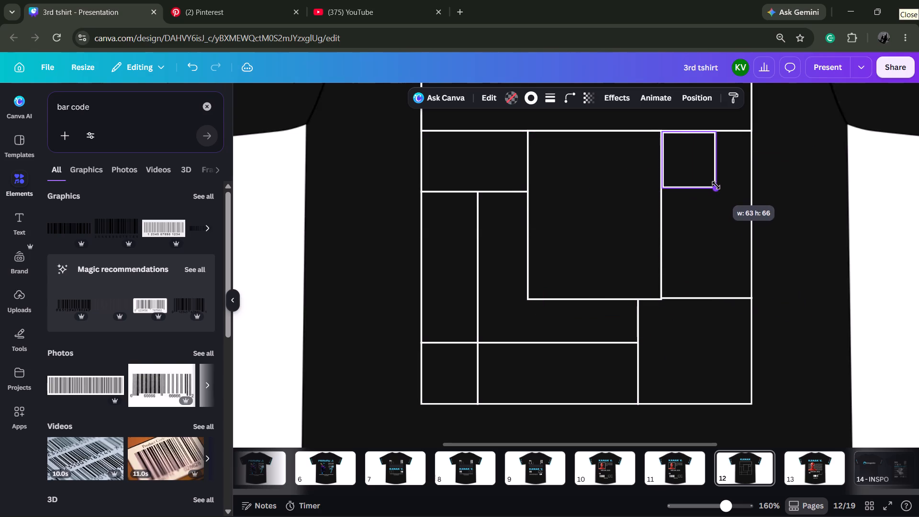
pyautogui.moveTo(716, 185); pyautogui.dragTo(709, 296)
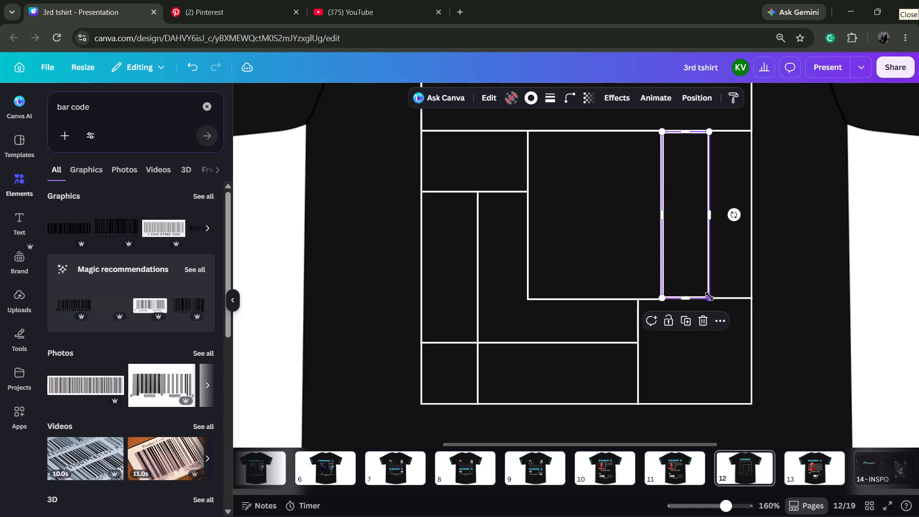
pyautogui.press('Left')
pyautogui.press('Left')
# Nudge the outer box slightly to the left.
pyautogui.click(731, 341)
pyautogui.press('Left')
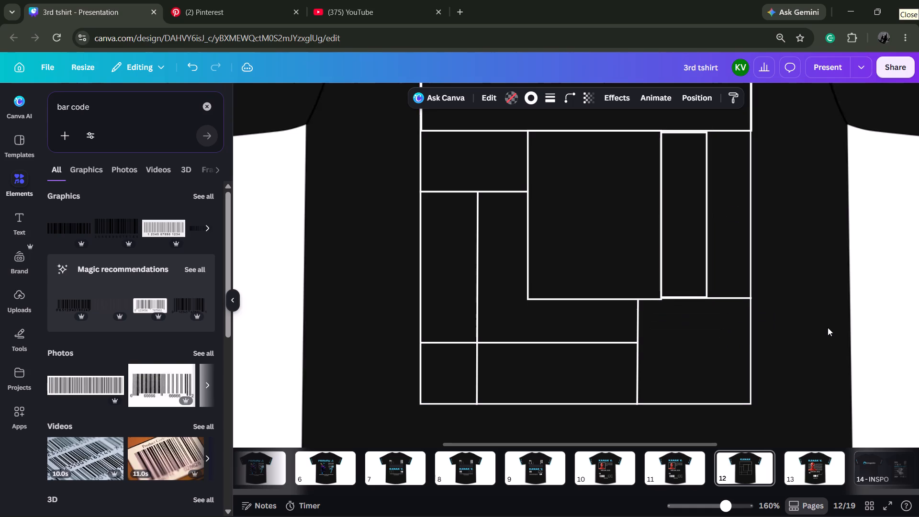
pyautogui.click(830, 327)
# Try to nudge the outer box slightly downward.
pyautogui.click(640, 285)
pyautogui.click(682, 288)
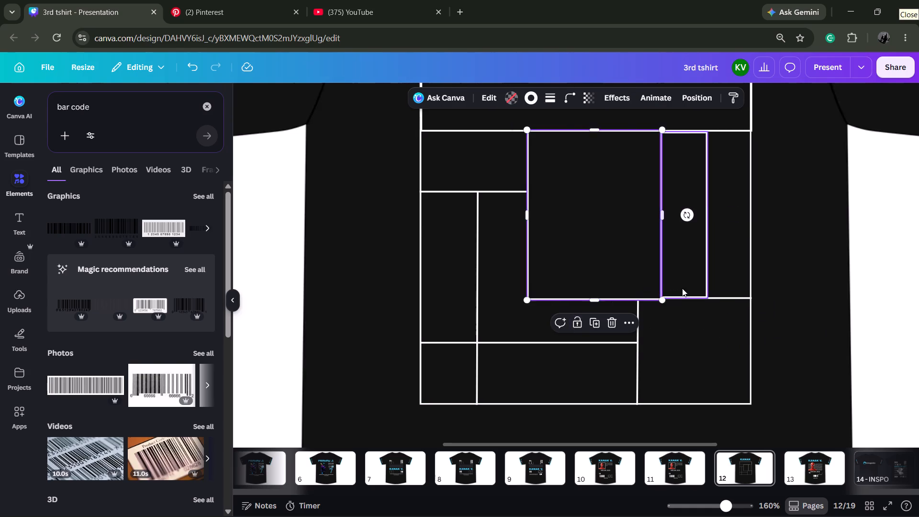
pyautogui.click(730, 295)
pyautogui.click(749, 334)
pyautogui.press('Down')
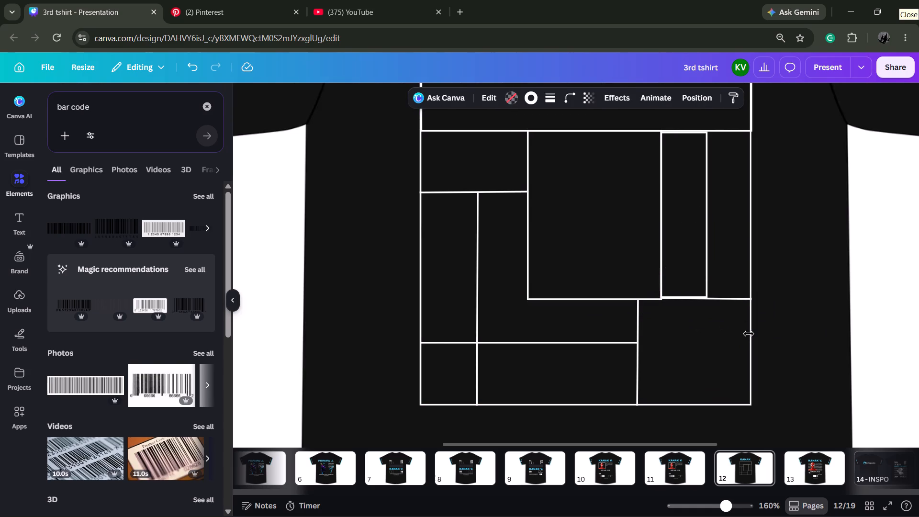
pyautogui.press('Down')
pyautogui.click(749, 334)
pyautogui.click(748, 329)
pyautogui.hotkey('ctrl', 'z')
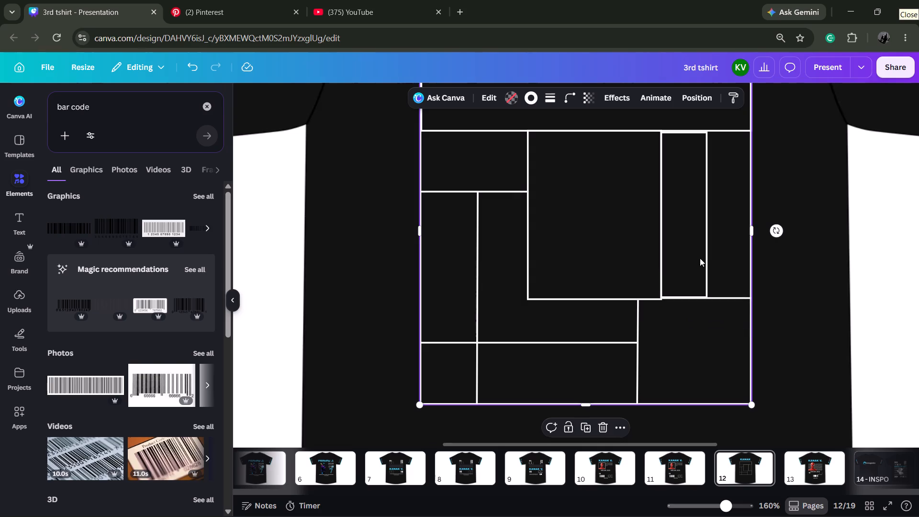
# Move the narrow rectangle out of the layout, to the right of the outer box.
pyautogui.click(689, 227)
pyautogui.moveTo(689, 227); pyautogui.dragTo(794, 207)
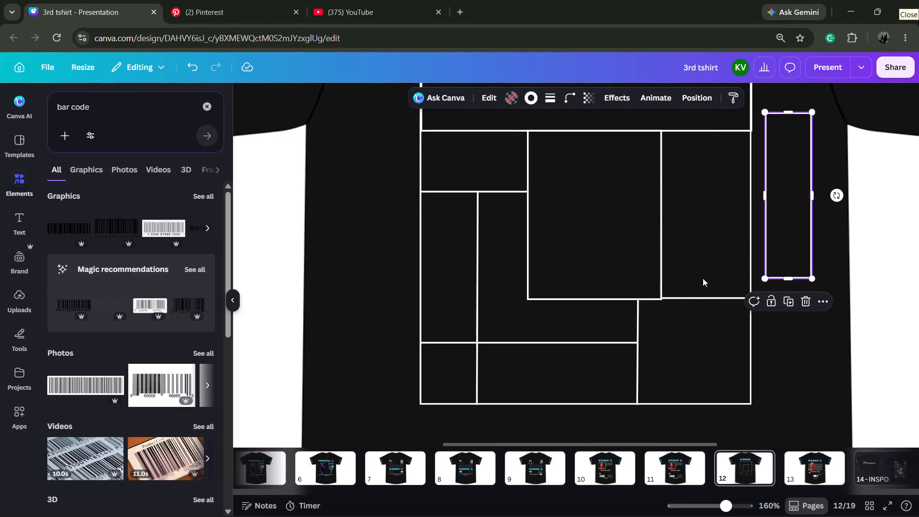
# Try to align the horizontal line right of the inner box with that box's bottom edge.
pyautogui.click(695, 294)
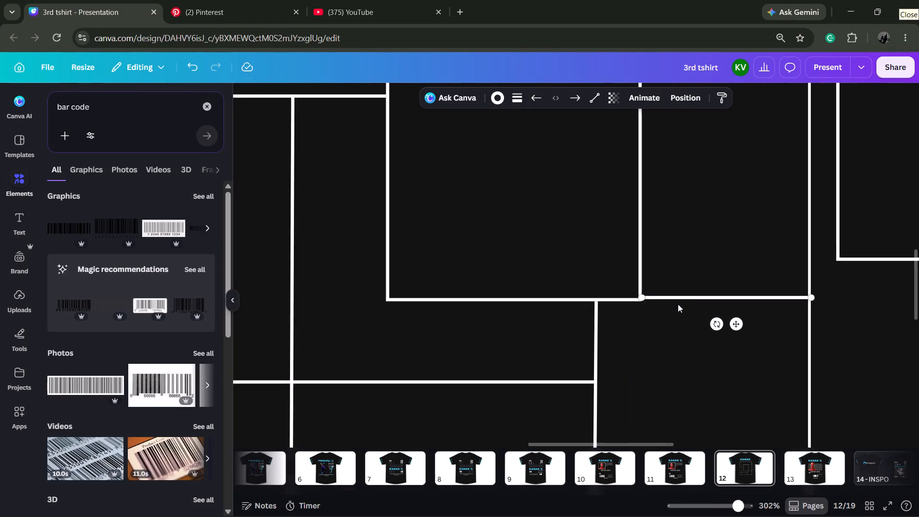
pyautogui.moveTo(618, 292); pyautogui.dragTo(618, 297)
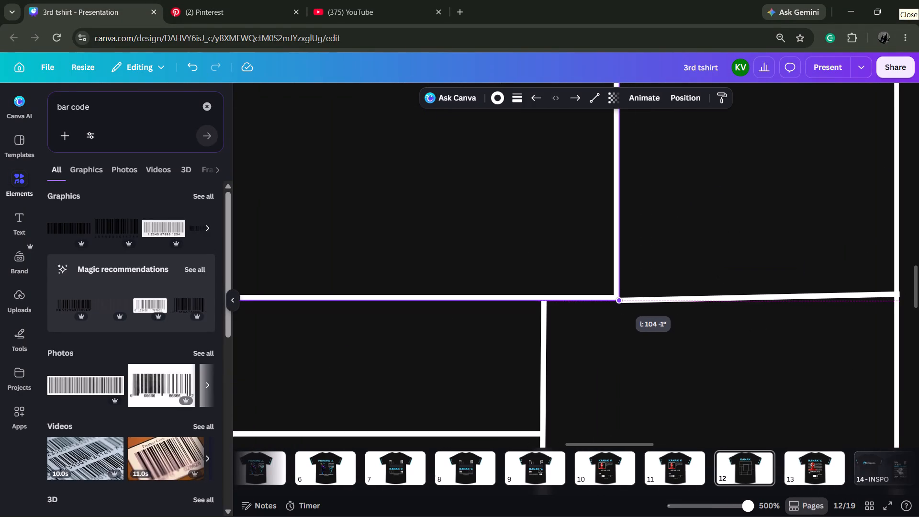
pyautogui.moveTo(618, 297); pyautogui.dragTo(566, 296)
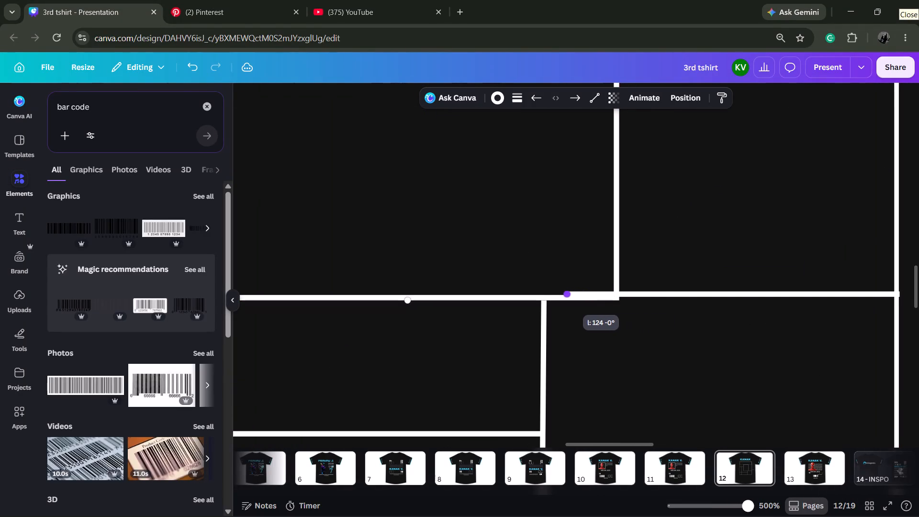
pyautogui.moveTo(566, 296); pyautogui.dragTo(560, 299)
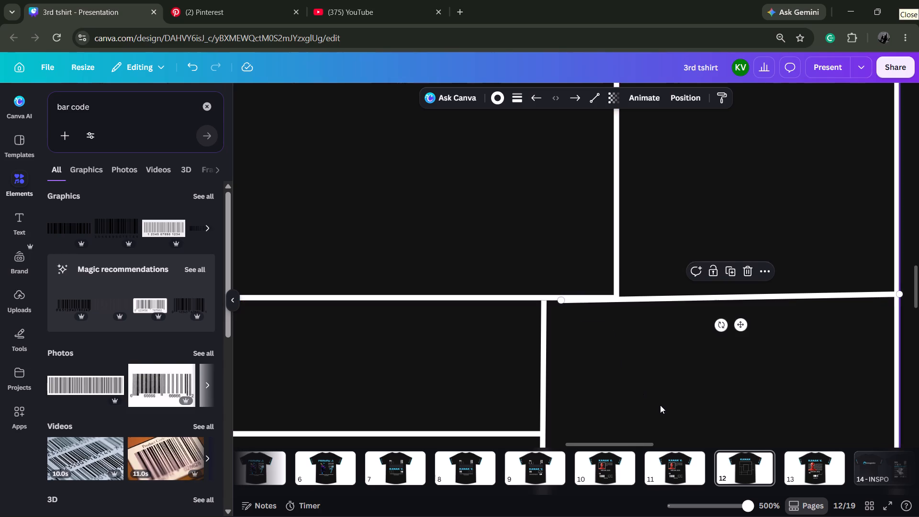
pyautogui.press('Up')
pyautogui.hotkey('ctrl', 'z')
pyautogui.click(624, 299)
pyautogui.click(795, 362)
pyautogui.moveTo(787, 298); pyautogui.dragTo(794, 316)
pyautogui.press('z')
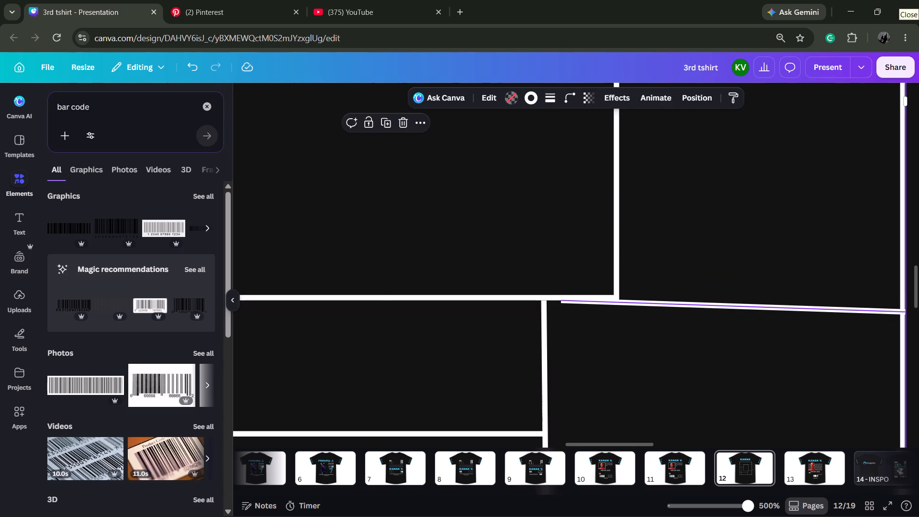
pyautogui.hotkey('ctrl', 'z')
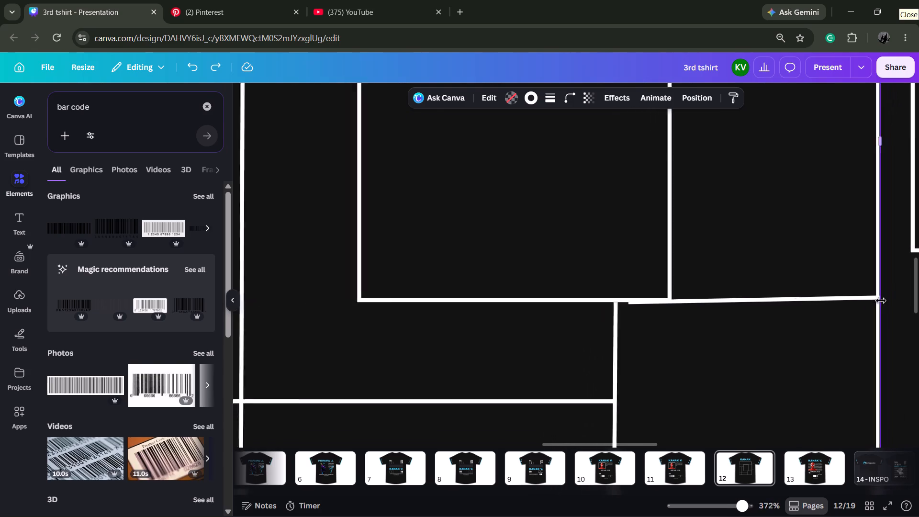
# Delete the horizontal line running from the inner box's bottom-right corner to the outer box's right edge.
pyautogui.click(866, 297)
pyautogui.moveTo(875, 297); pyautogui.dragTo(874, 318)
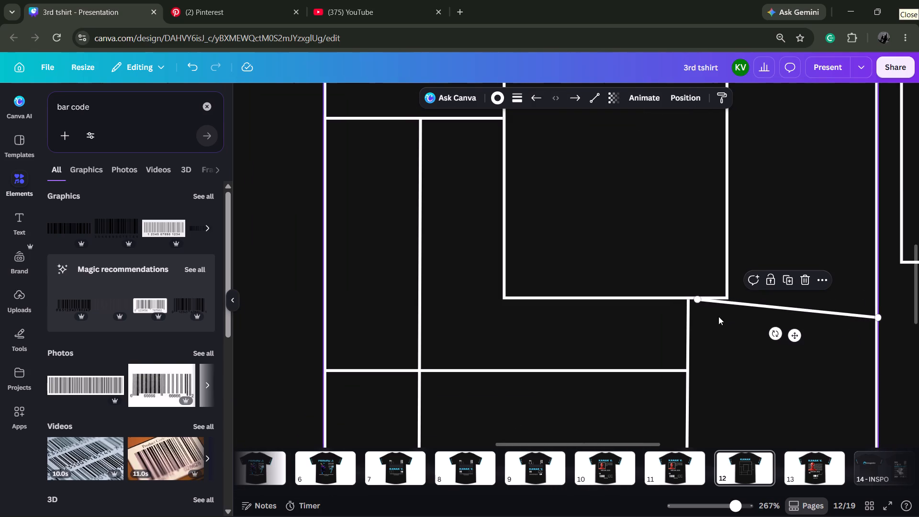
pyautogui.moveTo(698, 299); pyautogui.dragTo(696, 315)
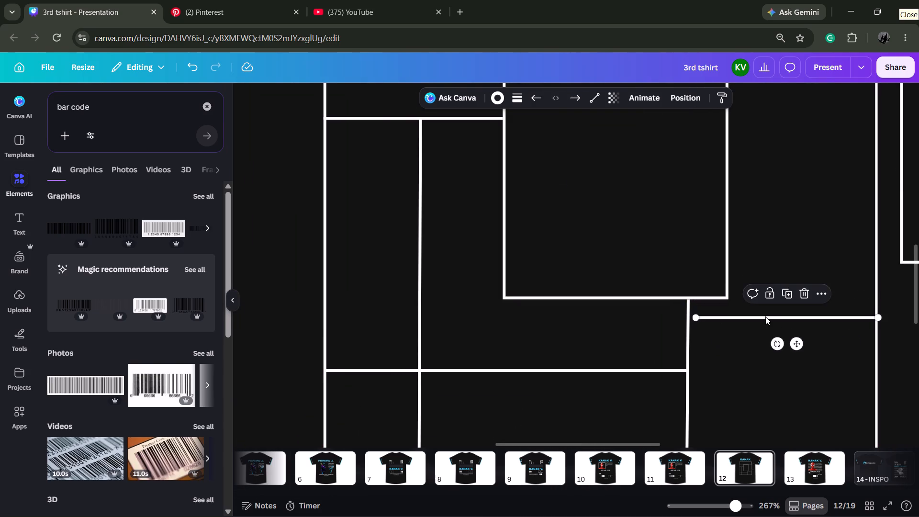
pyautogui.moveTo(765, 316); pyautogui.dragTo(773, 297)
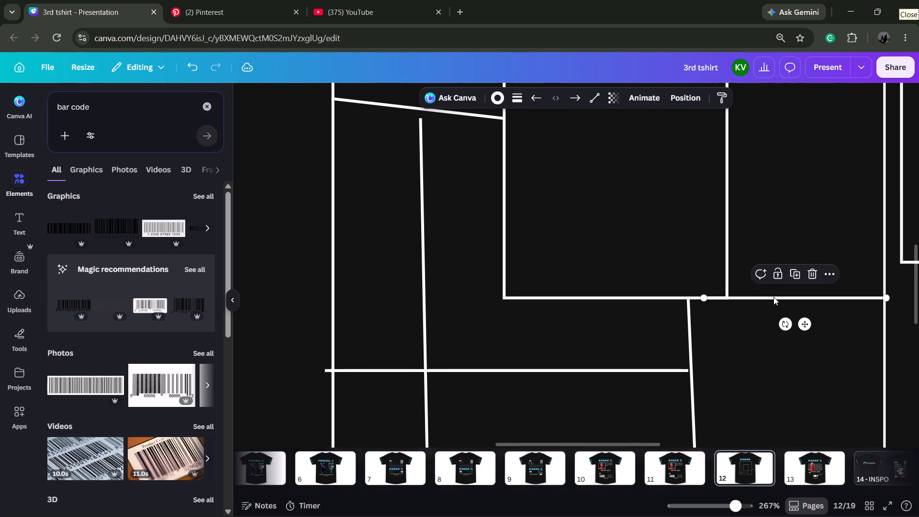
pyautogui.hotkey('ctrl', 'z')
pyautogui.press('Delete')
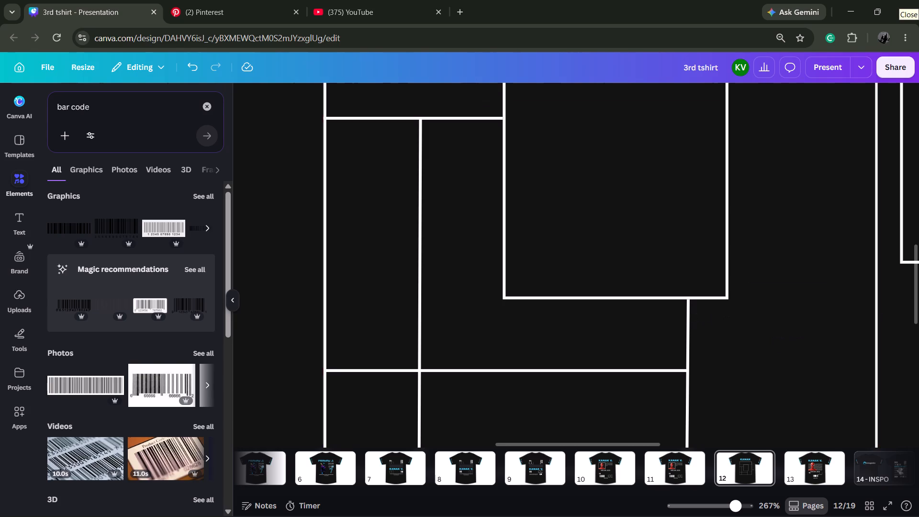
# Move the narrow rectangle into the outer box's bottom-right corner and resize it to about 133 by 127, reaching the outer box's right edge.
pyautogui.moveTo(739, 277); pyautogui.dragTo(731, 282)
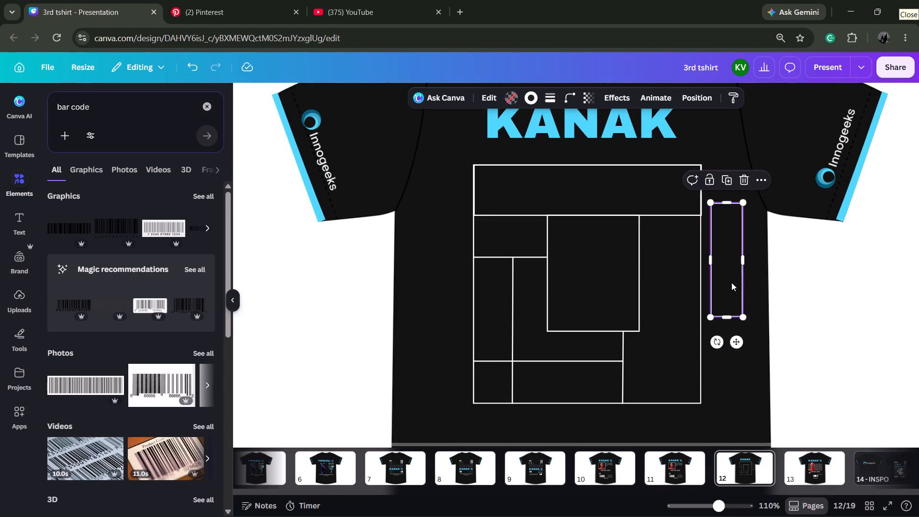
pyautogui.moveTo(731, 282); pyautogui.dragTo(680, 349)
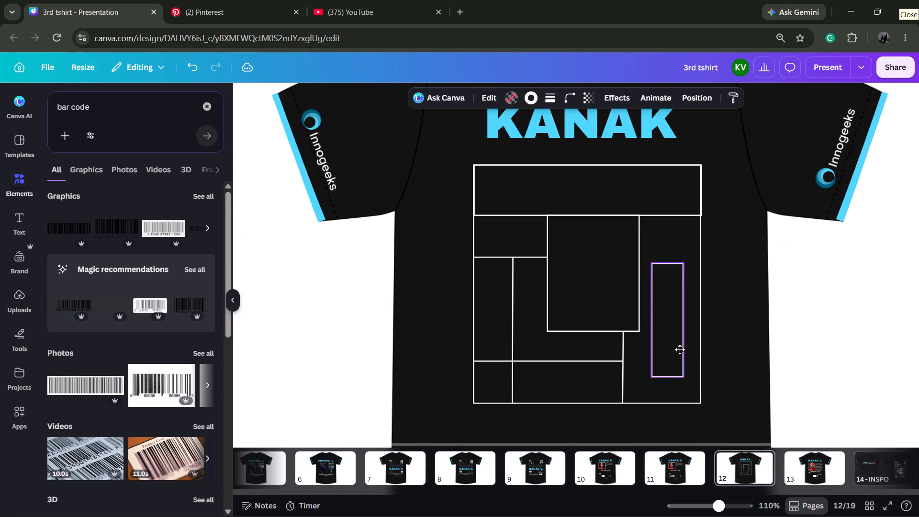
pyautogui.moveTo(680, 349); pyautogui.dragTo(652, 364)
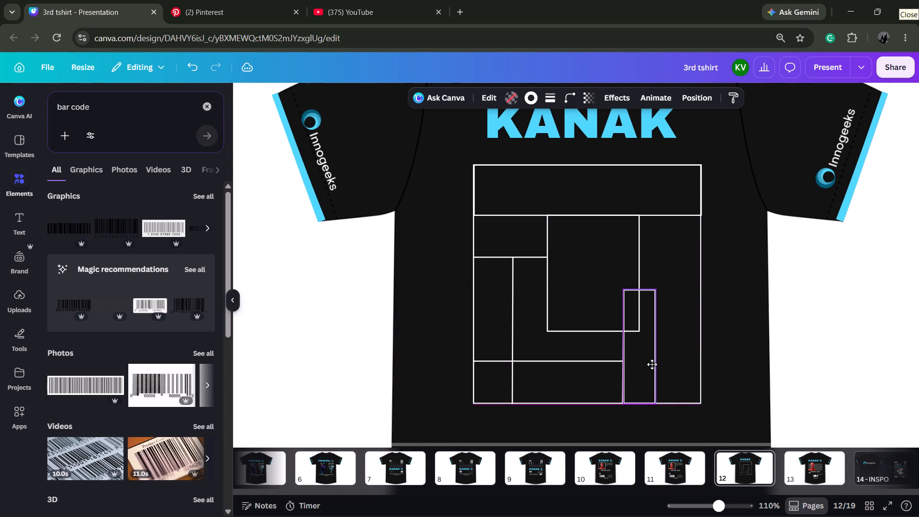
pyautogui.moveTo(652, 364); pyautogui.dragTo(651, 366)
pyautogui.moveTo(657, 287); pyautogui.dragTo(659, 287)
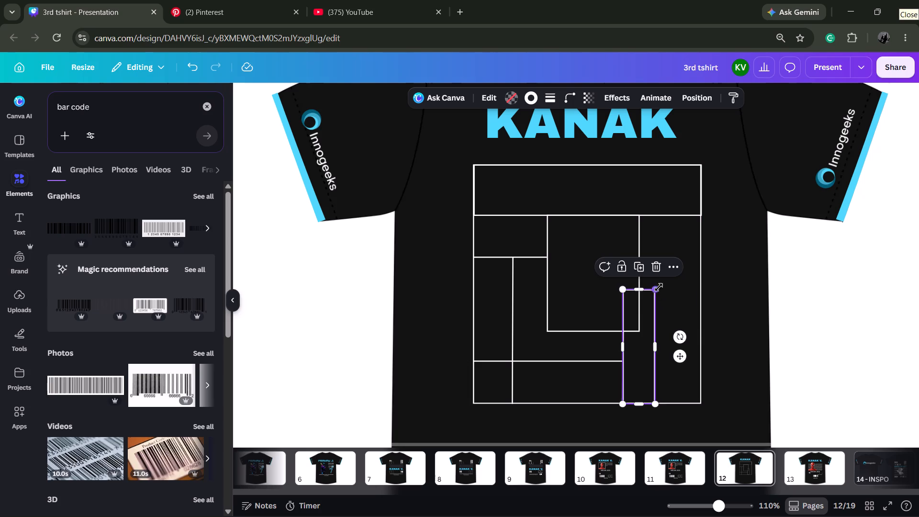
pyautogui.moveTo(659, 287); pyautogui.dragTo(701, 327)
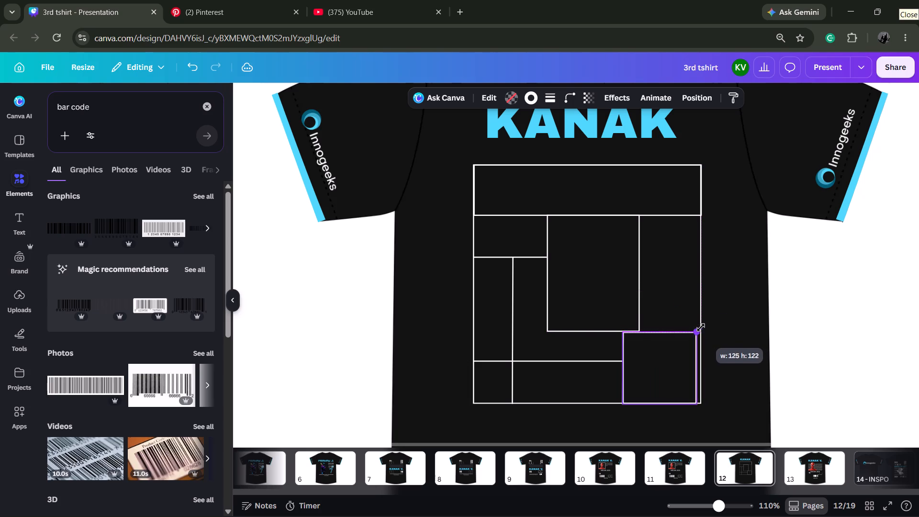
pyautogui.moveTo(701, 327); pyautogui.dragTo(703, 327)
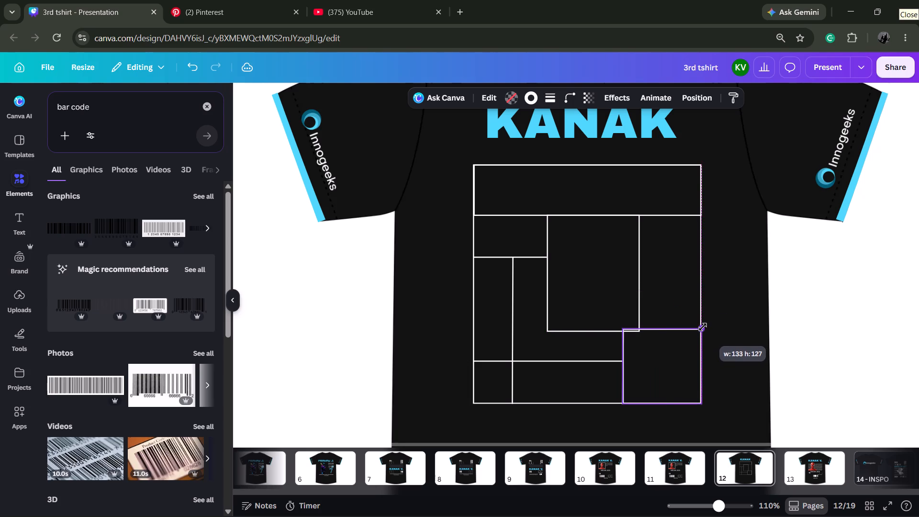
pyautogui.moveTo(703, 327); pyautogui.dragTo(702, 327)
# Align the top edge of the bottom-right box with the bottom edge of the large inner box.
pyautogui.click(720, 318)
pyautogui.click(634, 326)
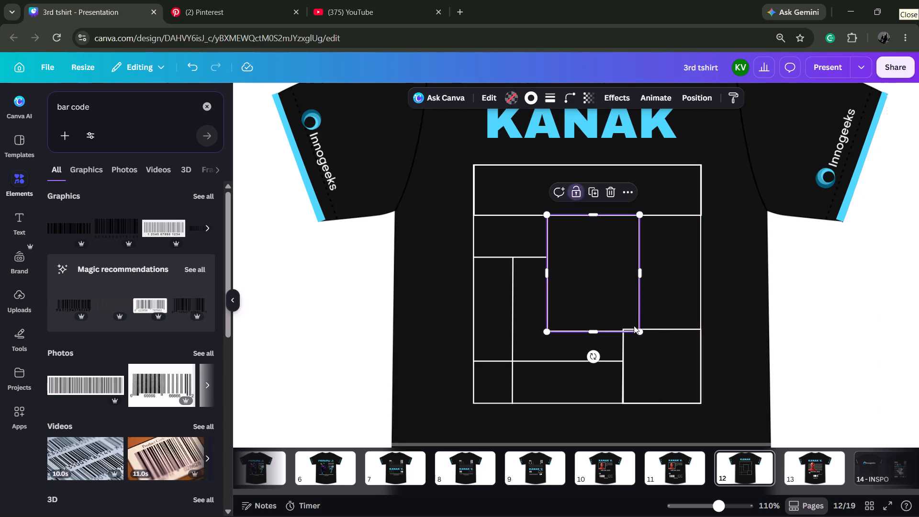
pyautogui.click(652, 330)
pyautogui.click(661, 327)
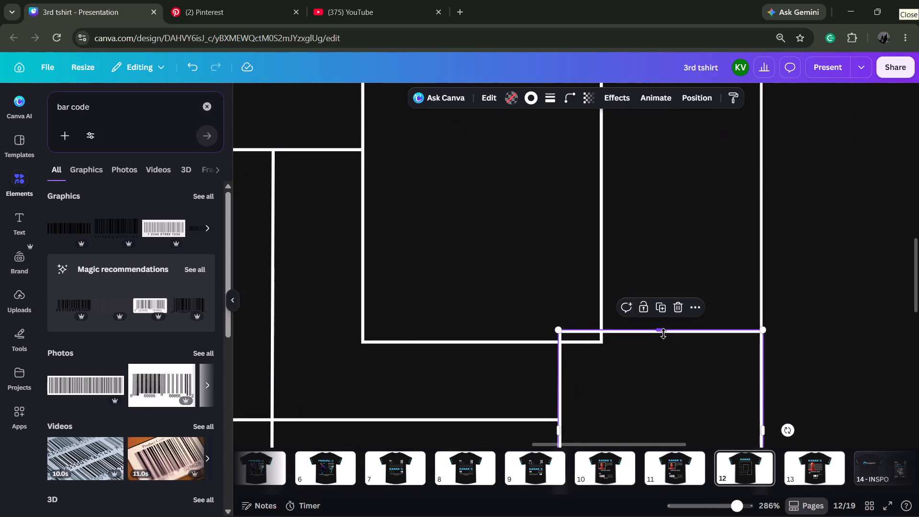
pyautogui.moveTo(663, 334); pyautogui.dragTo(661, 344)
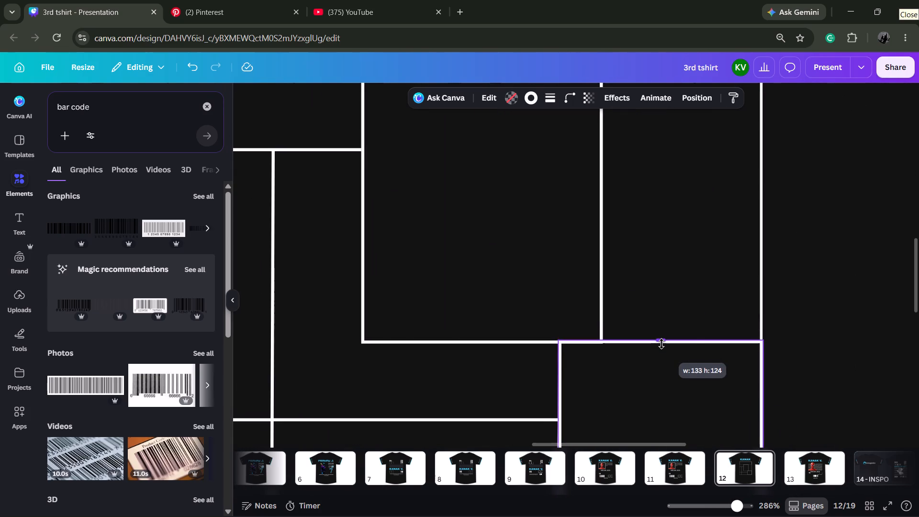
pyautogui.moveTo(661, 344); pyautogui.dragTo(660, 343)
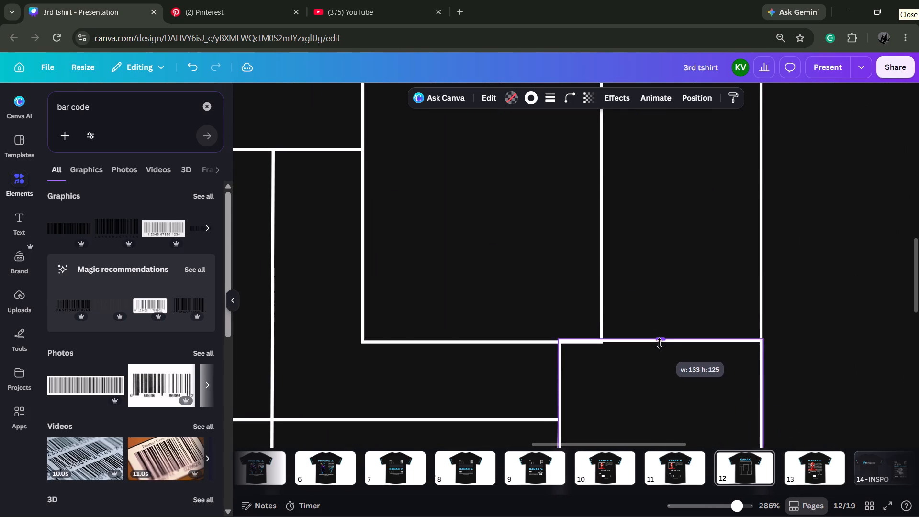
pyautogui.moveTo(660, 343); pyautogui.dragTo(659, 343)
pyautogui.click(672, 300)
pyautogui.click(649, 339)
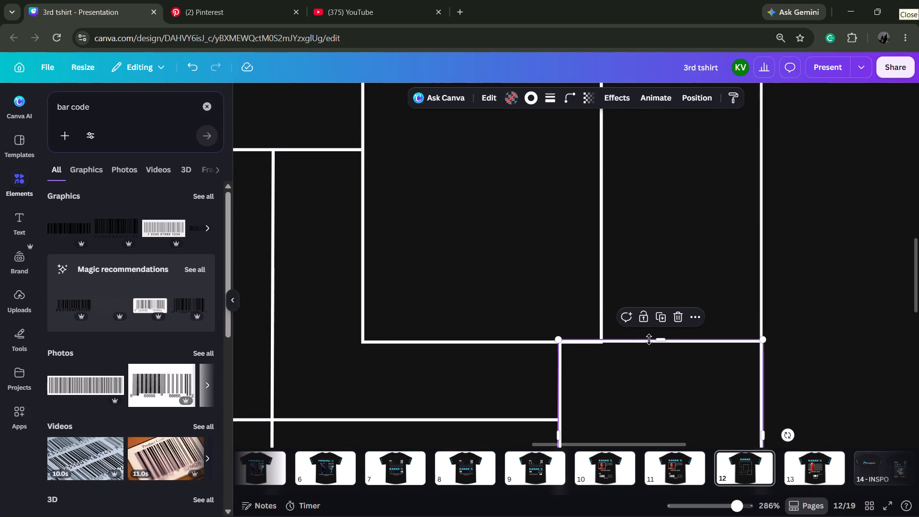
pyautogui.moveTo(665, 340); pyautogui.dragTo(663, 342)
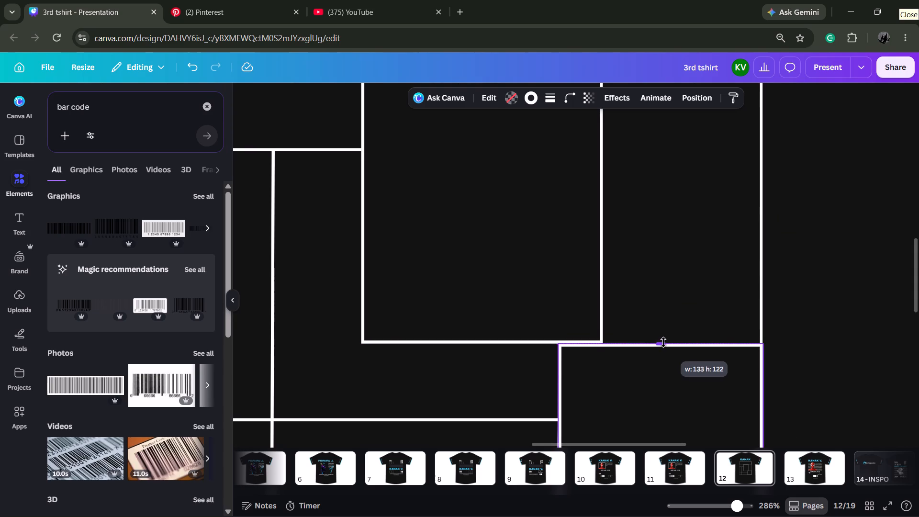
pyautogui.moveTo(663, 342); pyautogui.dragTo(660, 340)
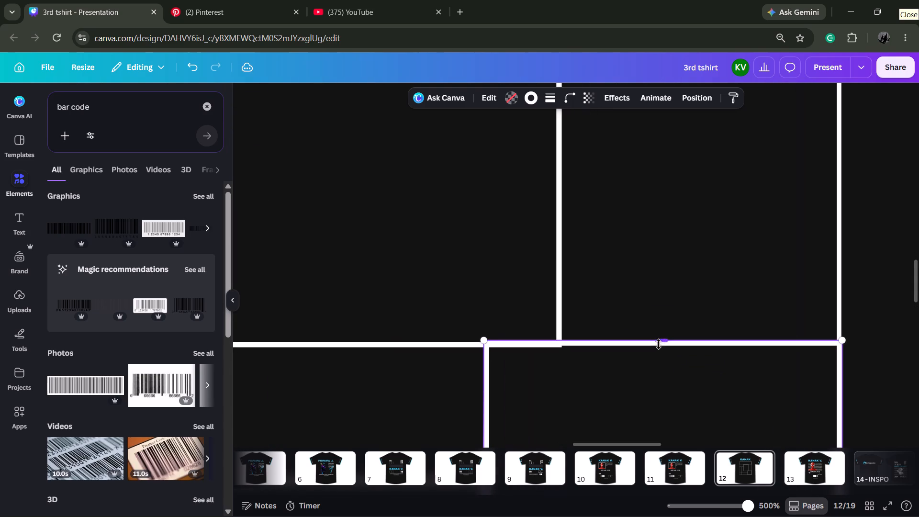
pyautogui.click(661, 340)
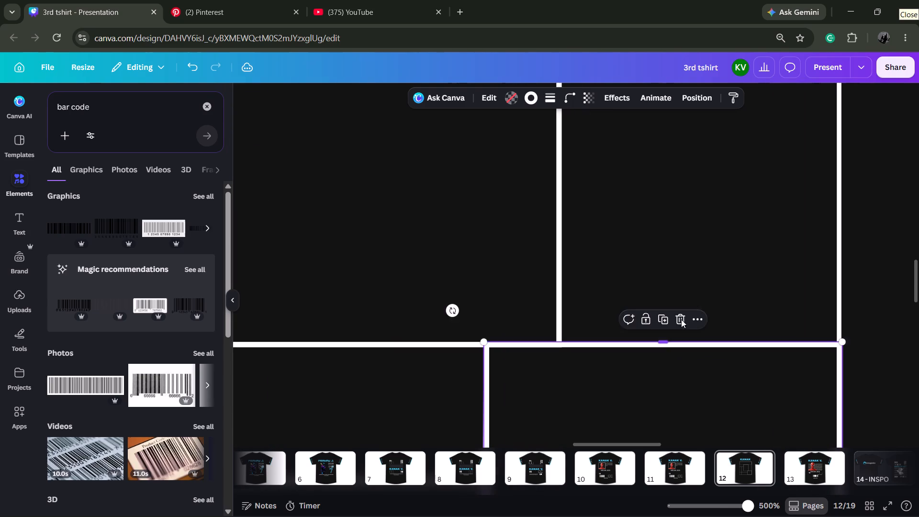
pyautogui.click(769, 252)
# Examine how the bottom-right box meets the adjacent vertical line and the outer box, and check the whole layout.
pyautogui.scroll(-6, 769, 251)
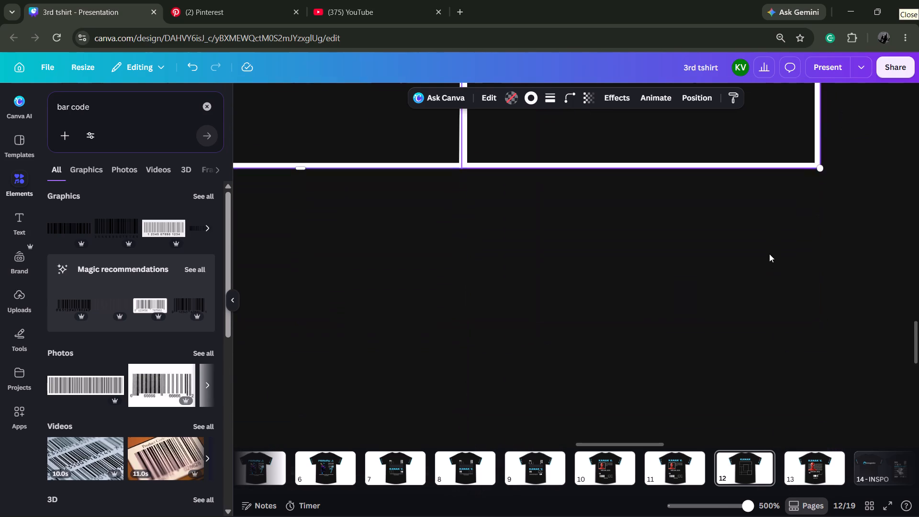
pyautogui.scroll(4, 769, 254)
pyautogui.click(461, 241)
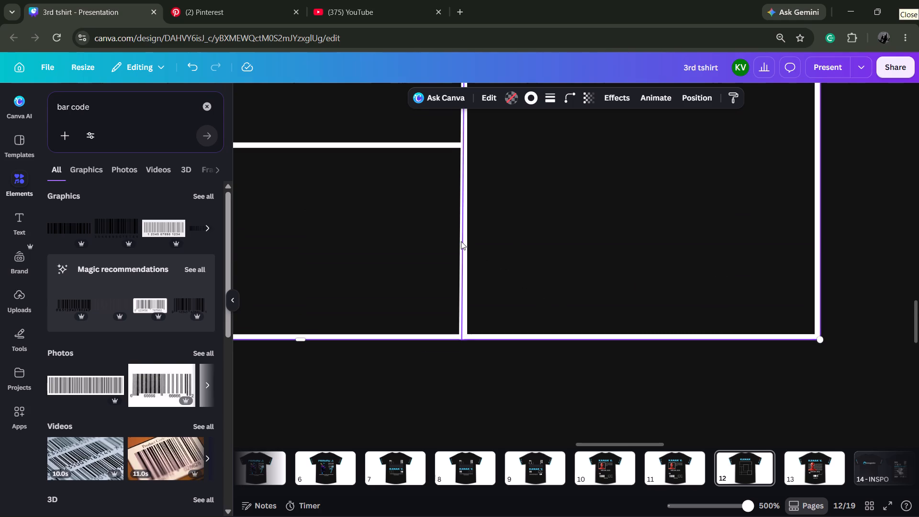
pyautogui.scroll(2, 459, 232)
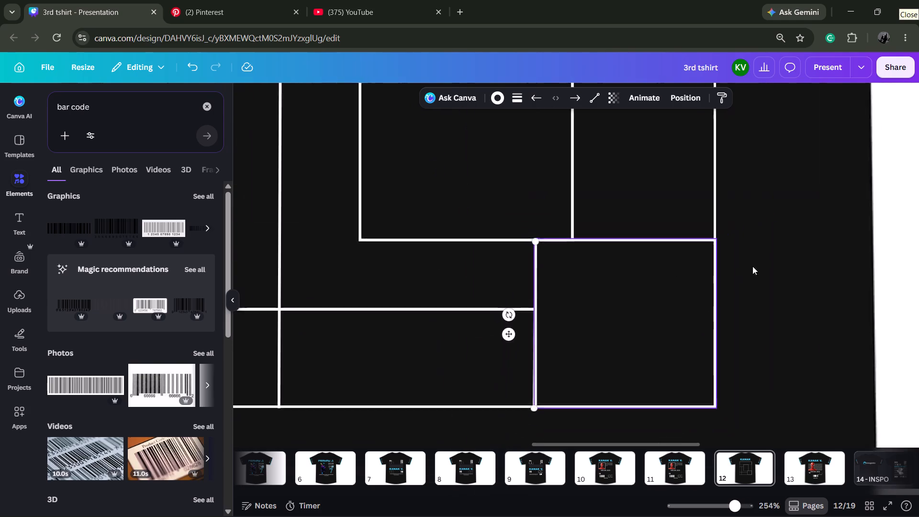
pyautogui.click(762, 263)
pyautogui.scroll(1, 760, 263)
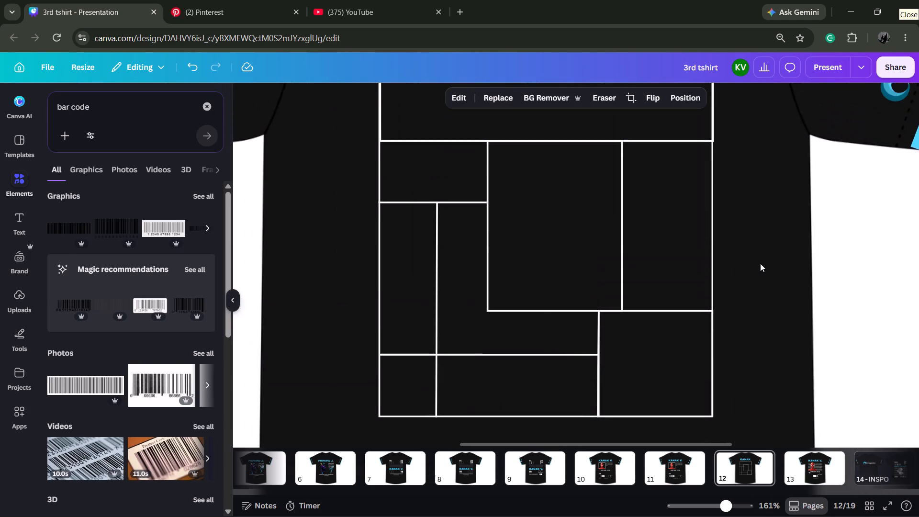
pyautogui.scroll(2, 760, 263)
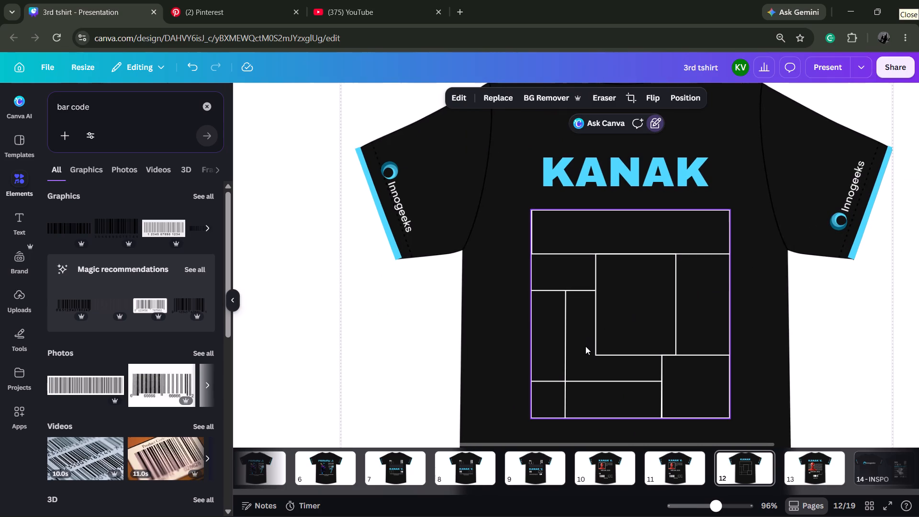
# Duplicate the lower horizontal line and shorten it to about 104, level across the column right of the inner box at its mid-height.
pyautogui.click(601, 382)
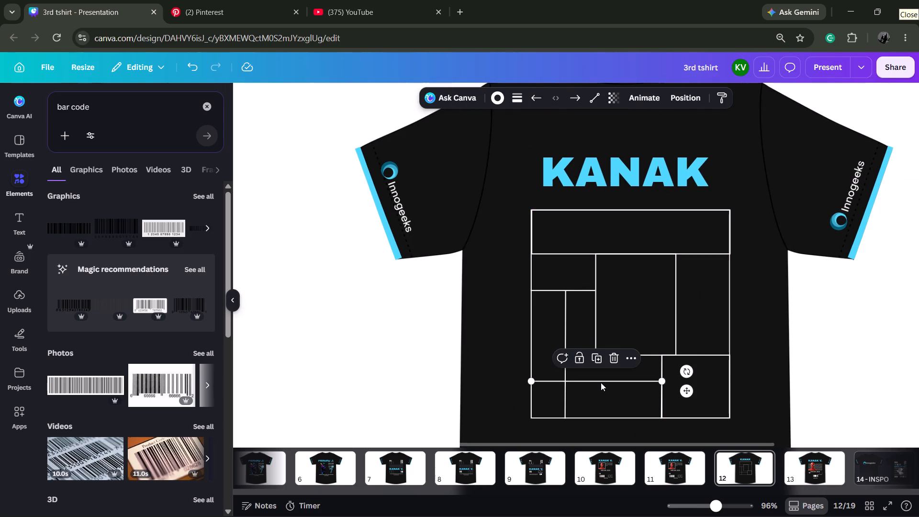
pyautogui.hotkey('ctrl', 'd')
pyautogui.moveTo(616, 389); pyautogui.dragTo(751, 303)
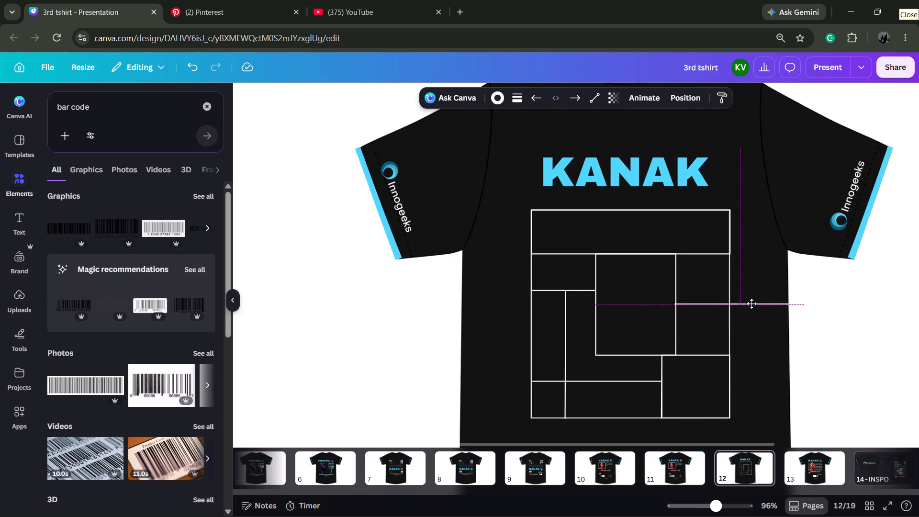
pyautogui.moveTo(751, 303); pyautogui.dragTo(753, 303)
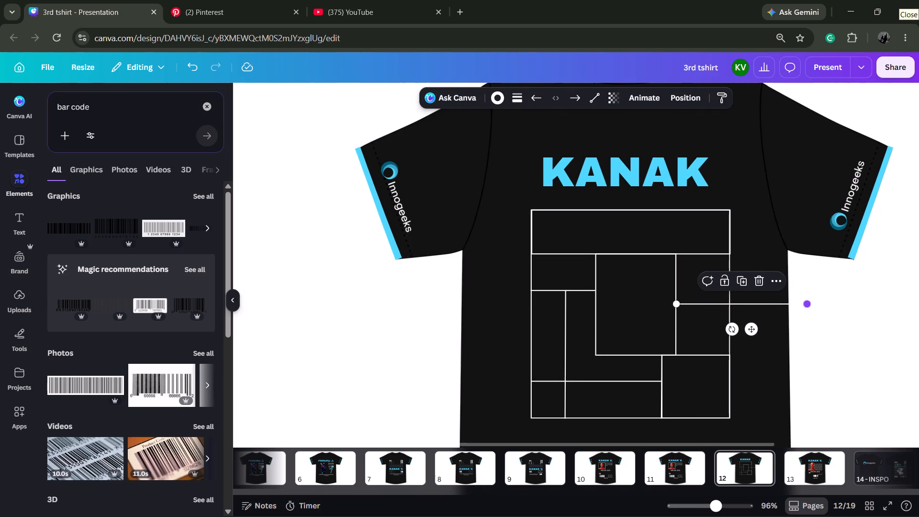
pyautogui.moveTo(806, 304); pyautogui.dragTo(728, 303)
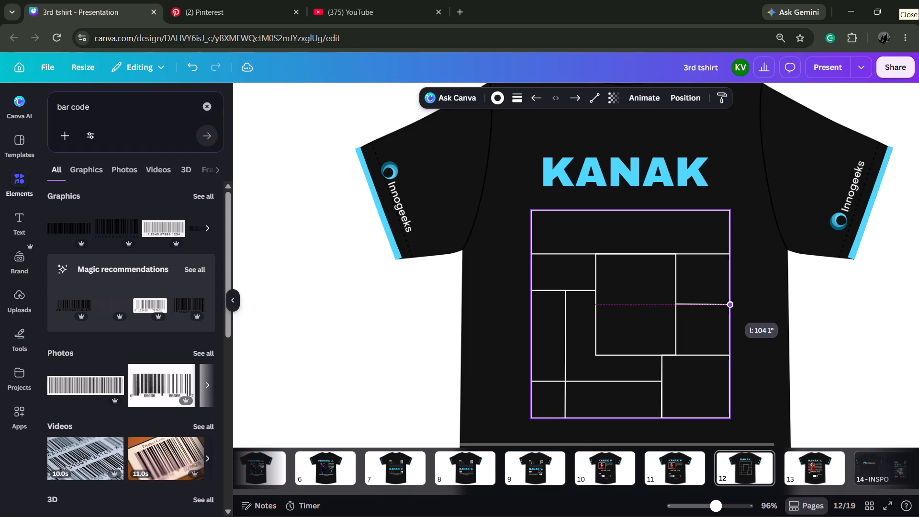
pyautogui.moveTo(728, 303); pyautogui.dragTo(728, 302)
pyautogui.click(731, 302)
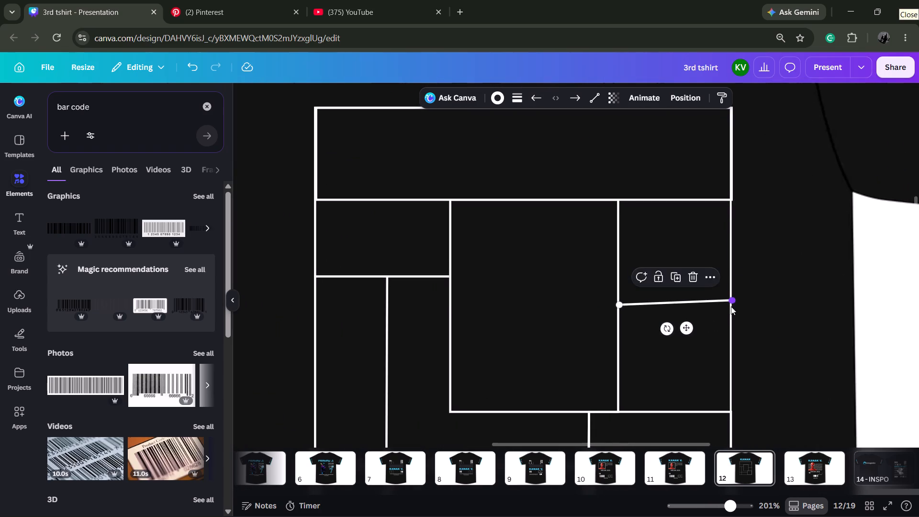
pyautogui.moveTo(619, 302); pyautogui.dragTo(617, 307)
pyautogui.click(654, 331)
pyautogui.click(642, 309)
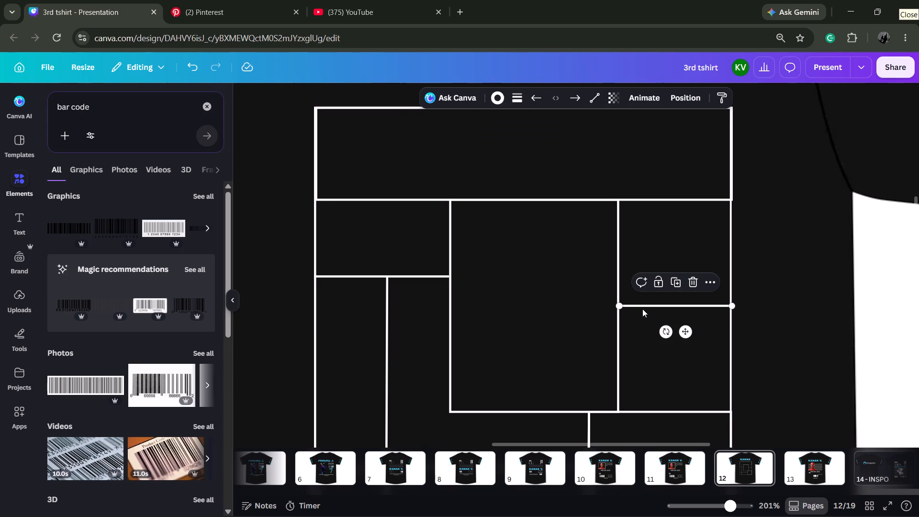
# Duplicate the short horizontal line and fit it between the left vertical line and the inner box's bottom-left corner.
pyautogui.hotkey('ctrl', 'd')
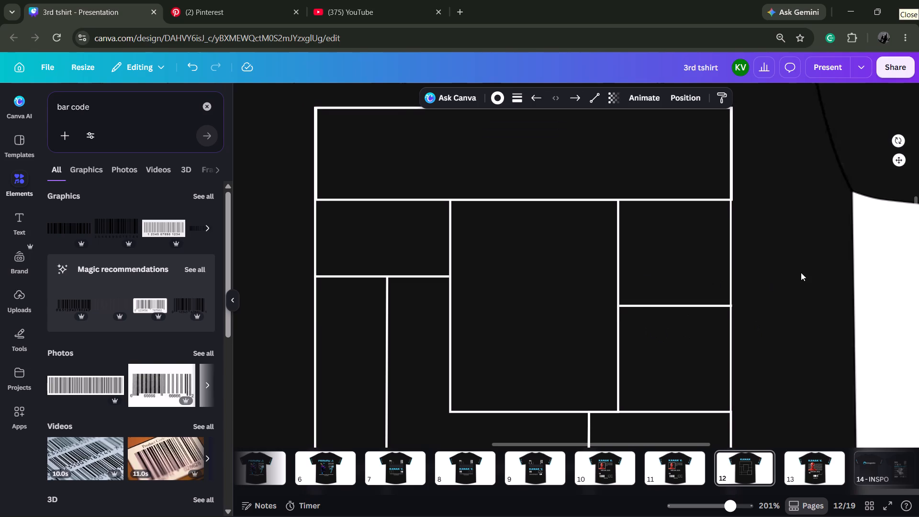
pyautogui.moveTo(852, 226); pyautogui.dragTo(656, 326)
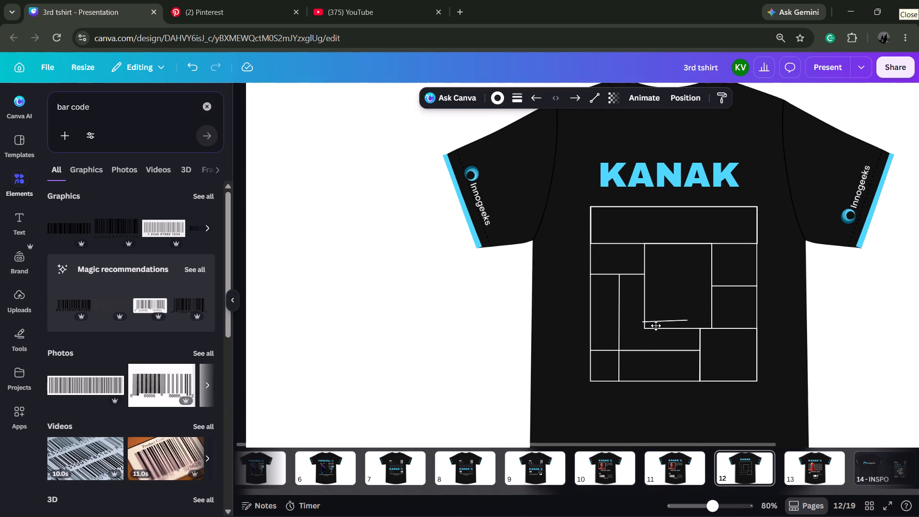
pyautogui.moveTo(656, 326); pyautogui.dragTo(634, 332)
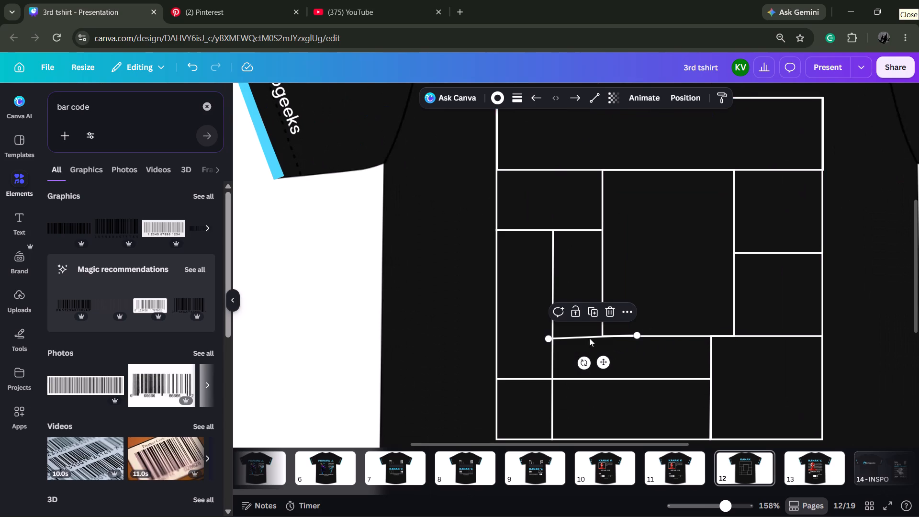
pyautogui.click(589, 337)
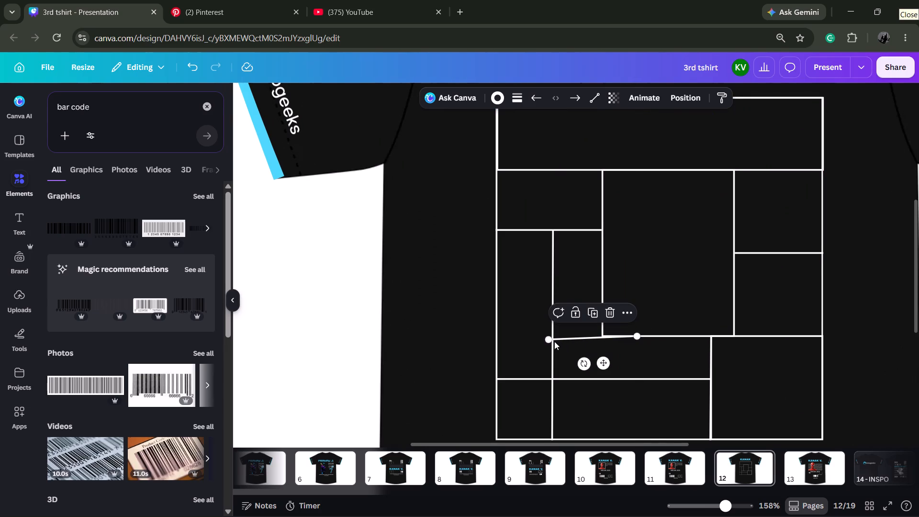
pyautogui.moveTo(547, 340); pyautogui.dragTo(554, 336)
pyautogui.moveTo(636, 335); pyautogui.dragTo(606, 338)
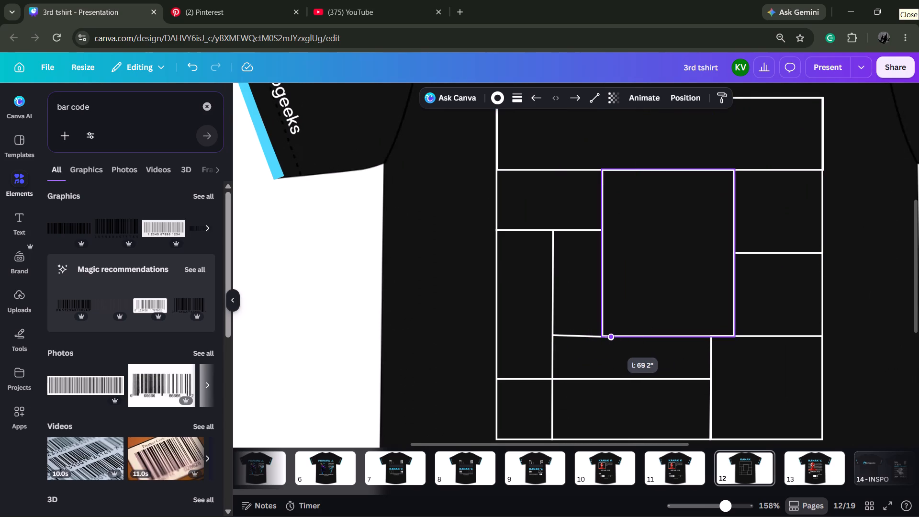
pyautogui.moveTo(606, 338); pyautogui.dragTo(602, 337)
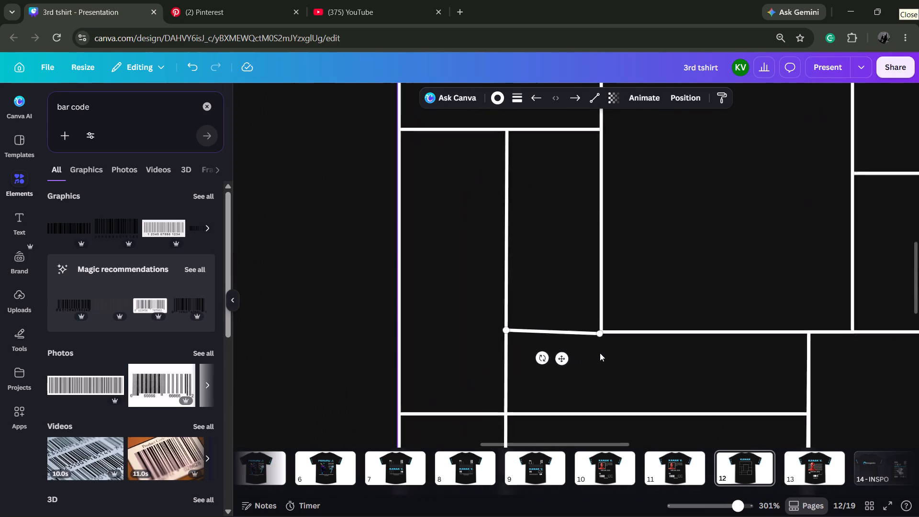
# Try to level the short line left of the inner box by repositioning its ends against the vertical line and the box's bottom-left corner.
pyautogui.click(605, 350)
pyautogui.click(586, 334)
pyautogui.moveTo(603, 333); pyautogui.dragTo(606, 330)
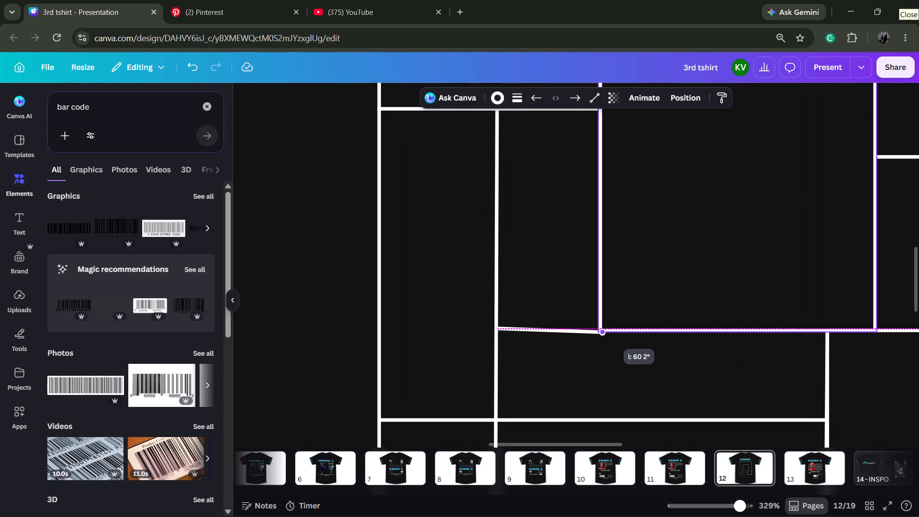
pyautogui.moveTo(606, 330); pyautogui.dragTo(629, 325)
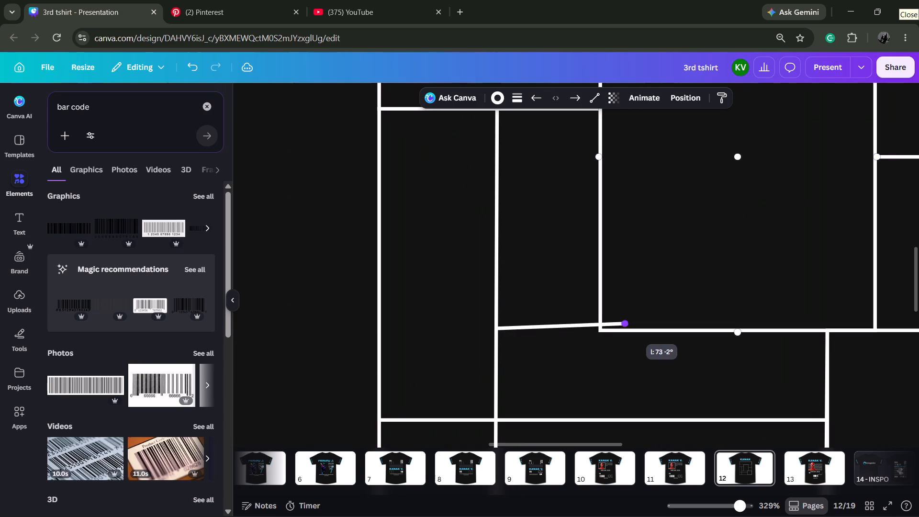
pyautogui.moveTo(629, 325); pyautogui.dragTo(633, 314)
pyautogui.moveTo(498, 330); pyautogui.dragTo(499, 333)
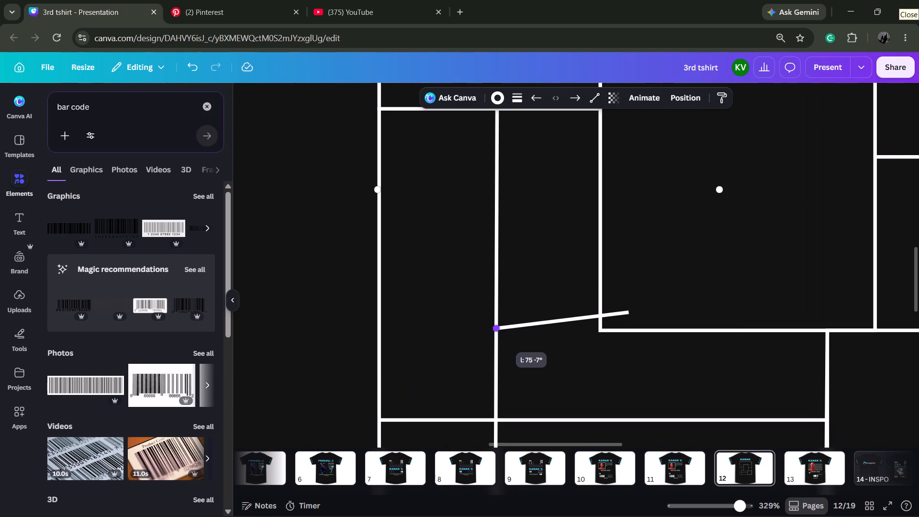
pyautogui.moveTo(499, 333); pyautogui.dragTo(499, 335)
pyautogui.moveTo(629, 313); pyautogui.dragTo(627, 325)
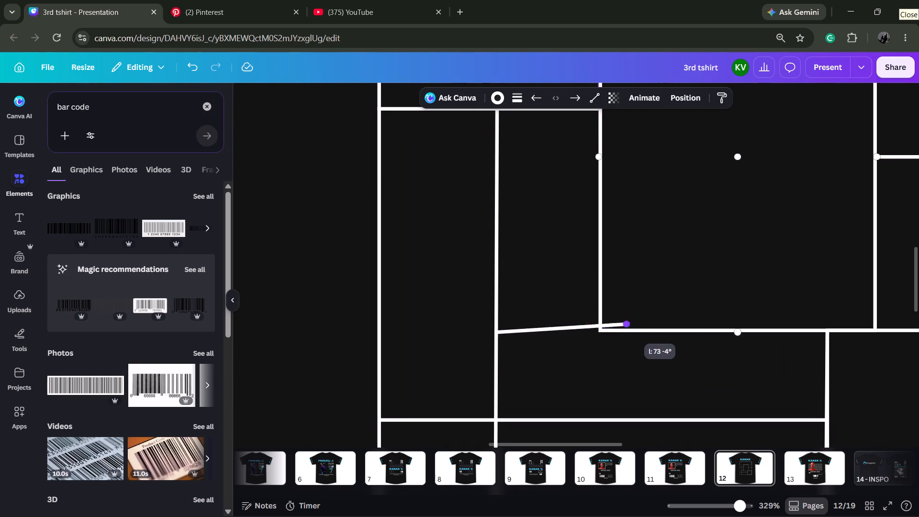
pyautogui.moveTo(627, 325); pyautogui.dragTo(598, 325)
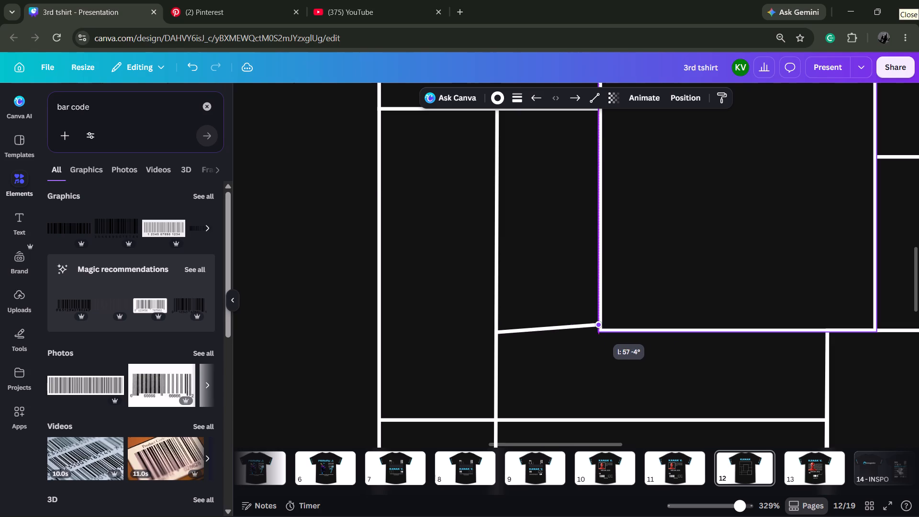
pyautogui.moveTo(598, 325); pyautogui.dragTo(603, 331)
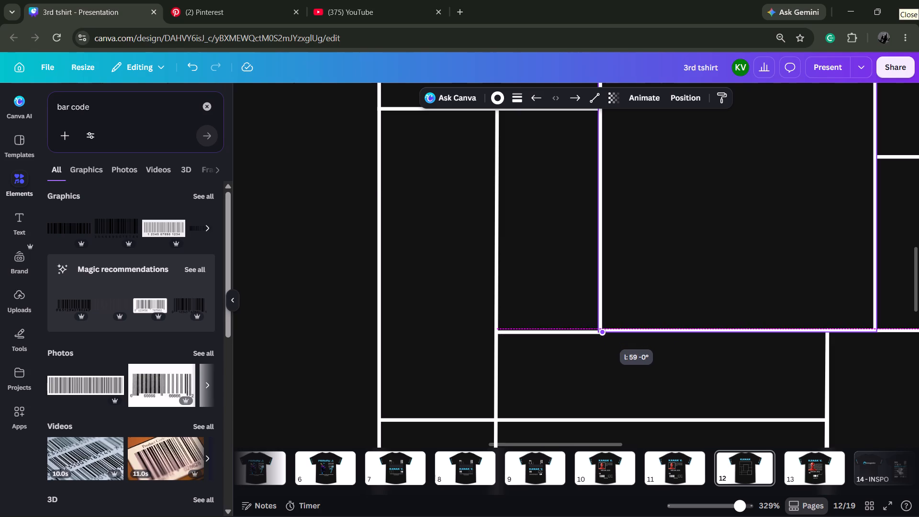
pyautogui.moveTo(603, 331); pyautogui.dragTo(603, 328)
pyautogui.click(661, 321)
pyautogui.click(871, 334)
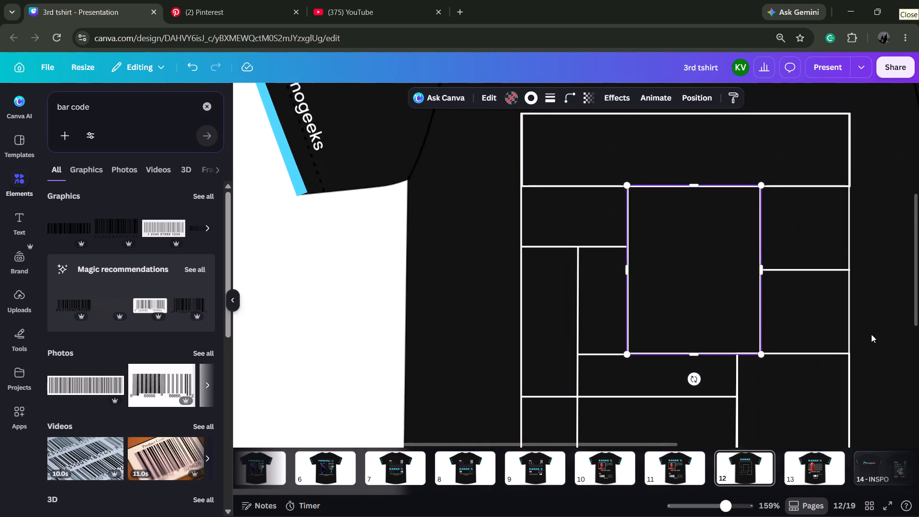
# Delete the short horizontal line between the left inner vertical line and the large inner box's bottom-left corner.
pyautogui.hscroll(-1, 856, 345)
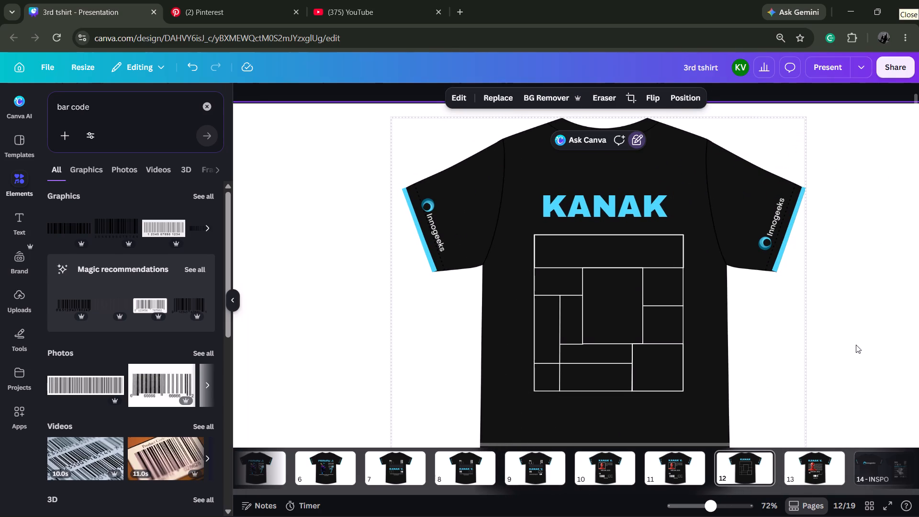
pyautogui.click(665, 259)
pyautogui.click(685, 256)
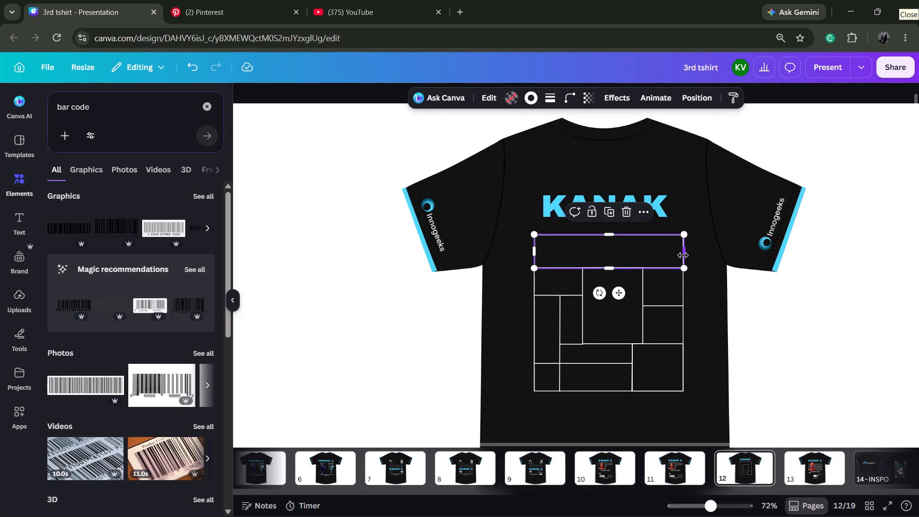
pyautogui.click(717, 270)
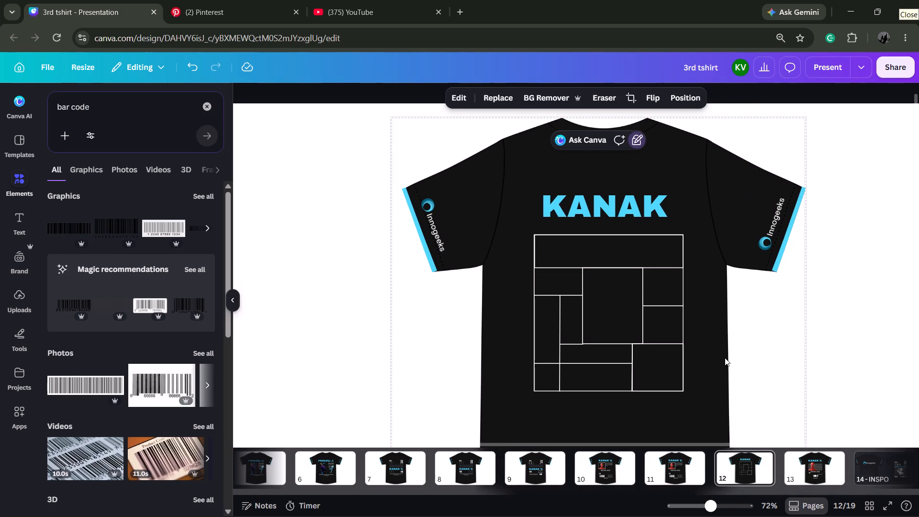
pyautogui.click(510, 340)
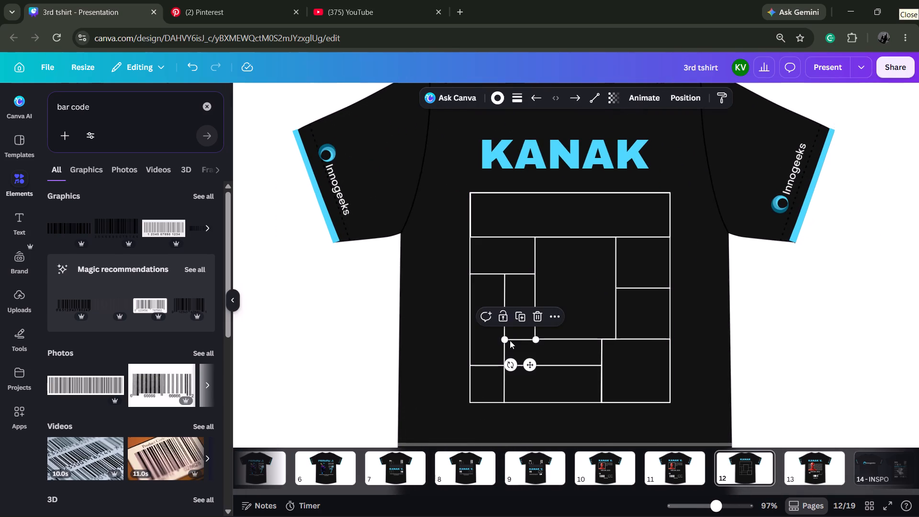
pyautogui.press('Delete')
# Adjust the outer end of the mid-height line right of the inner box so it runs level to the outer box's edge.
pyautogui.click(657, 292)
pyautogui.click(669, 288)
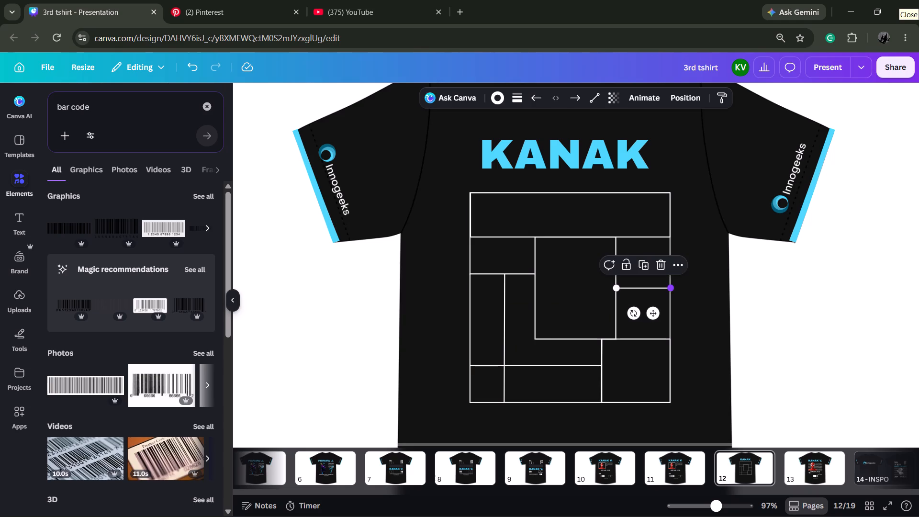
pyautogui.click(684, 288)
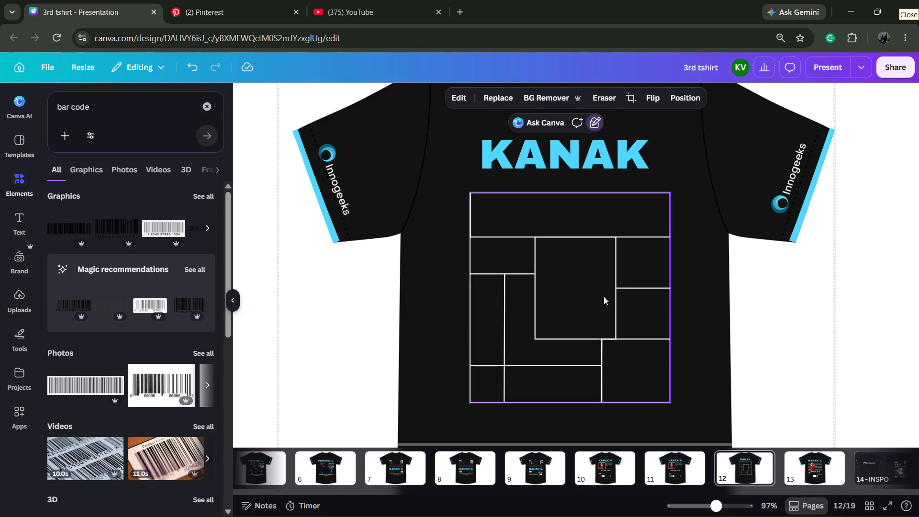
pyautogui.click(624, 288)
pyautogui.click(616, 287)
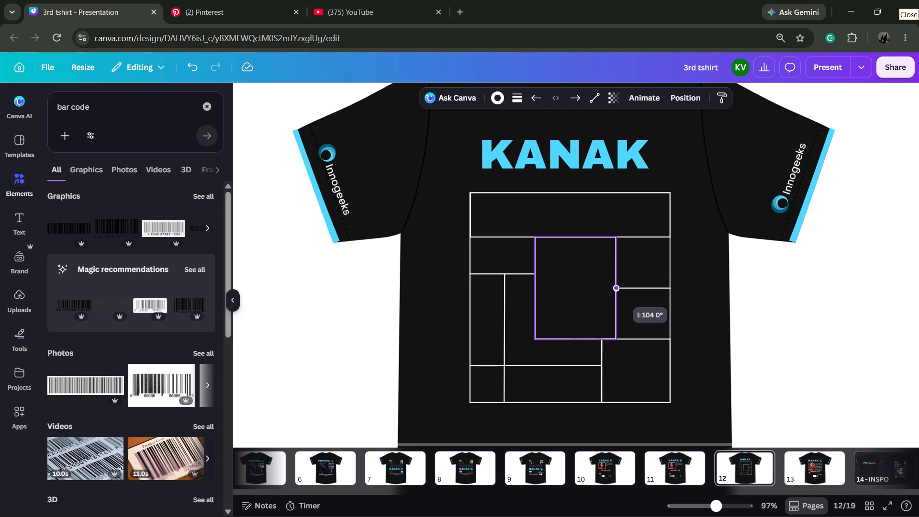
pyautogui.click(669, 287)
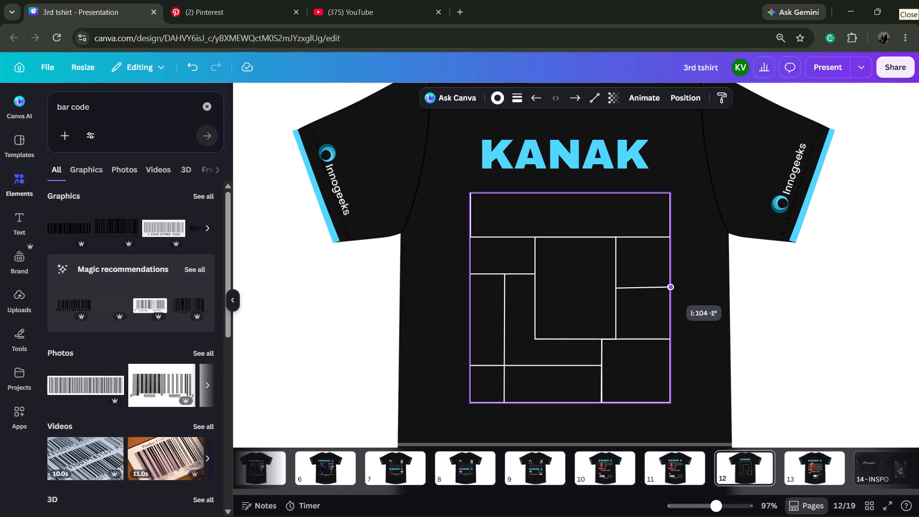
pyautogui.click(690, 289)
pyautogui.scroll(1, 703, 298)
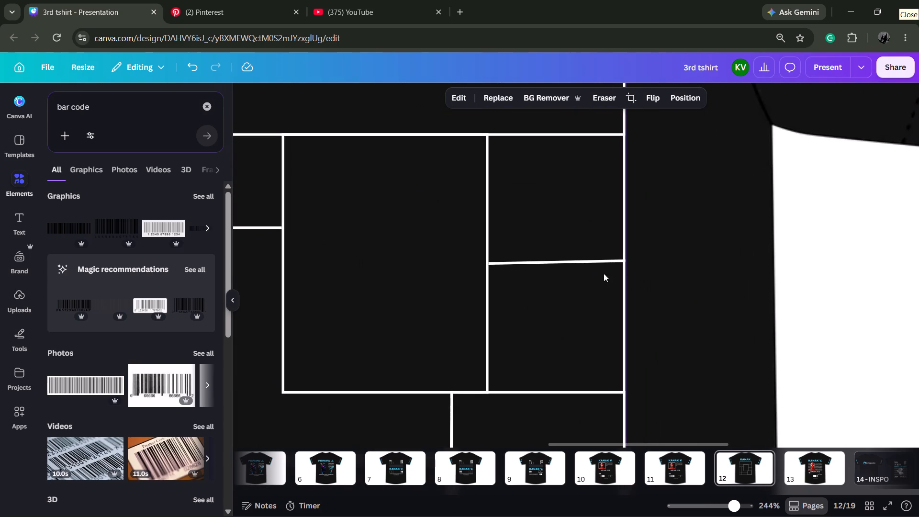
pyautogui.click(592, 264)
pyautogui.moveTo(624, 259); pyautogui.dragTo(624, 264)
pyautogui.click(679, 236)
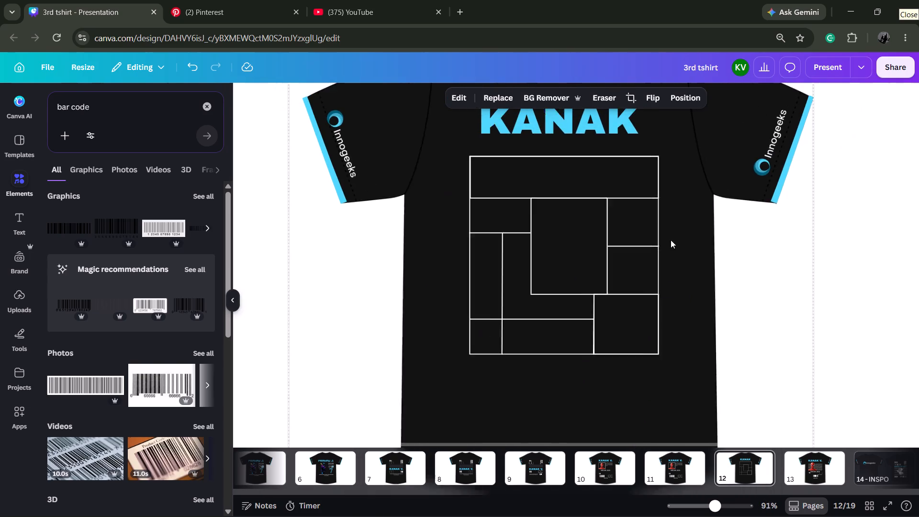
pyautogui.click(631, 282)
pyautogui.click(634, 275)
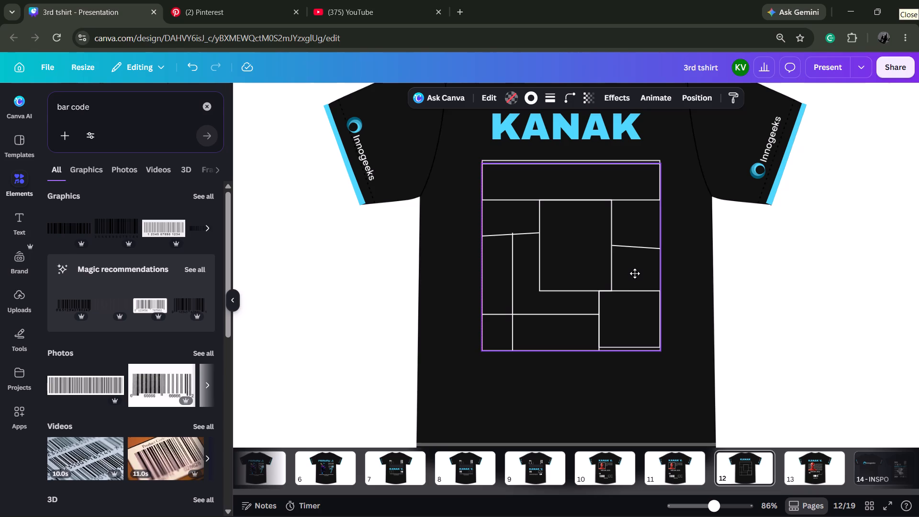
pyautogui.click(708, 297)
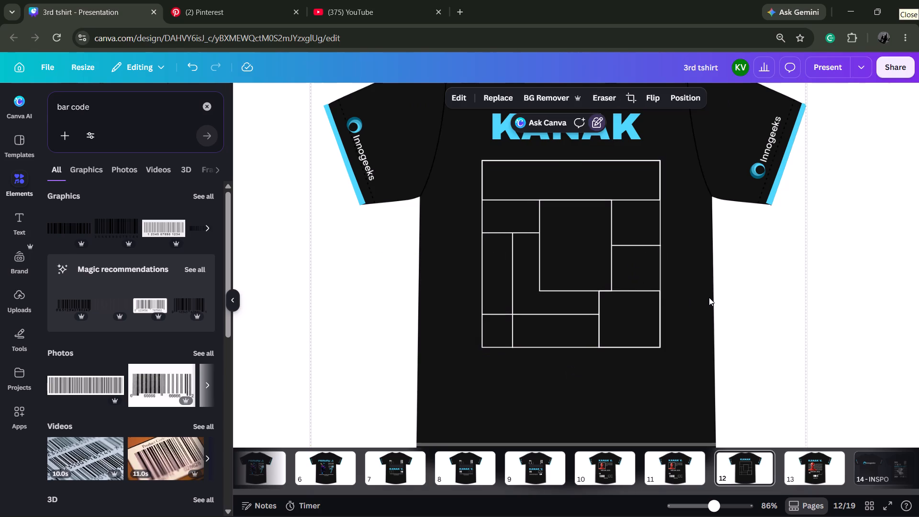
# Duplicate the mid-height line right of the inner box and place the copy from the left inner vertical line across the box's bottom-left corner.
pyautogui.click(637, 243)
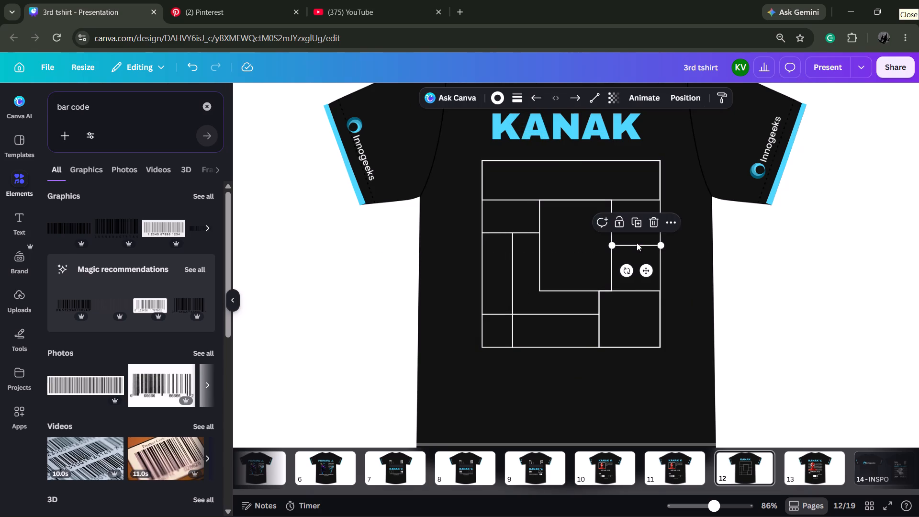
pyautogui.hotkey('ctrl', 'd')
pyautogui.moveTo(642, 255); pyautogui.dragTo(615, 287)
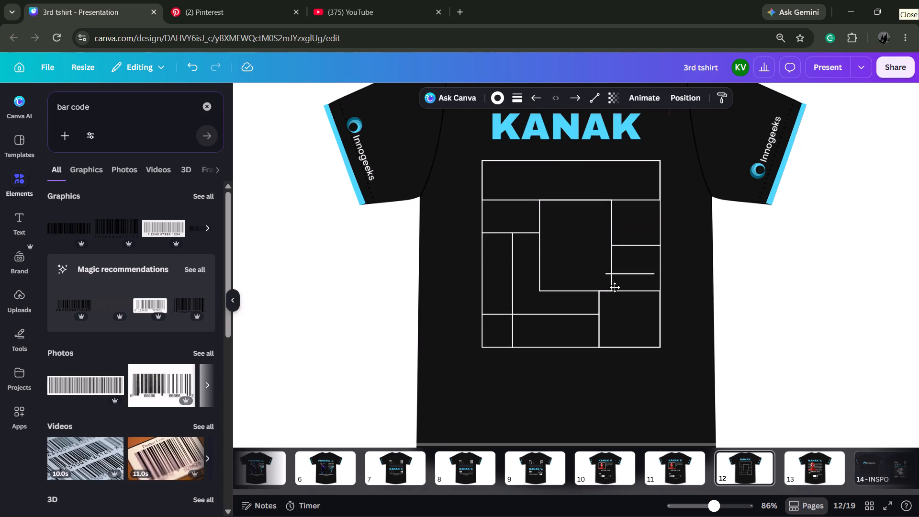
pyautogui.moveTo(615, 287); pyautogui.dragTo(535, 296)
pyautogui.click(548, 309)
pyautogui.click(607, 360)
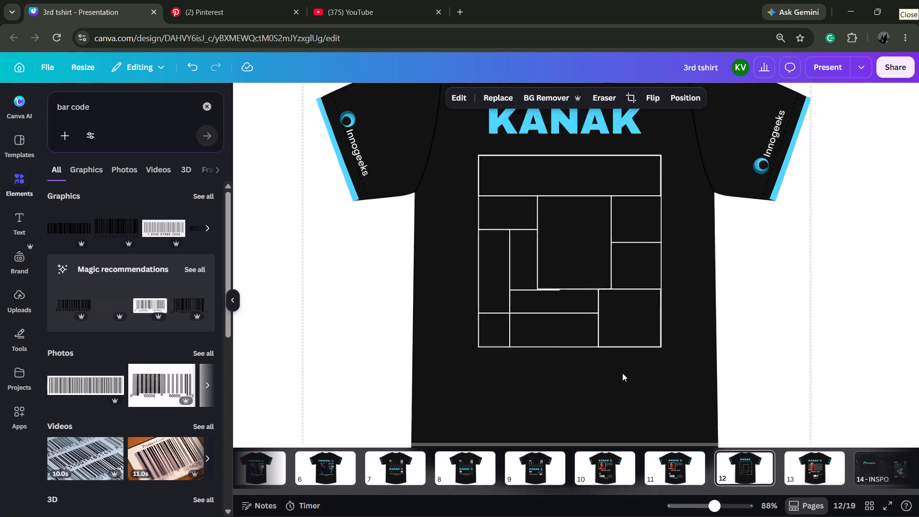
# Nudge the copied line up so it sits in line with the large inner box's bottom edge.
pyautogui.click(425, 200)
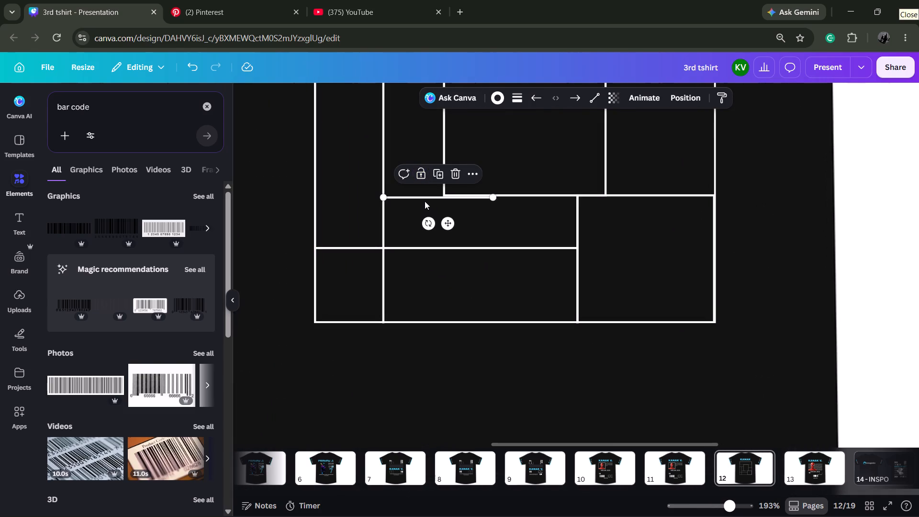
pyautogui.press('Up')
pyautogui.press('Up')
pyautogui.press('Up')
pyautogui.press('Down')
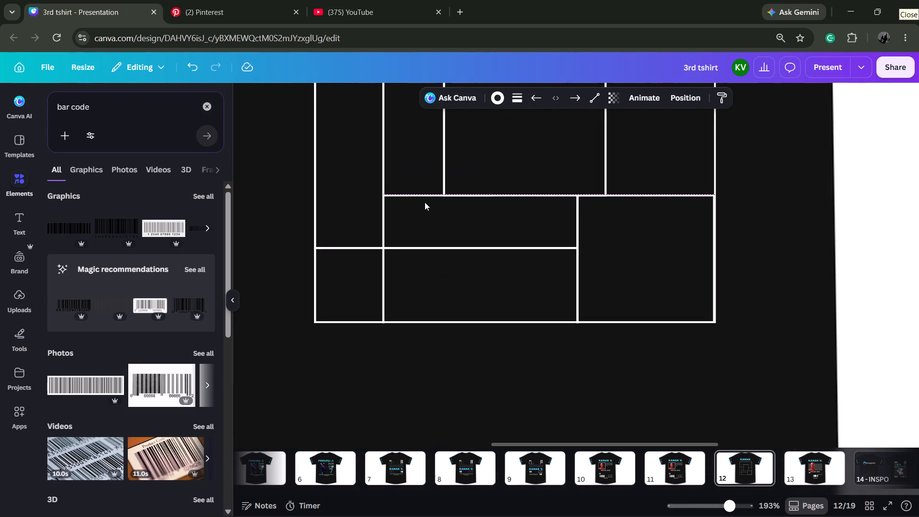
pyautogui.click(541, 387)
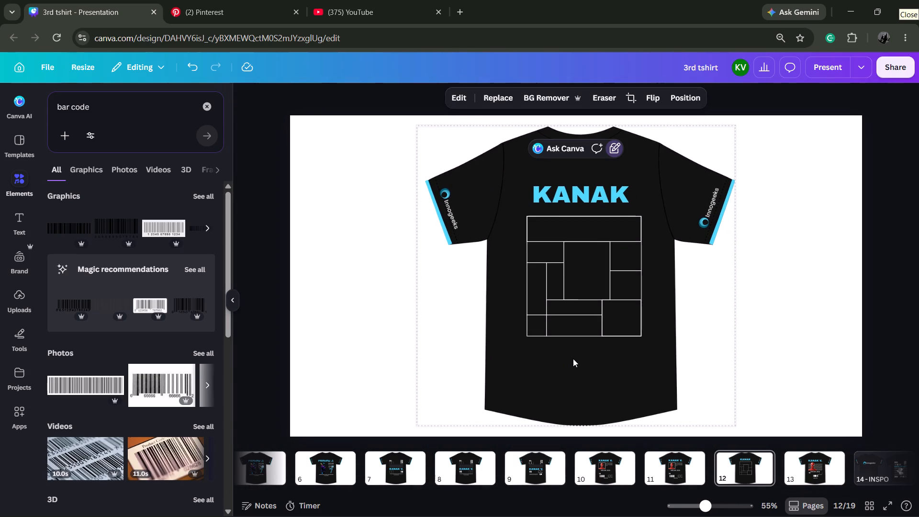
# Duplicate the upper-left horizontal line and reshape the copy into a vertical divider about 87 long near the left end of the top box.
pyautogui.press('l')
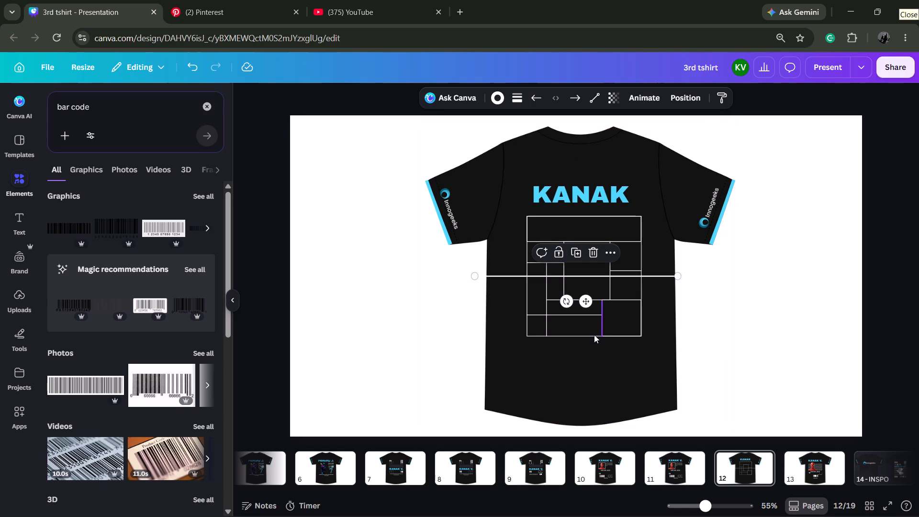
pyautogui.press('Delete')
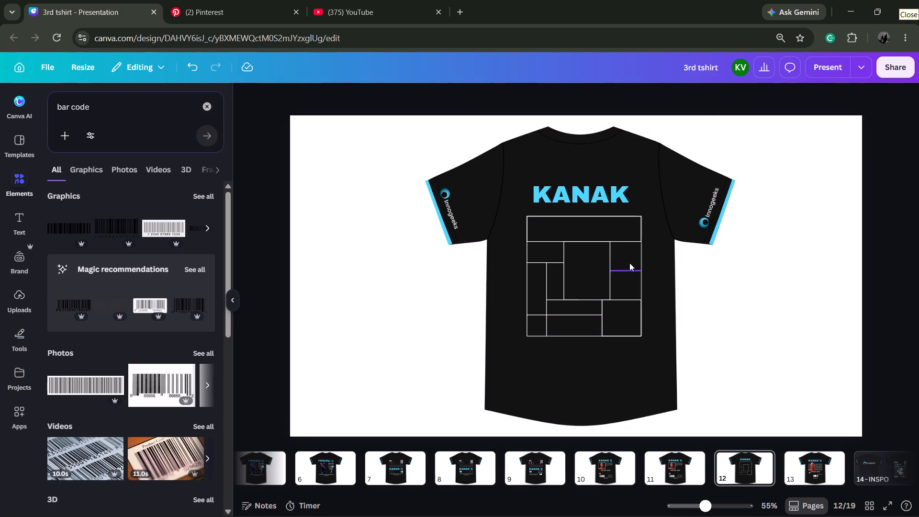
pyautogui.click(553, 262)
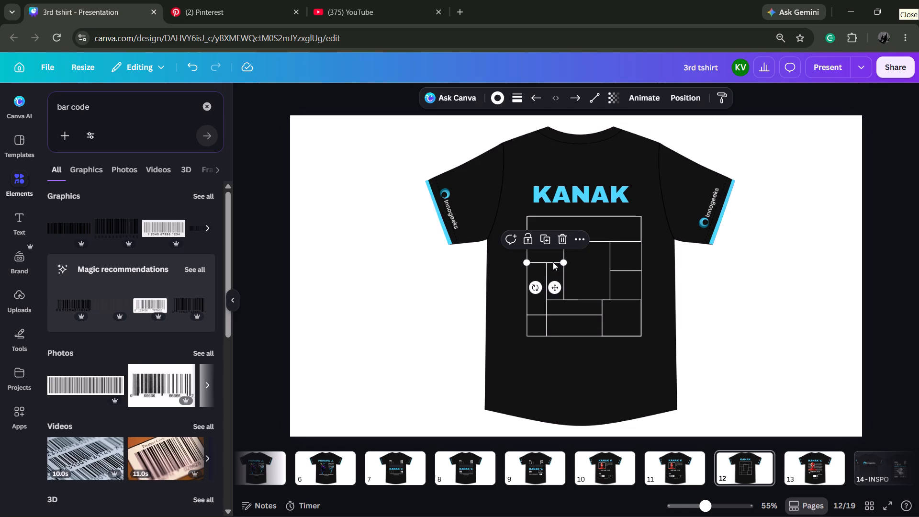
pyautogui.hotkey('ctrl', 'd')
pyautogui.moveTo(532, 267); pyautogui.dragTo(554, 216)
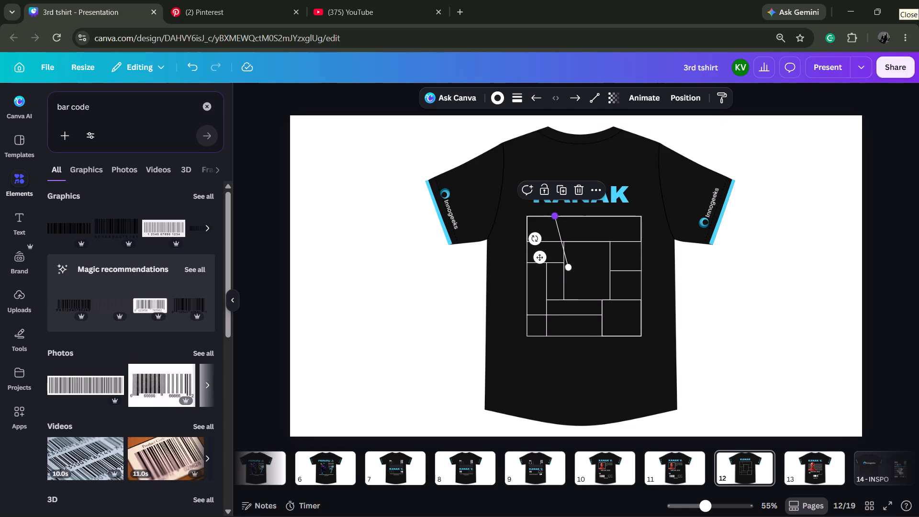
pyautogui.moveTo(570, 266); pyautogui.dragTo(557, 241)
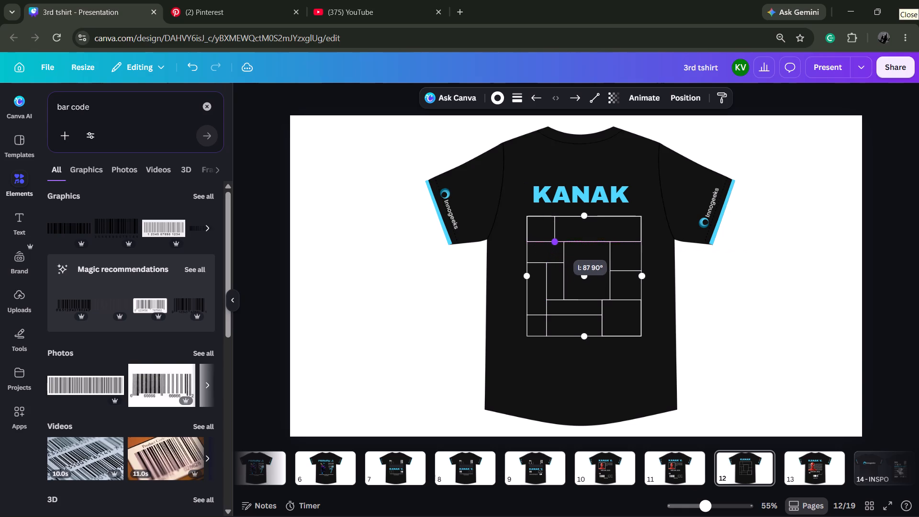
pyautogui.moveTo(557, 241); pyautogui.dragTo(557, 240)
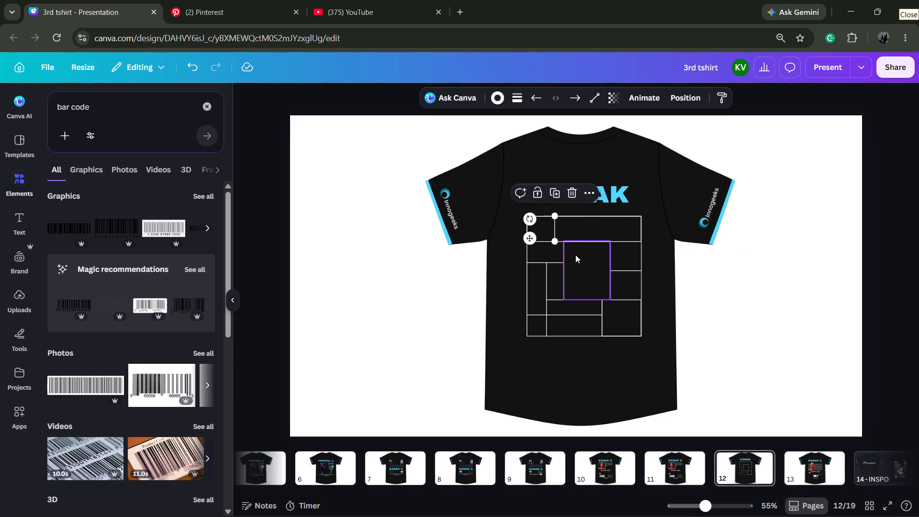
# Duplicate the top box's vertical divider twice, spacing the copies equally along the box toward its right end.
pyautogui.click(576, 255)
pyautogui.click(557, 235)
pyautogui.hotkey('ctrl', 'd')
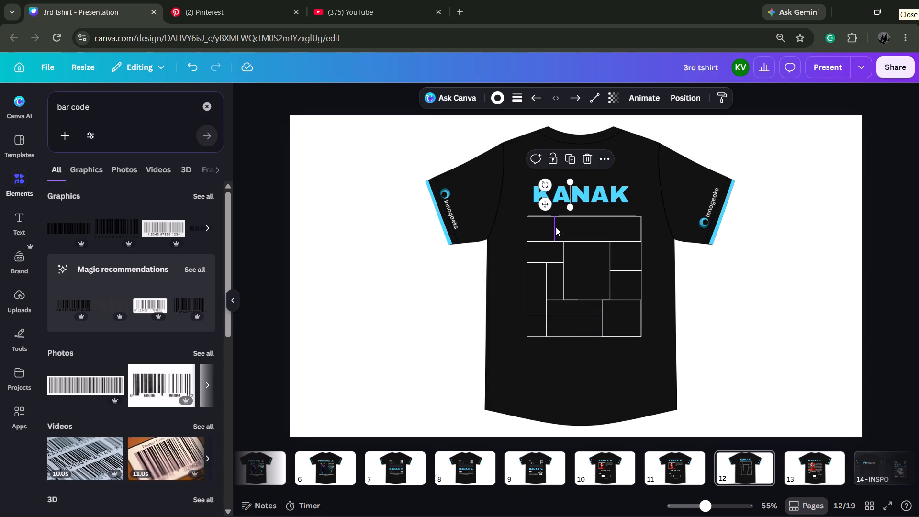
pyautogui.moveTo(567, 195); pyautogui.dragTo(585, 231)
pyautogui.hotkey('ctrl', 'd')
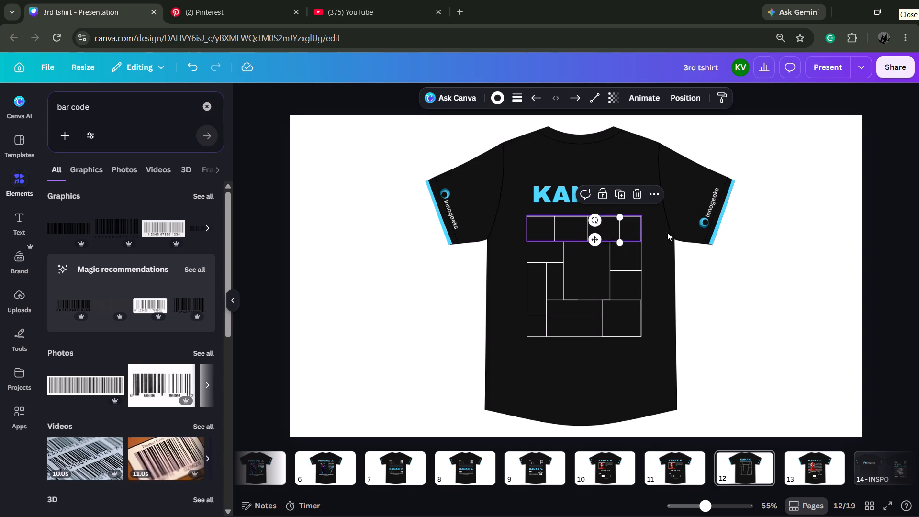
pyautogui.click(680, 281)
pyautogui.click(773, 339)
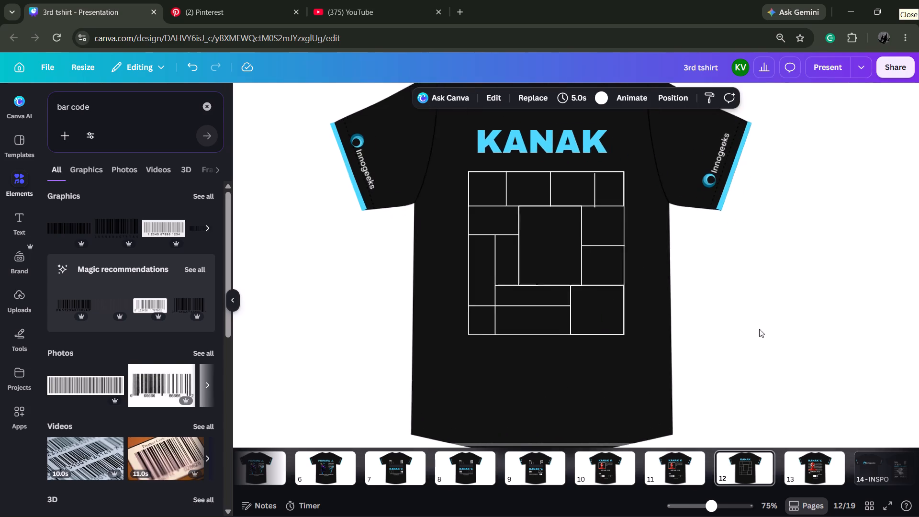
# Nudge the rightmost divider up so it fits between the top and bottom edges of the top box.
pyautogui.click(570, 167)
pyautogui.press('Up')
pyautogui.press('Up')
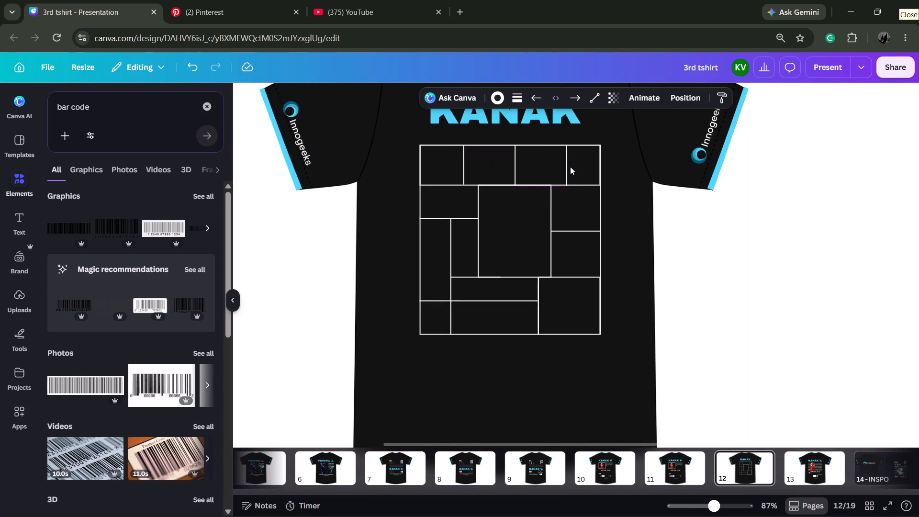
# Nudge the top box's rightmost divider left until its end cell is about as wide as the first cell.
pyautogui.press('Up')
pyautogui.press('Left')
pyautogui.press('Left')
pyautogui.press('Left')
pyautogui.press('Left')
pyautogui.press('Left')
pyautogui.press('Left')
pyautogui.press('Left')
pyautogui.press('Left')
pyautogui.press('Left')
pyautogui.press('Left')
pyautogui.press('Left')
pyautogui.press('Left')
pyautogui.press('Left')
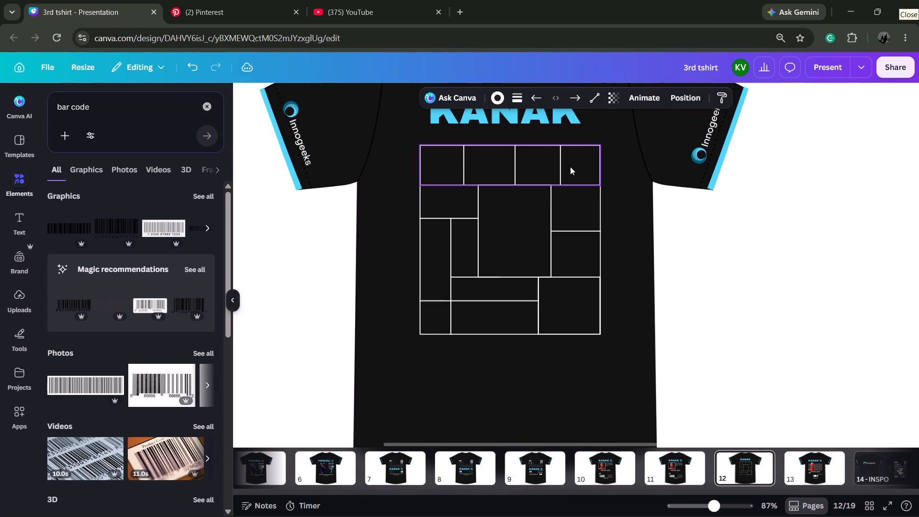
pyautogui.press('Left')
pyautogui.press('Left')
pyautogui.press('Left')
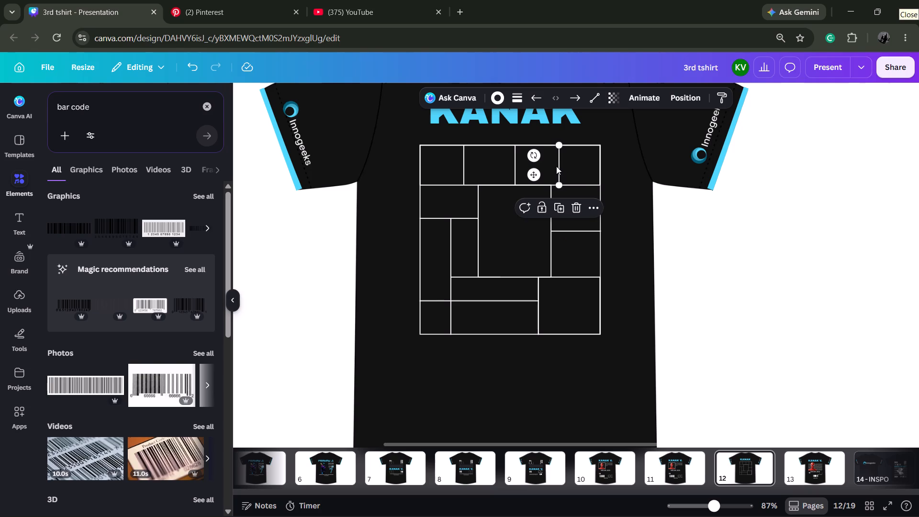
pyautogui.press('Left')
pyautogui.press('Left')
# Delete the middle vertical divider of the top box.
pyautogui.click(512, 170)
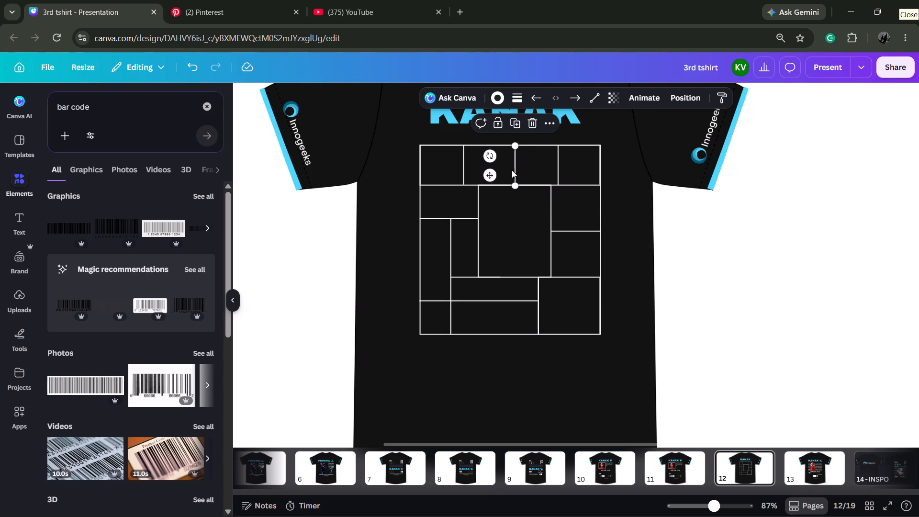
pyautogui.press('Delete')
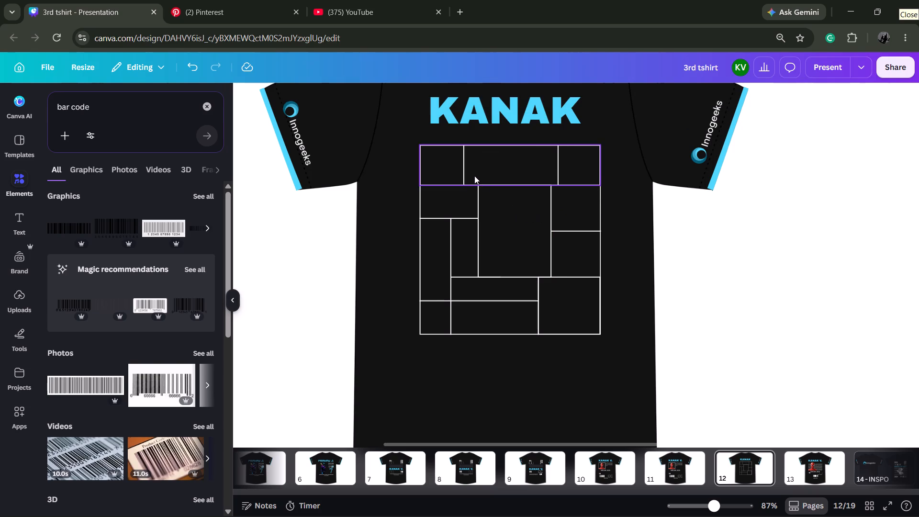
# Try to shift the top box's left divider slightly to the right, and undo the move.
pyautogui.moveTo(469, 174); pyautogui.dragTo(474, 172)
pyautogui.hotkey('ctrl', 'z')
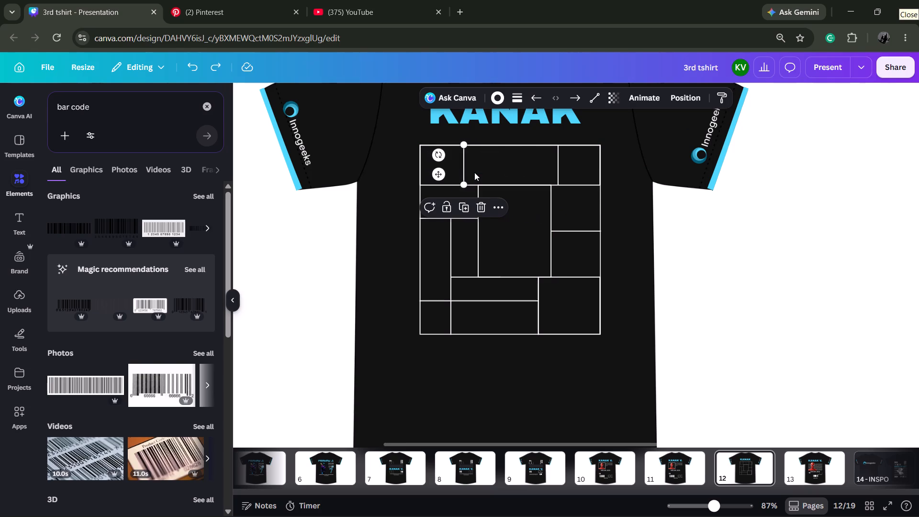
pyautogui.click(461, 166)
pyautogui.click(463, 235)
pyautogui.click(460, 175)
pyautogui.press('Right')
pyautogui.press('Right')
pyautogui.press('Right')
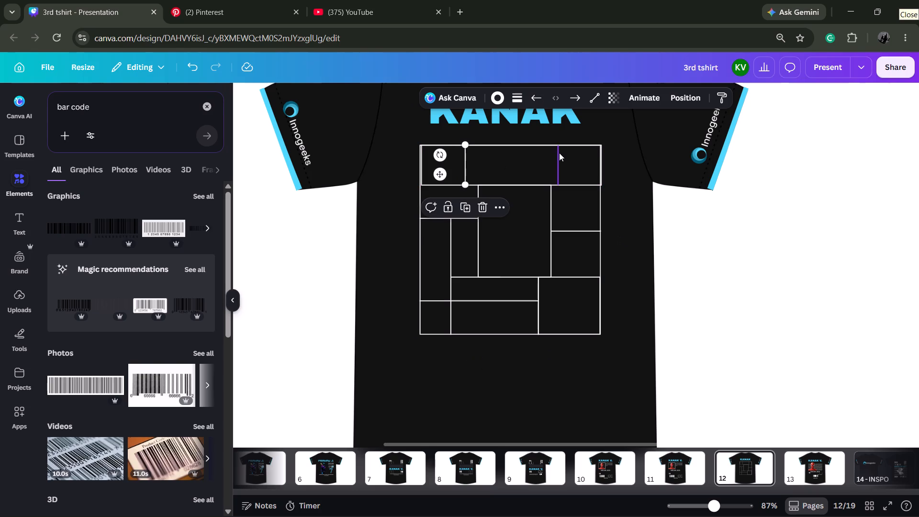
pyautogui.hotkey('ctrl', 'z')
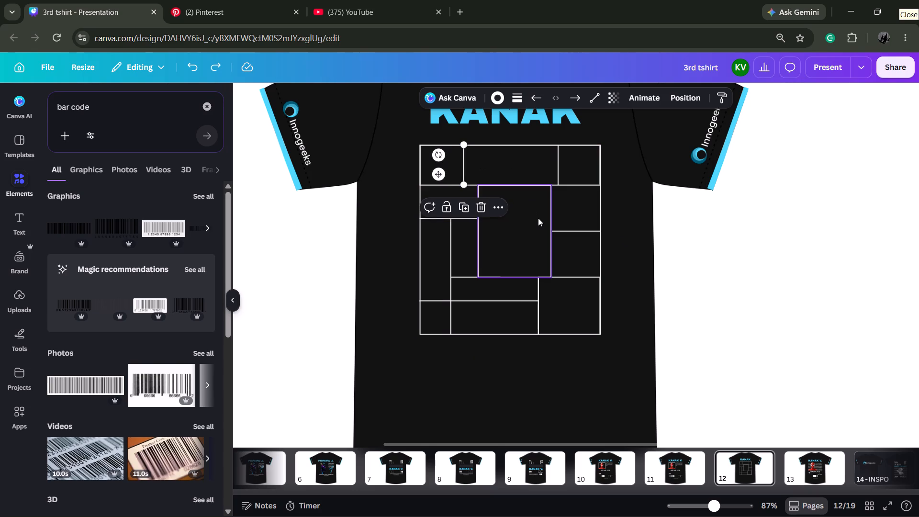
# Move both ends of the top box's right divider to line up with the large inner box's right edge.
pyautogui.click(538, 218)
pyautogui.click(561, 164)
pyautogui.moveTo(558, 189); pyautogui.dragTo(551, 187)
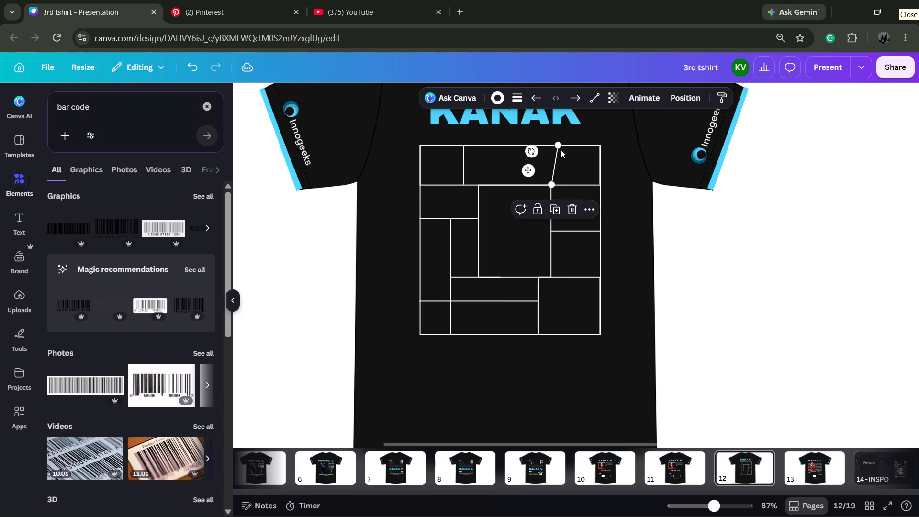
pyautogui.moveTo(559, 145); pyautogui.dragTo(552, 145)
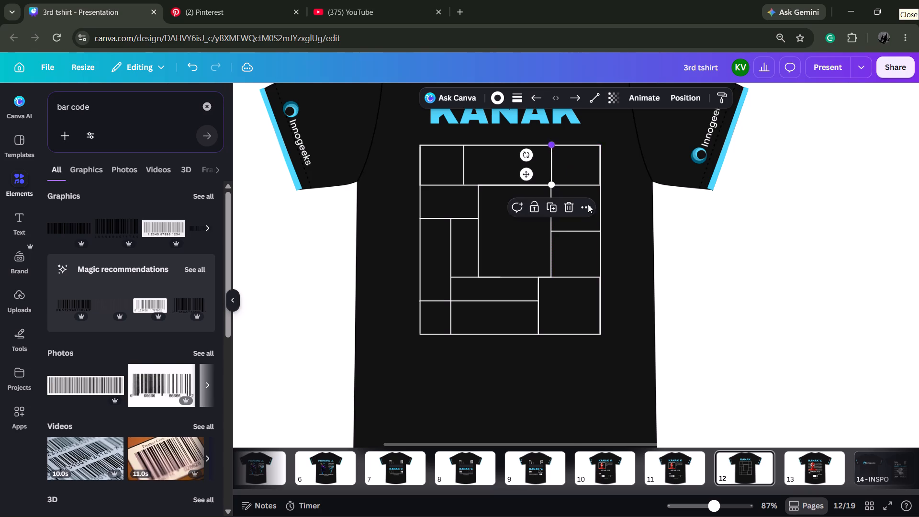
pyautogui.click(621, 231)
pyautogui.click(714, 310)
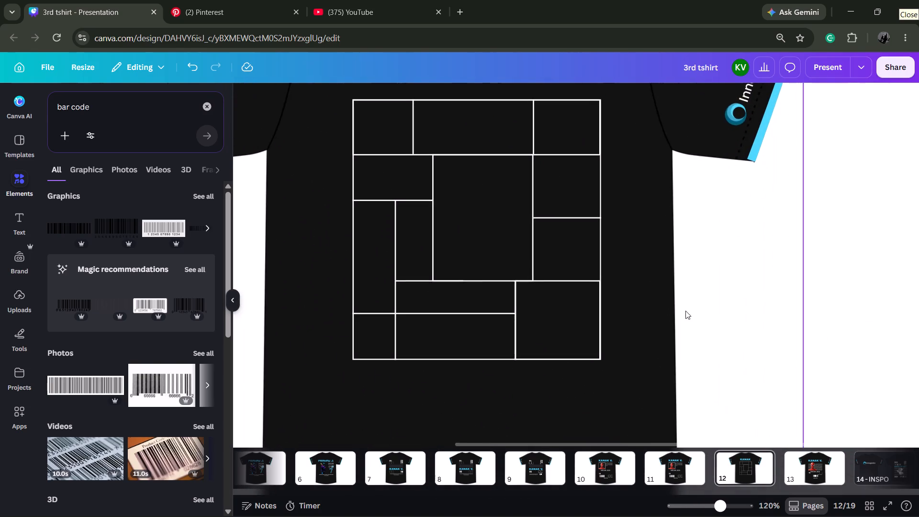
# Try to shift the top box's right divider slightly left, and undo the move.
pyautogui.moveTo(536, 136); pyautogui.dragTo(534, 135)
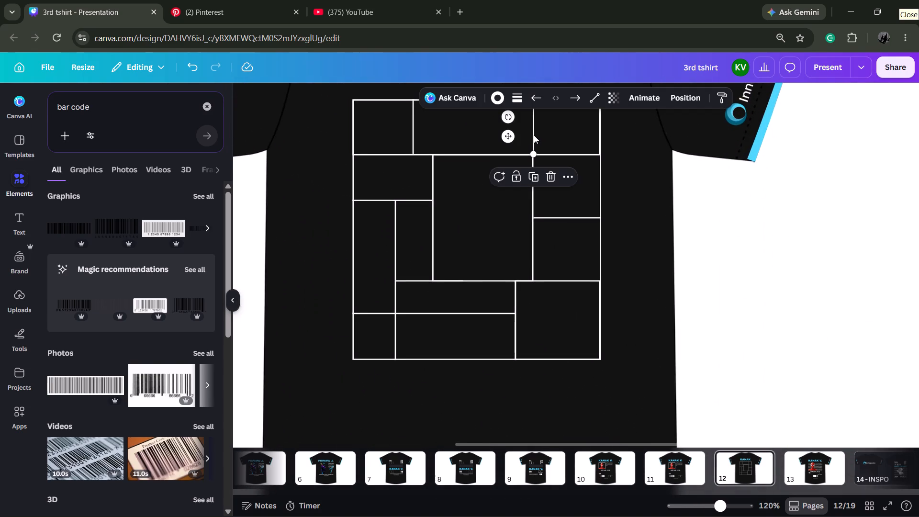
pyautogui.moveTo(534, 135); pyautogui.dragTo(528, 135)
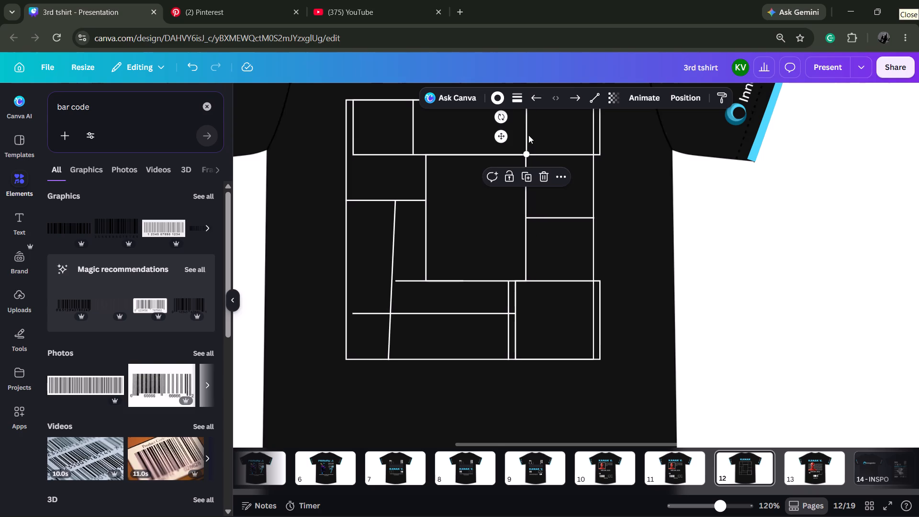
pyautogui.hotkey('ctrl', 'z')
# Delete the right vertical divider of the top box.
pyautogui.click(596, 169)
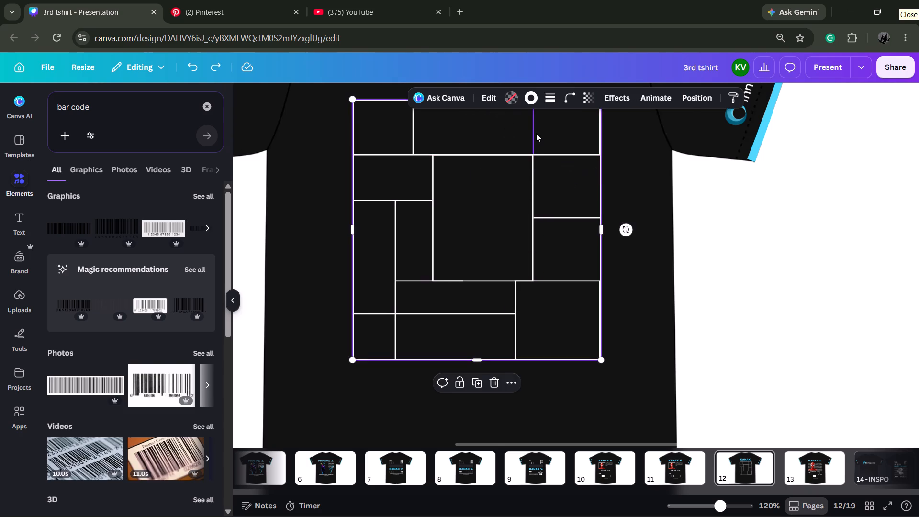
pyautogui.click(536, 133)
pyautogui.press('Delete')
# Add a new line and anchor its first end at the large inner box's top-right corner.
pyautogui.click(535, 192)
pyautogui.click(529, 191)
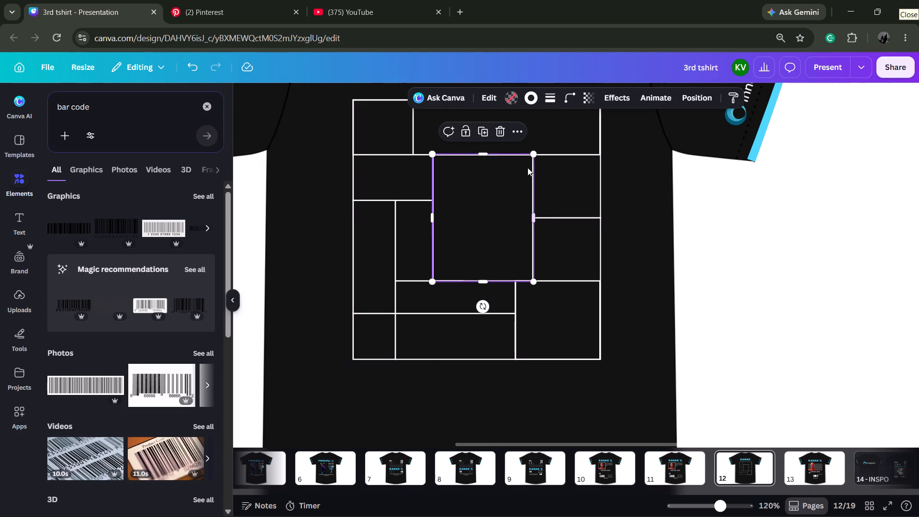
pyautogui.click(553, 177)
pyautogui.press('l')
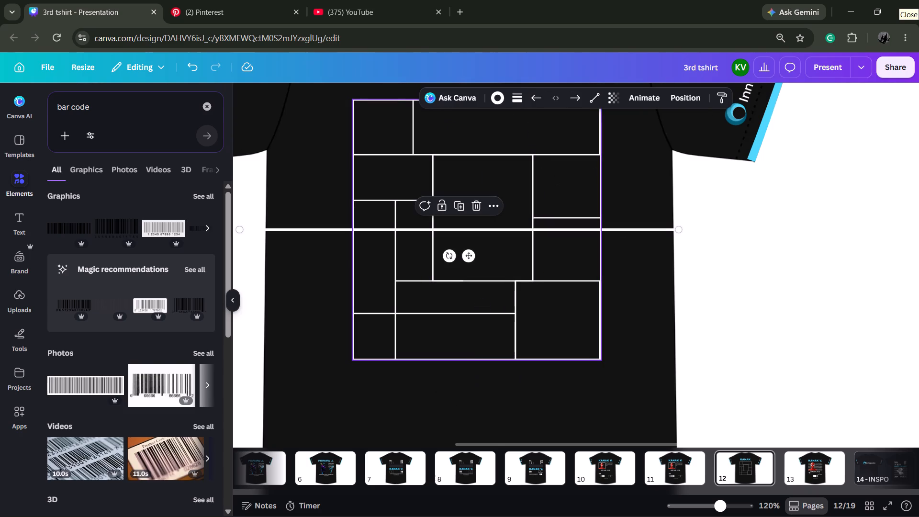
pyautogui.moveTo(239, 230); pyautogui.dragTo(528, 151)
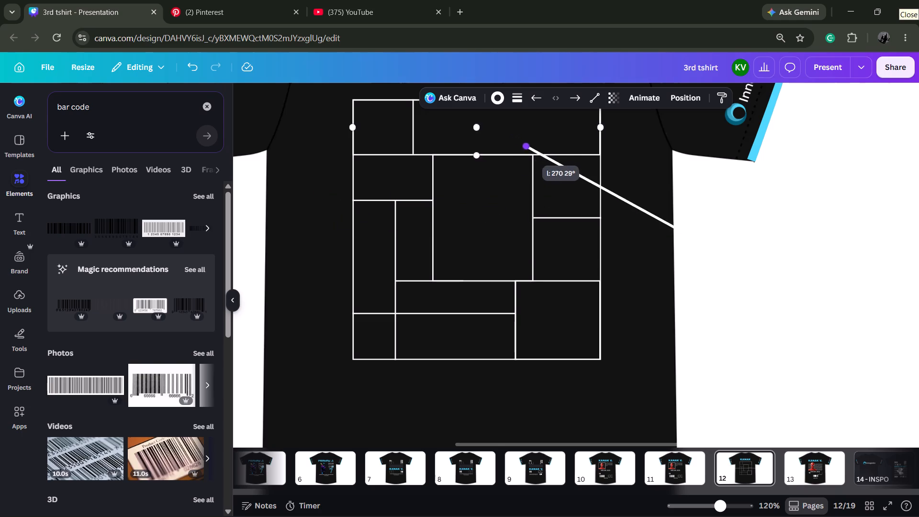
pyautogui.moveTo(528, 151); pyautogui.dragTo(533, 155)
pyautogui.click(574, 186)
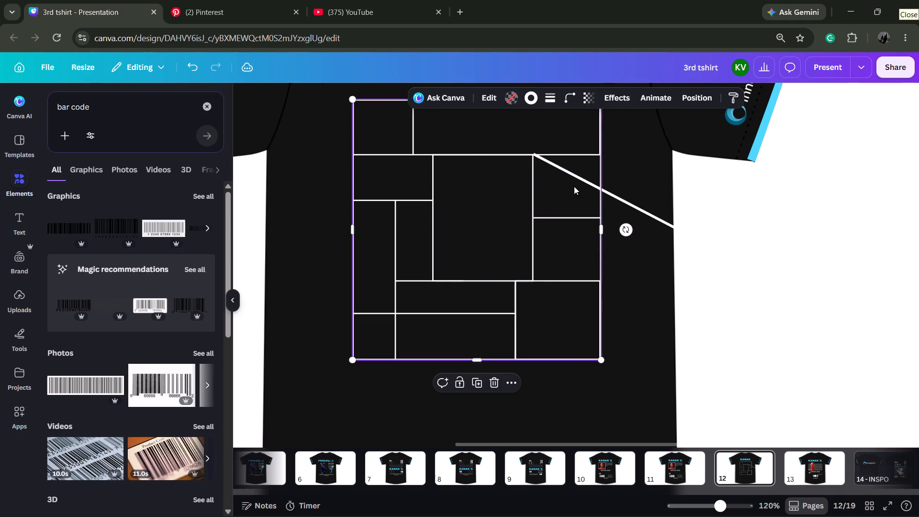
# Set the new line's stroke weight to 2.
pyautogui.scroll(2, 569, 187)
pyautogui.click(563, 279)
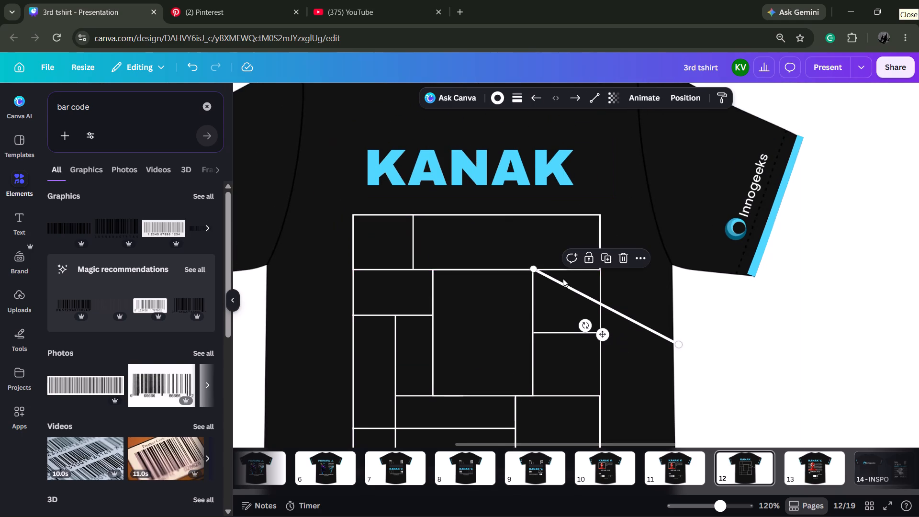
pyautogui.click(523, 94)
pyautogui.click(591, 182)
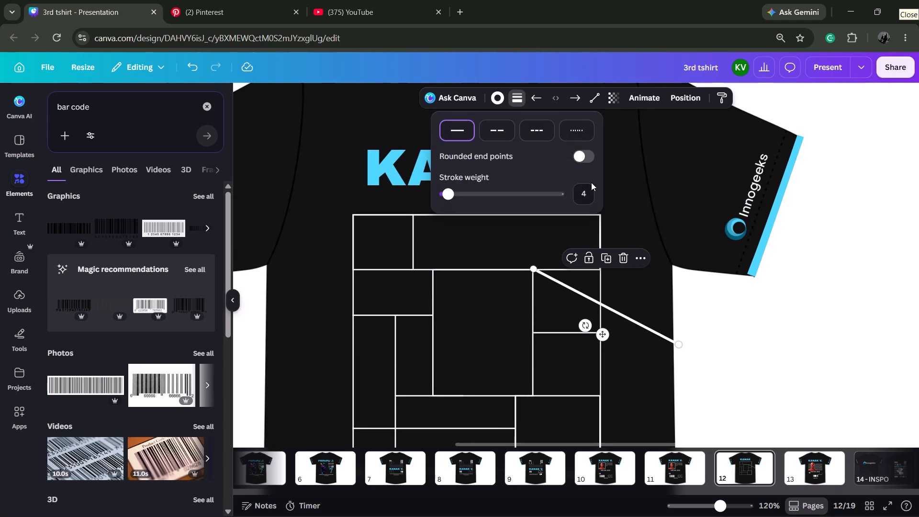
pyautogui.click(588, 188)
pyautogui.press('2')
pyautogui.press('Return')
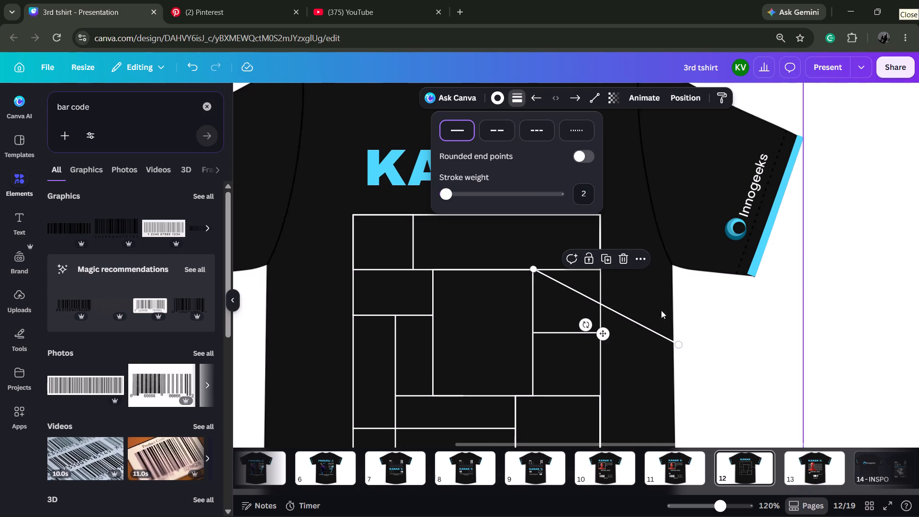
# Bring the new line's free end to the top box's upper edge, making it a vertical divider.
pyautogui.moveTo(677, 343); pyautogui.dragTo(527, 216)
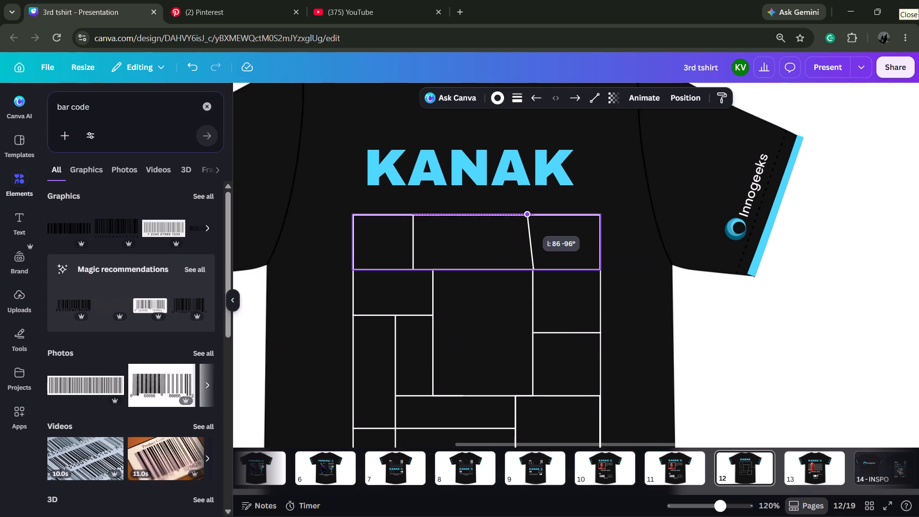
pyautogui.moveTo(527, 216); pyautogui.dragTo(532, 214)
pyautogui.click(573, 302)
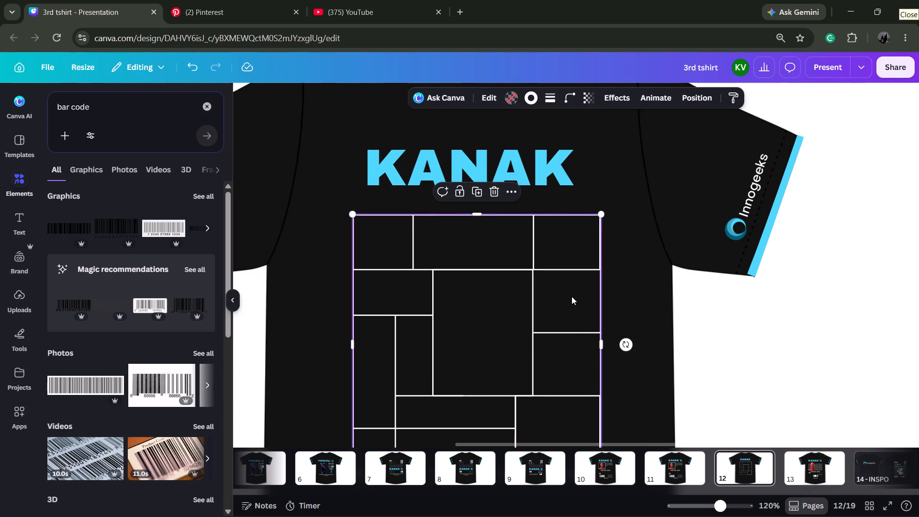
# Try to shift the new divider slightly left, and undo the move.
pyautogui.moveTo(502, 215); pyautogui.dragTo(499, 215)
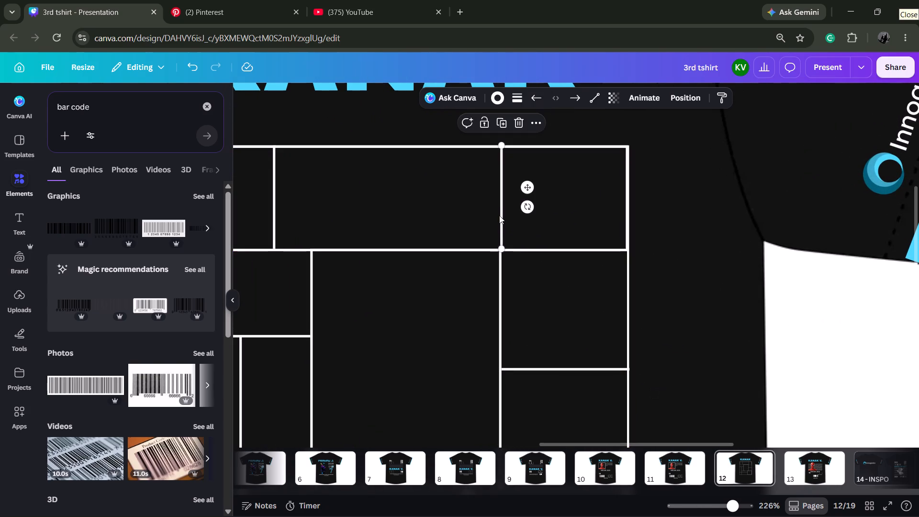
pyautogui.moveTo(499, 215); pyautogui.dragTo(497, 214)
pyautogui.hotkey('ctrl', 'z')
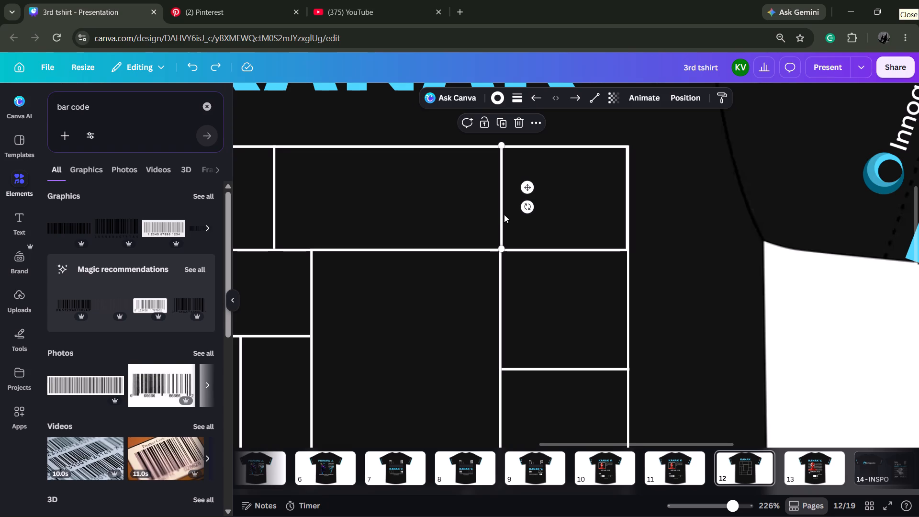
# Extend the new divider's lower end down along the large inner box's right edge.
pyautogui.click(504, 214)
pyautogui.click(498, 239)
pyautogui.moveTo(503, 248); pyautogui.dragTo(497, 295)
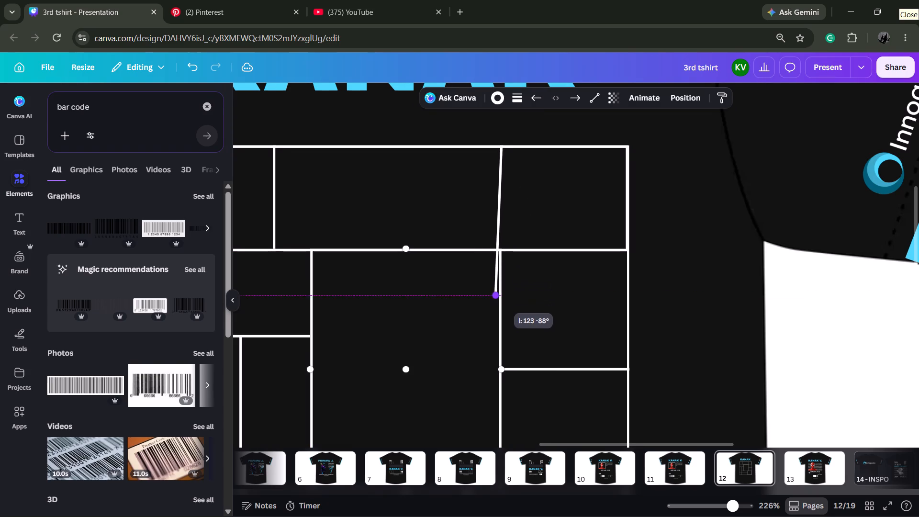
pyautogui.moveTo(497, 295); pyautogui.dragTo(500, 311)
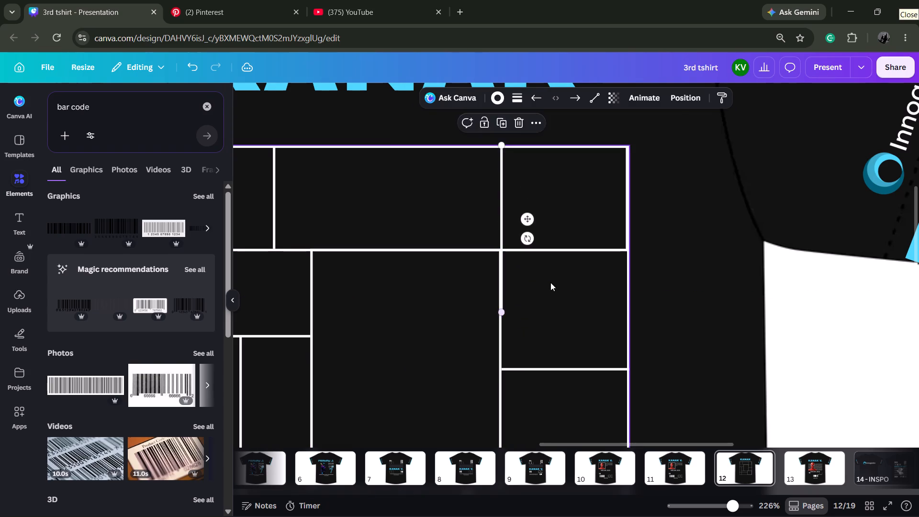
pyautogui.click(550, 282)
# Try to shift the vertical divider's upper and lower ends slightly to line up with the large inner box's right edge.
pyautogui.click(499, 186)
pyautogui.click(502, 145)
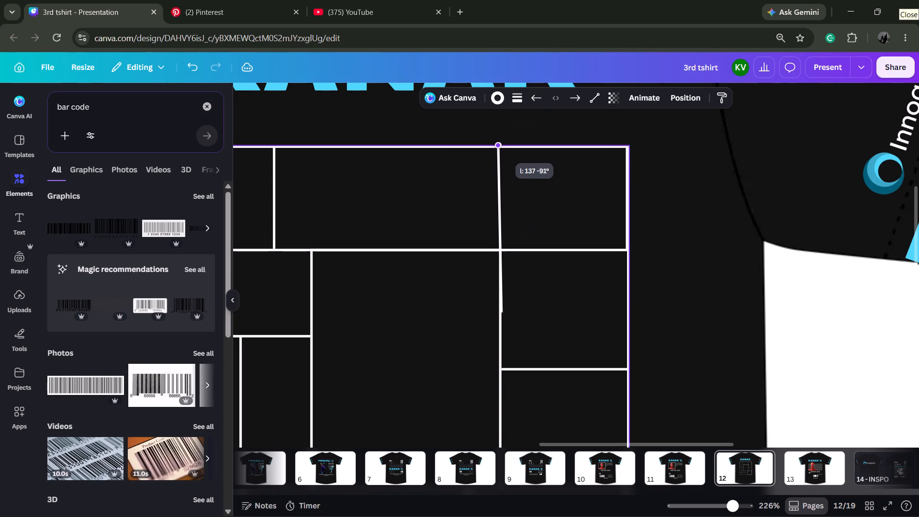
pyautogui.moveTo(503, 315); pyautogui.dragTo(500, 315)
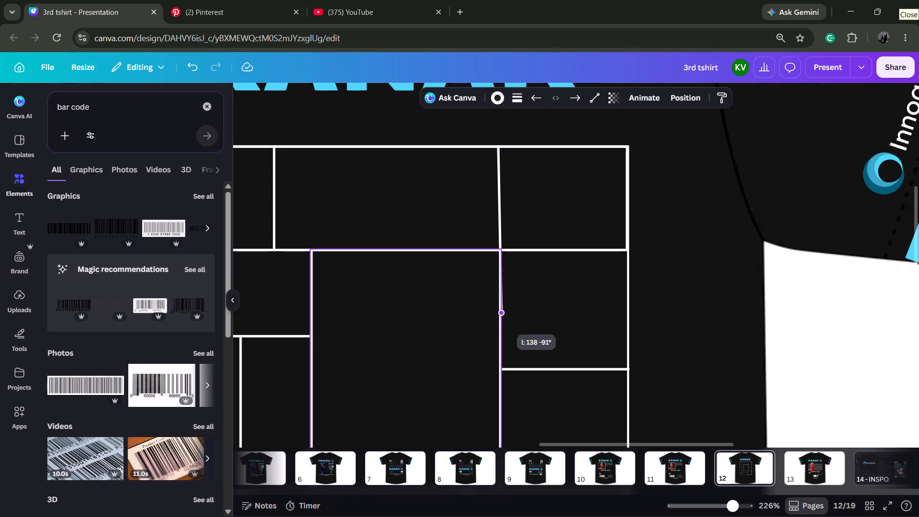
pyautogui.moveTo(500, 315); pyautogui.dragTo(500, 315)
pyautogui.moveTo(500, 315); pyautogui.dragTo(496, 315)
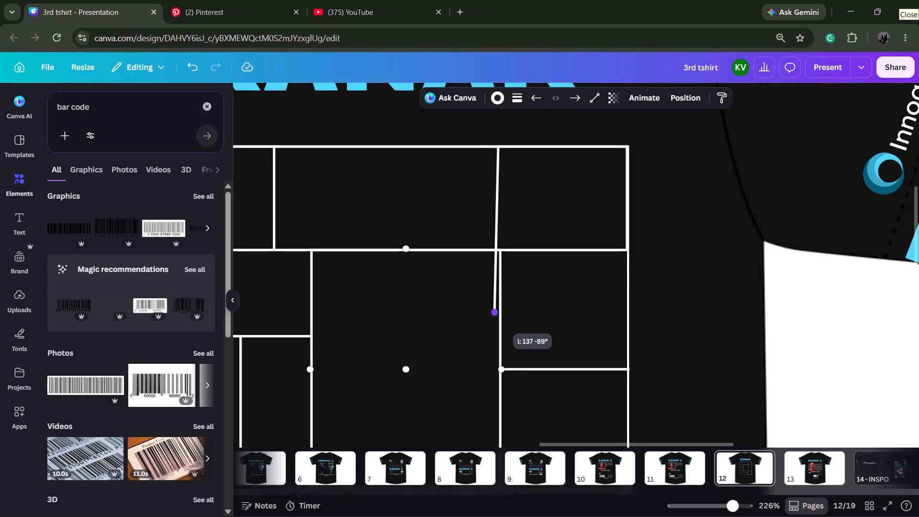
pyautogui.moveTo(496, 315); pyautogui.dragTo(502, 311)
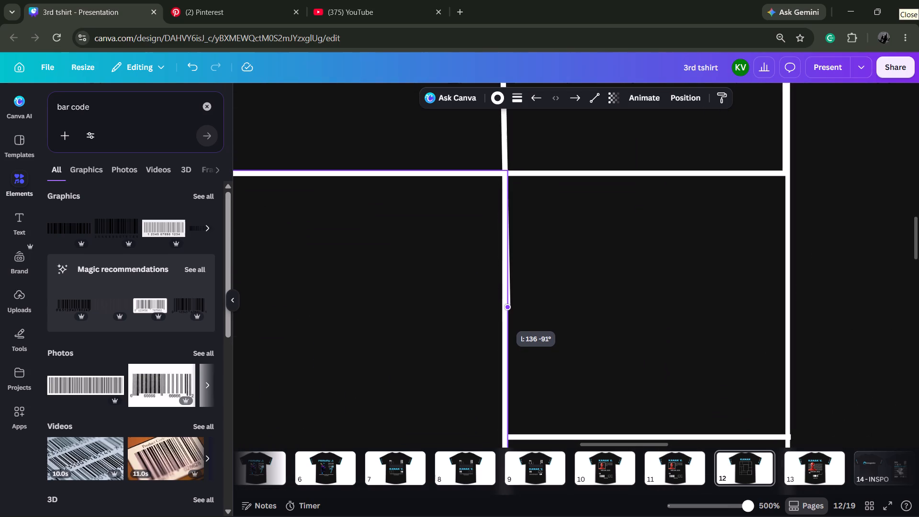
# Shorten the divider so its lower end meets the top box's lower edge, in line with the large inner box's right edge.
pyautogui.moveTo(502, 311); pyautogui.dragTo(500, 185)
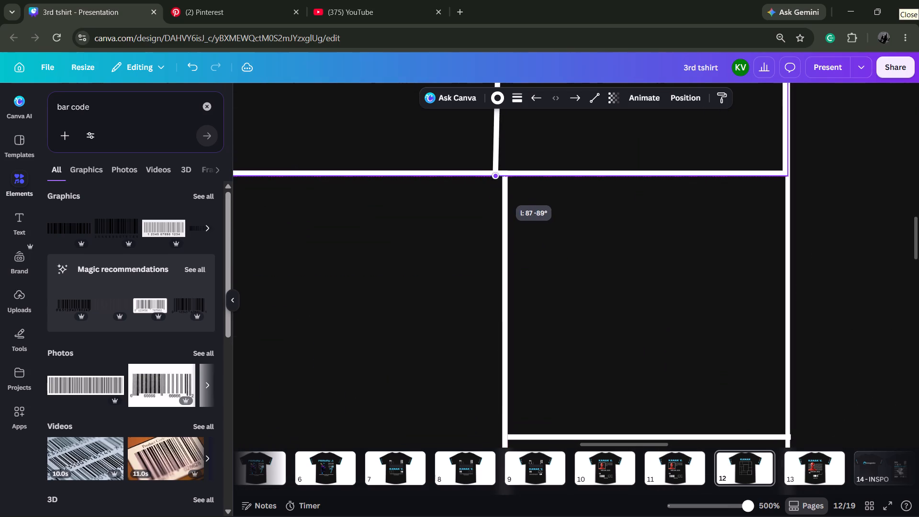
pyautogui.moveTo(500, 185); pyautogui.dragTo(506, 176)
pyautogui.click(528, 223)
pyautogui.click(494, 150)
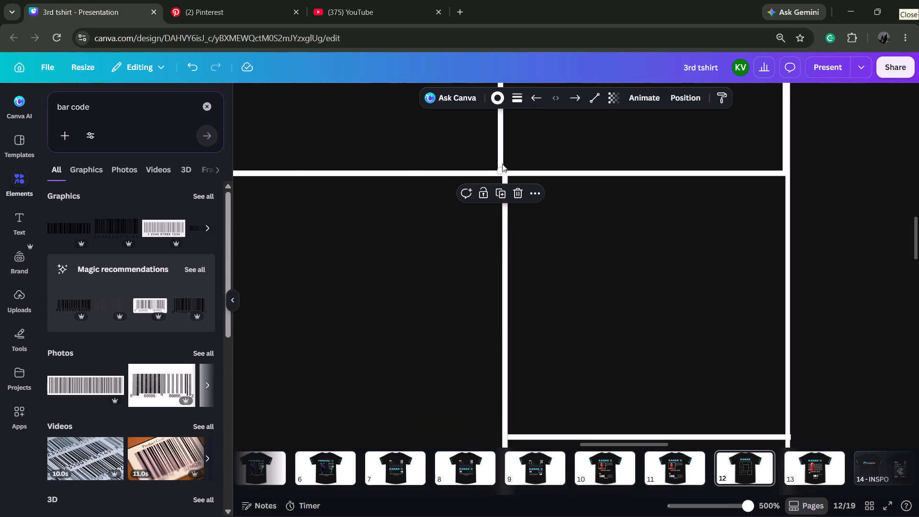
pyautogui.moveTo(504, 172); pyautogui.dragTo(510, 173)
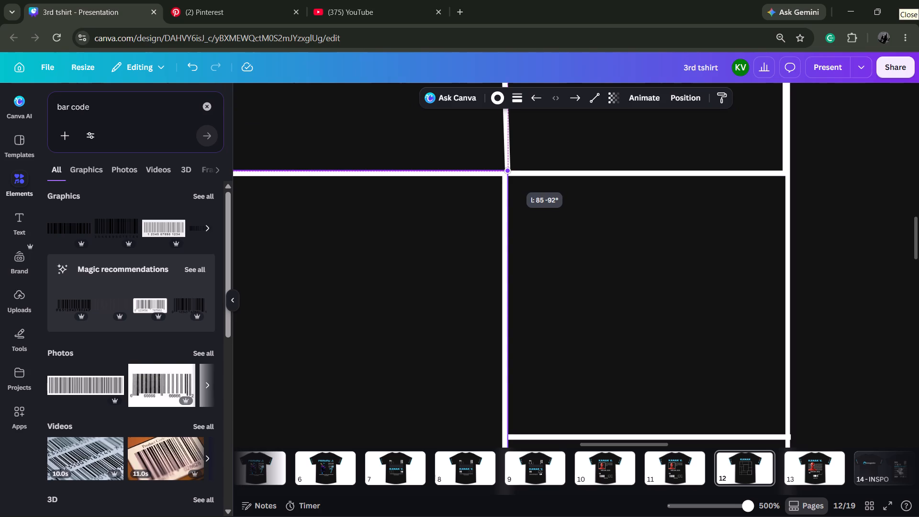
pyautogui.moveTo(510, 173); pyautogui.dragTo(509, 168)
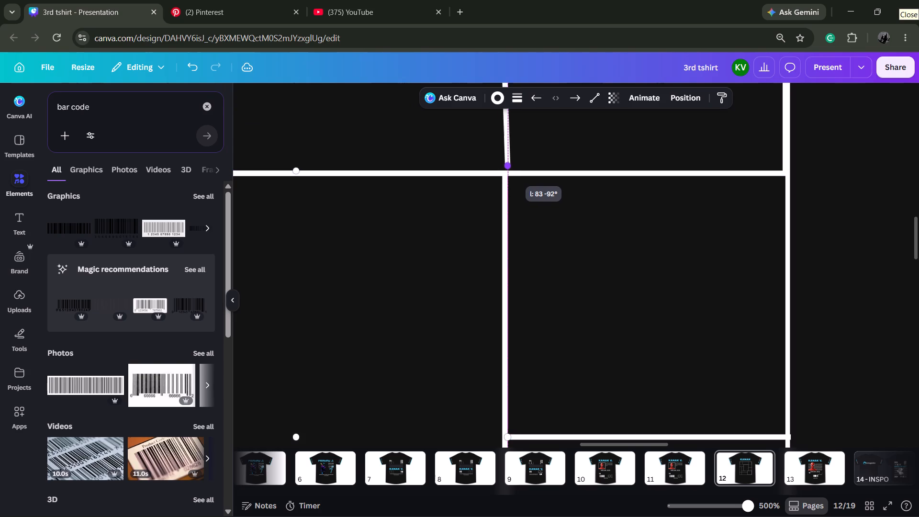
pyautogui.moveTo(509, 168); pyautogui.dragTo(510, 168)
# Shift the divider's upper end slightly right along the top box's upper edge so the divider stands vertical.
pyautogui.scroll(6, 559, 191)
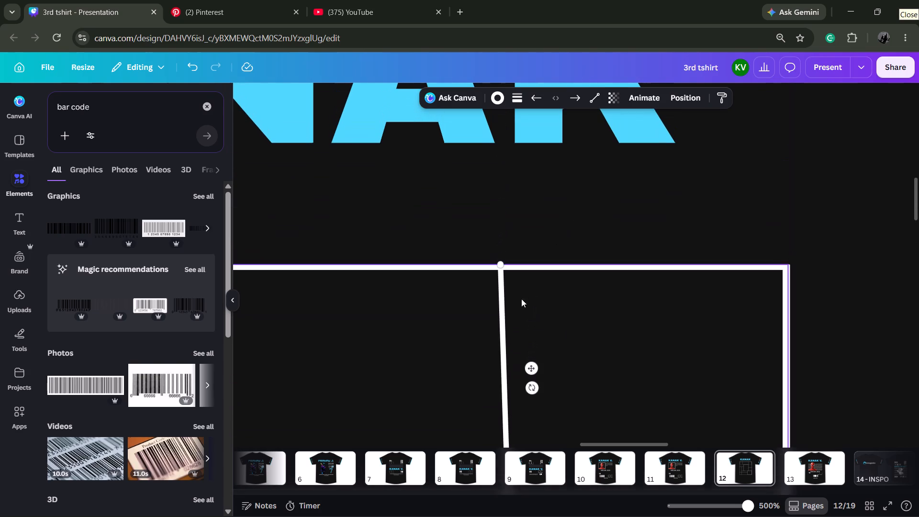
pyautogui.moveTo(499, 264); pyautogui.dragTo(506, 266)
pyautogui.click(559, 330)
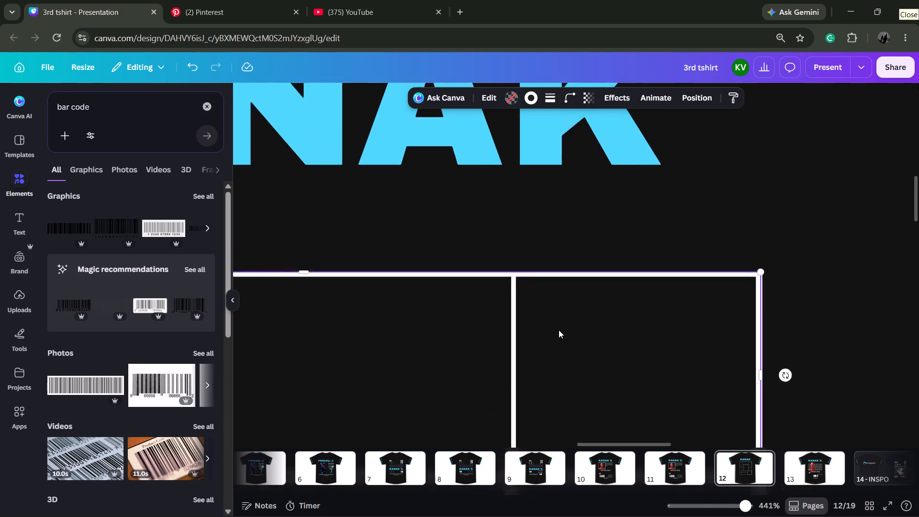
pyautogui.click(639, 383)
# Extend the large inner box upward until its upper edge reaches the outer box's upper edge.
pyautogui.scroll(-2, 657, 407)
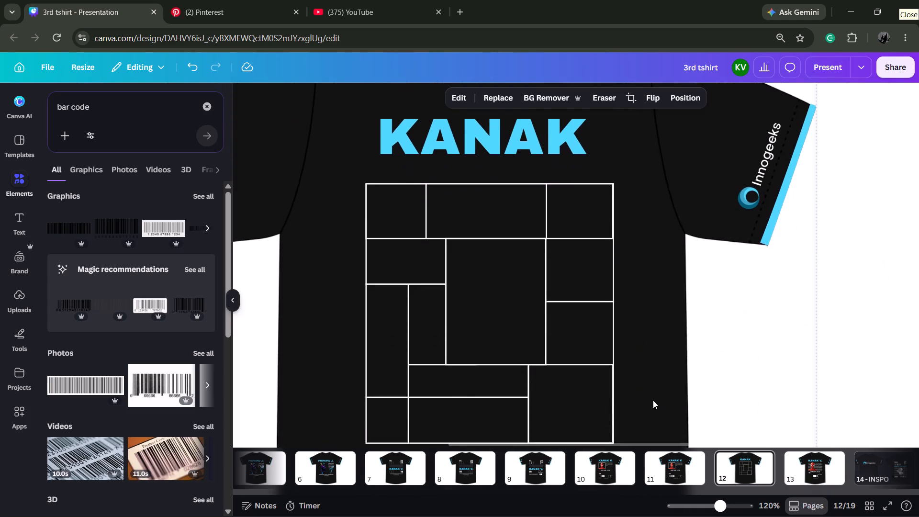
pyautogui.scroll(-2, 653, 400)
pyautogui.scroll(3, 620, 358)
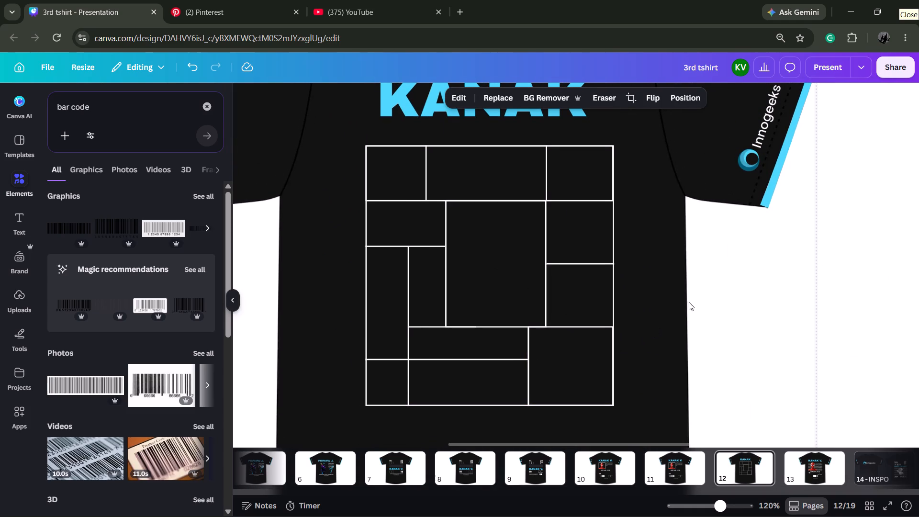
pyautogui.click(521, 250)
pyautogui.moveTo(499, 202); pyautogui.dragTo(493, 167)
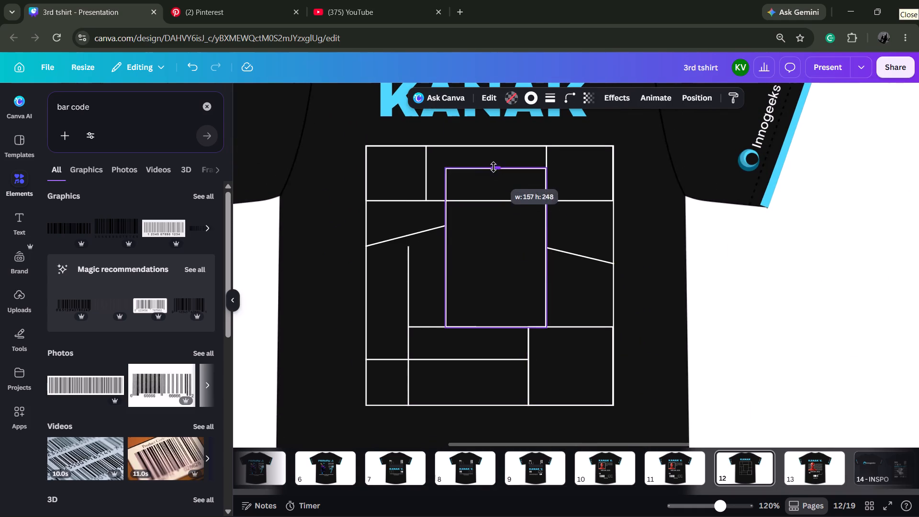
pyautogui.moveTo(493, 167); pyautogui.dragTo(493, 148)
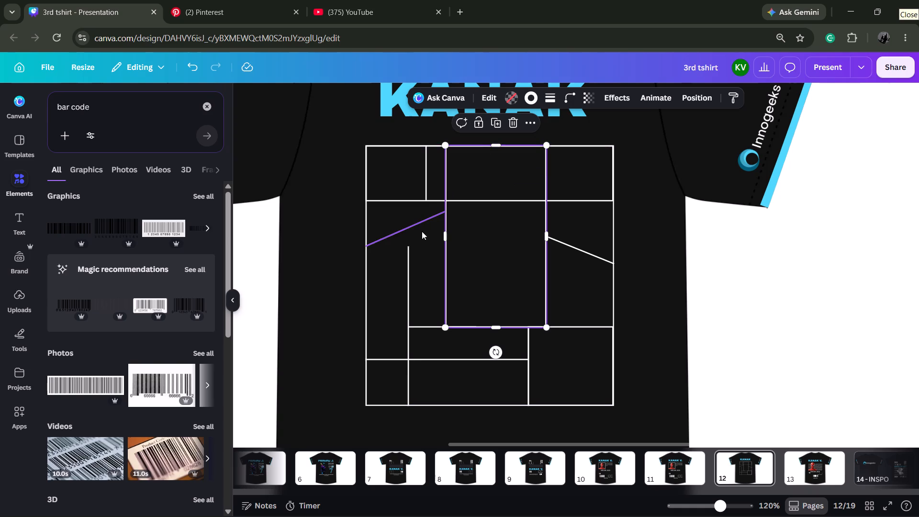
# Level the two slanted lines beside the large inner box by moving their attached ends down along its left and right edges.
pyautogui.click(415, 224)
pyautogui.moveTo(447, 210); pyautogui.dragTo(448, 237)
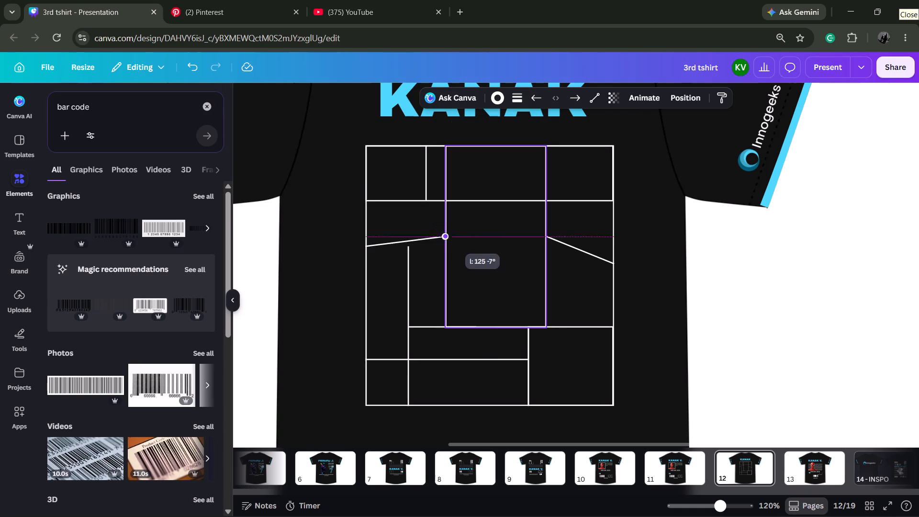
pyautogui.moveTo(448, 237); pyautogui.dragTo(448, 245)
pyautogui.click(574, 247)
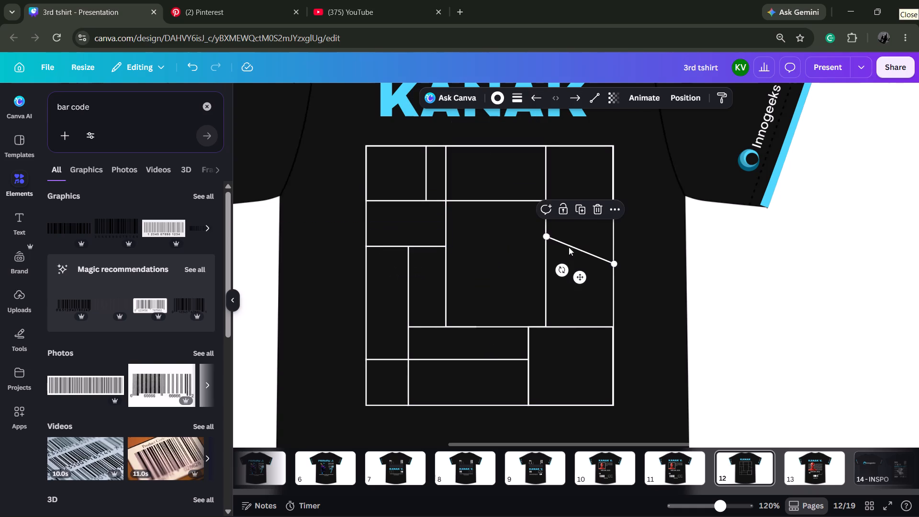
pyautogui.moveTo(549, 234); pyautogui.dragTo(548, 259)
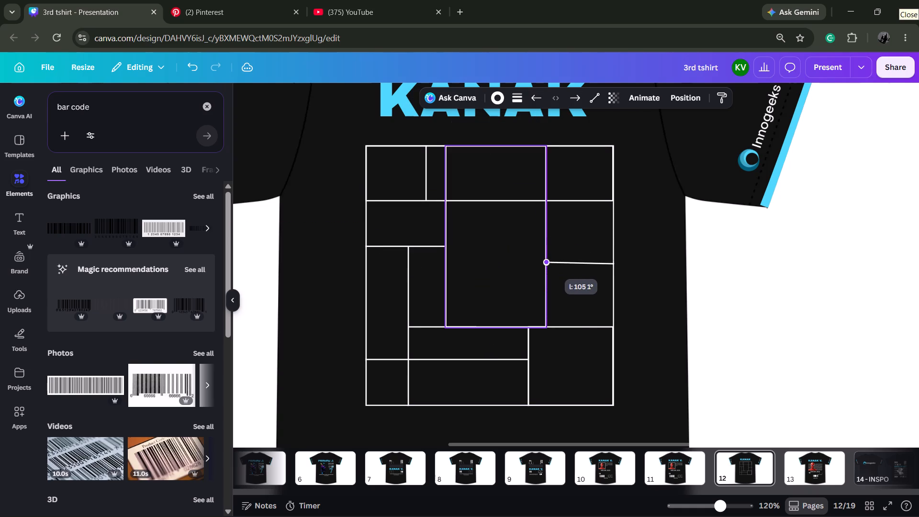
pyautogui.moveTo(548, 259); pyautogui.dragTo(548, 261)
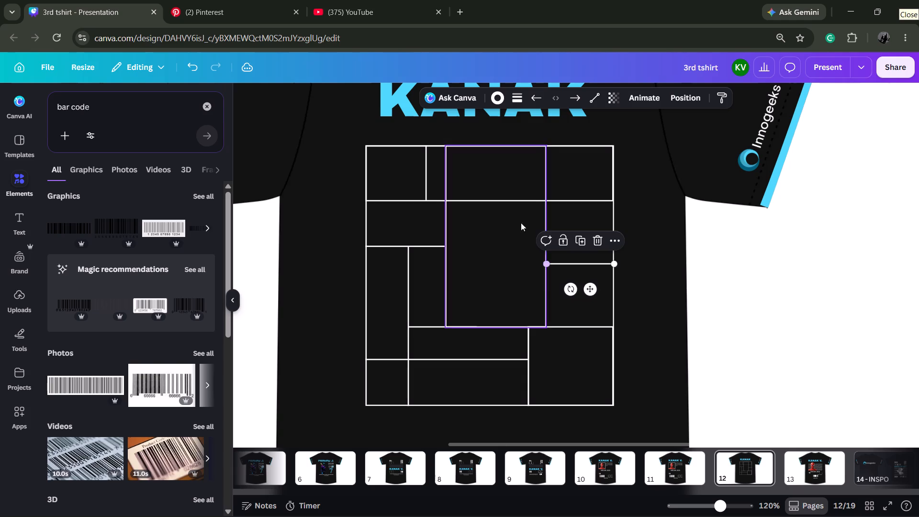
# Delete the short vertical divider in the top row, just left of the large inner box.
pyautogui.click(428, 165)
pyautogui.press('Delete')
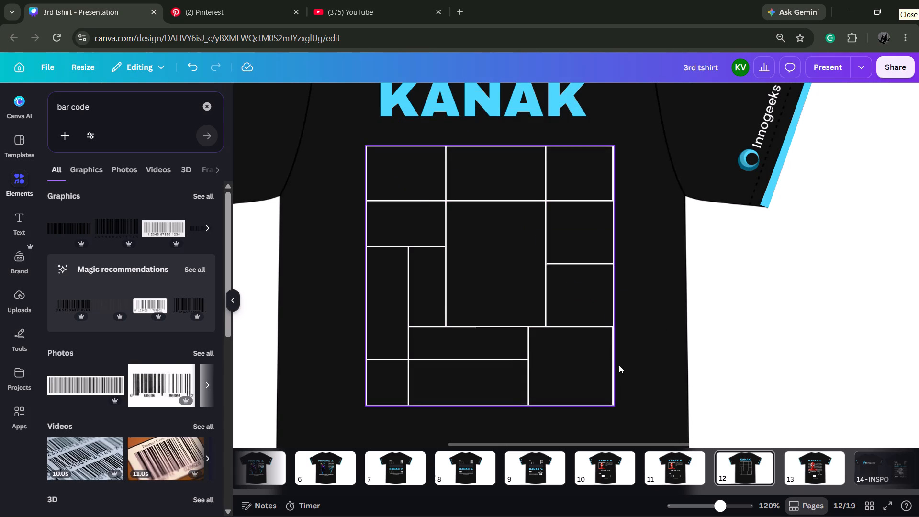
pyautogui.scroll(-1, 645, 357)
pyautogui.scroll(2, 645, 356)
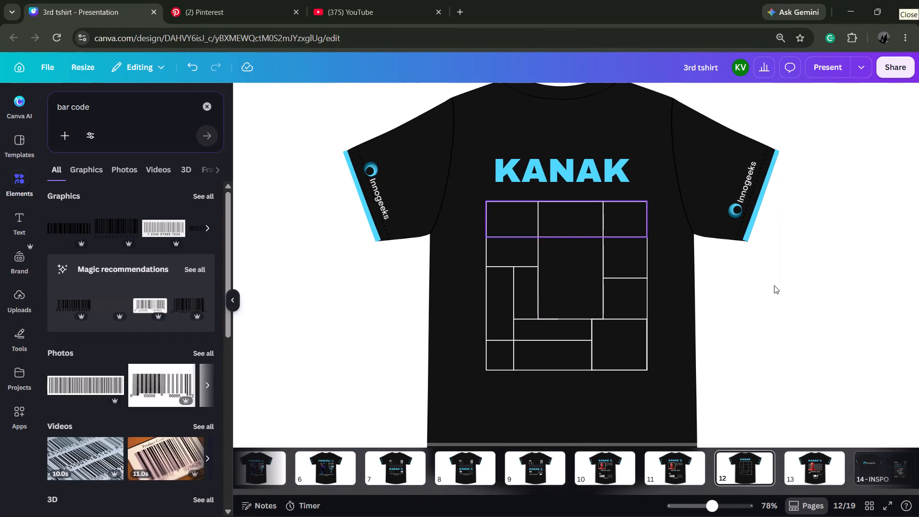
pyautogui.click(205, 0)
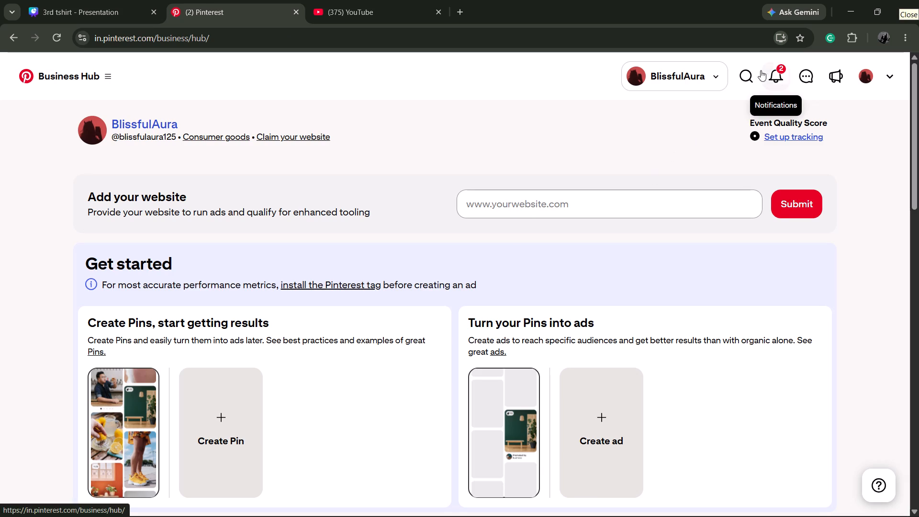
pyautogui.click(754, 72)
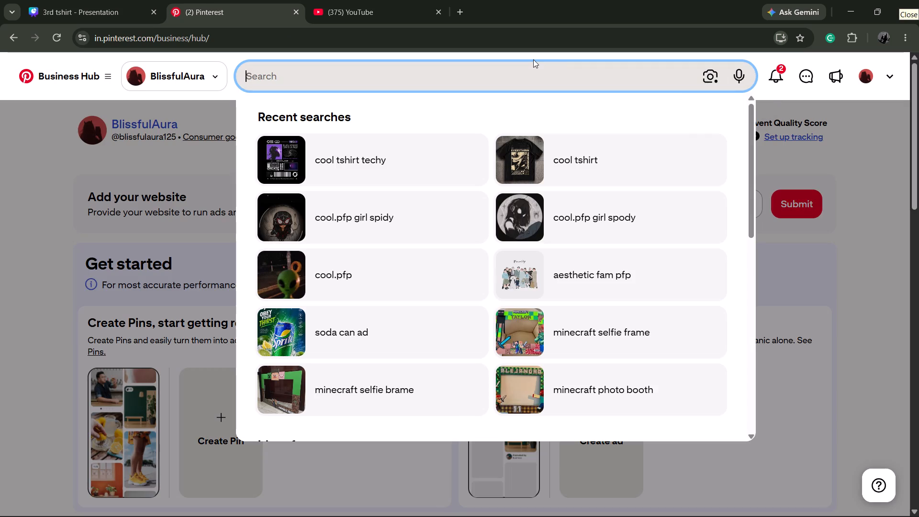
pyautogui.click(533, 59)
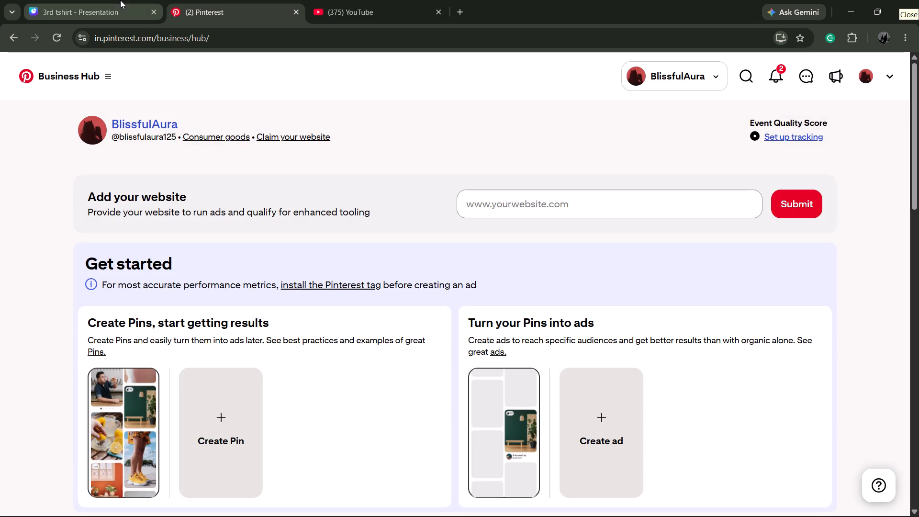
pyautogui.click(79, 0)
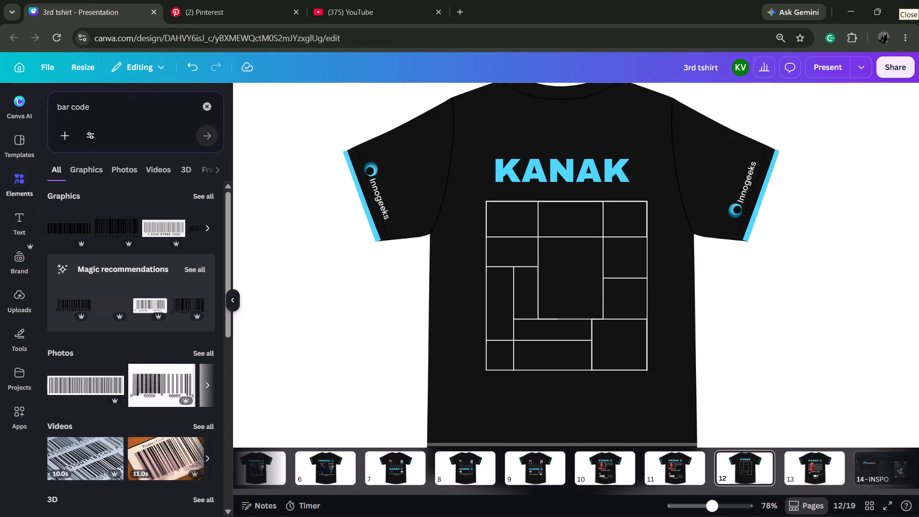
# Search the elements for "butterfly outline" and show all matching graphics.
pyautogui.click(210, 112)
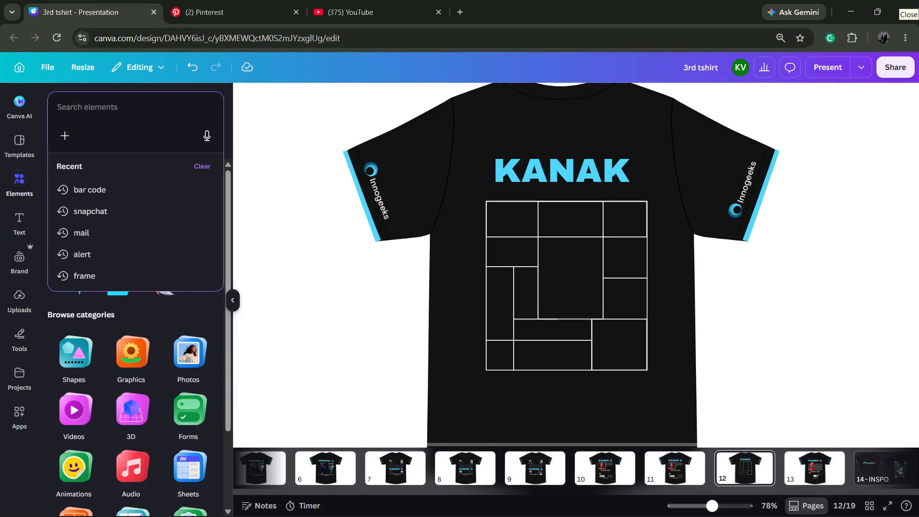
pyautogui.write('sushi')
pyautogui.hotkey('ctrl', 'a')
pyautogui.write('butterfly')
pyautogui.press('Return')
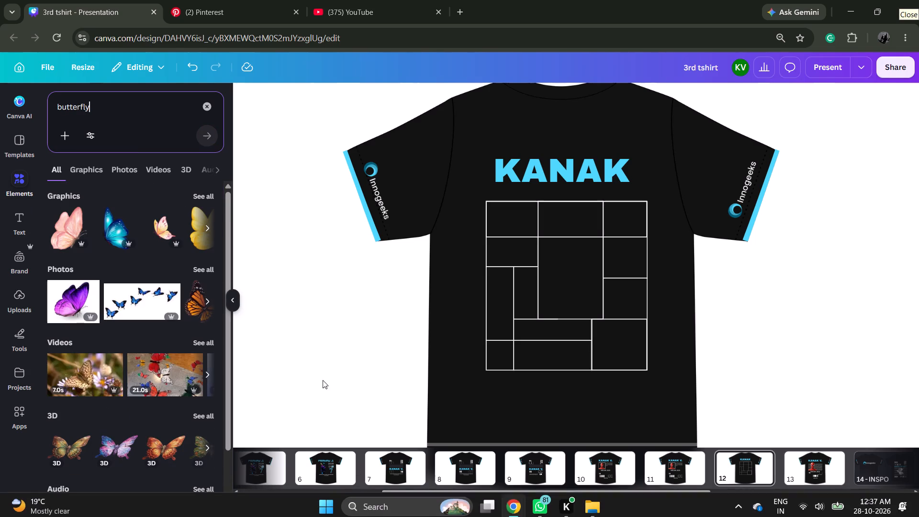
pyautogui.press('space')
pyautogui.write('outline')
pyautogui.press('Return')
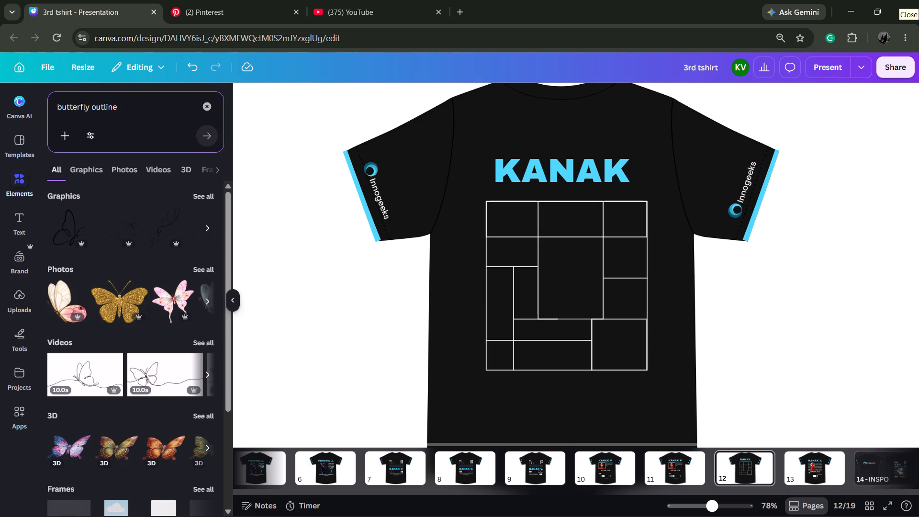
pyautogui.click(200, 194)
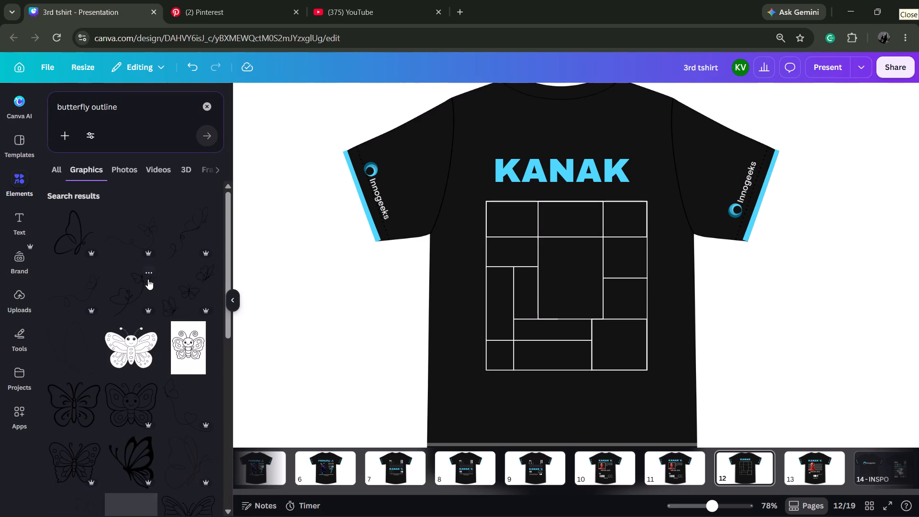
# Add the open-winged butterfly line graphic to the shirt page and colour it white.
pyautogui.scroll(-1, 148, 356)
pyautogui.scroll(-1, 131, 396)
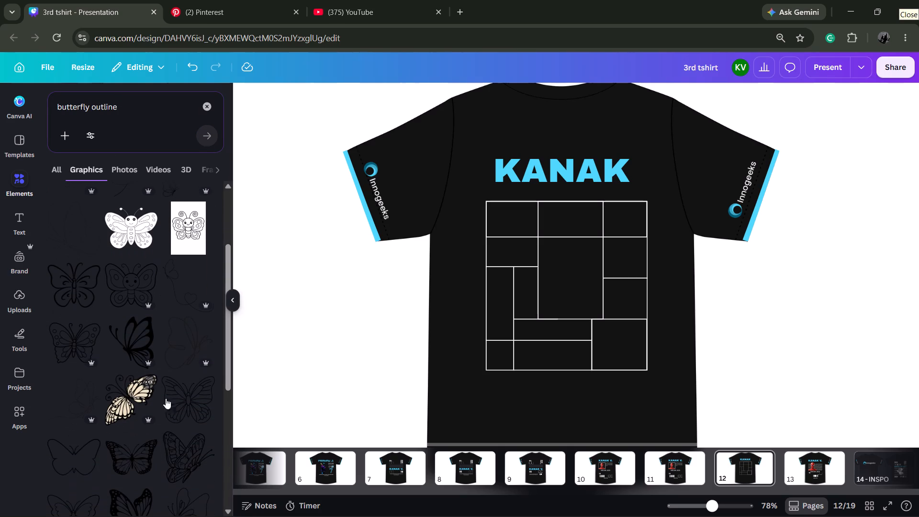
pyautogui.click(183, 412)
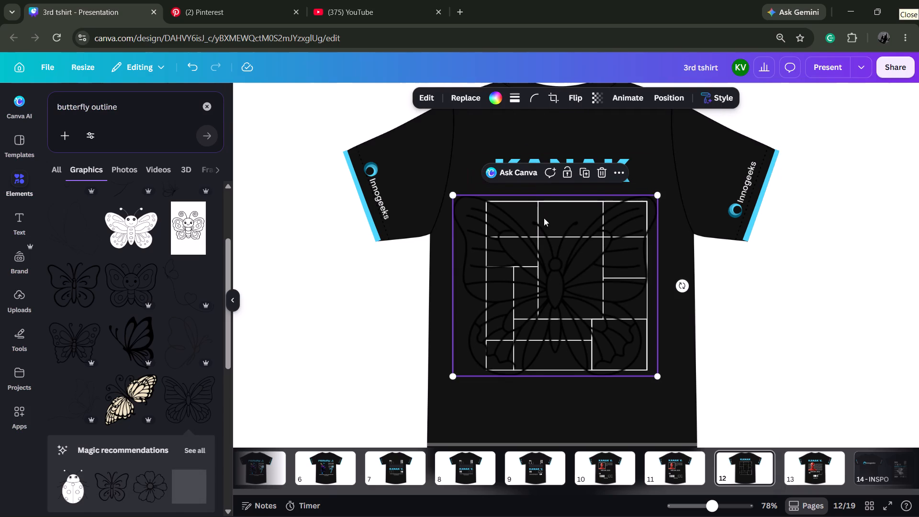
pyautogui.click(493, 103)
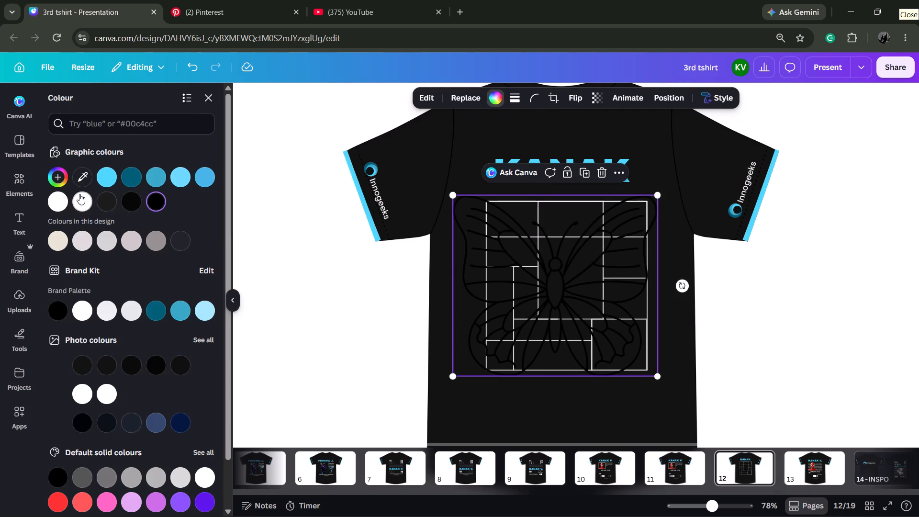
pyautogui.click(79, 194)
# Shrink the white butterfly and place it inside the small bottom-left cell of the outlined box.
pyautogui.moveTo(658, 378); pyautogui.dragTo(464, 271)
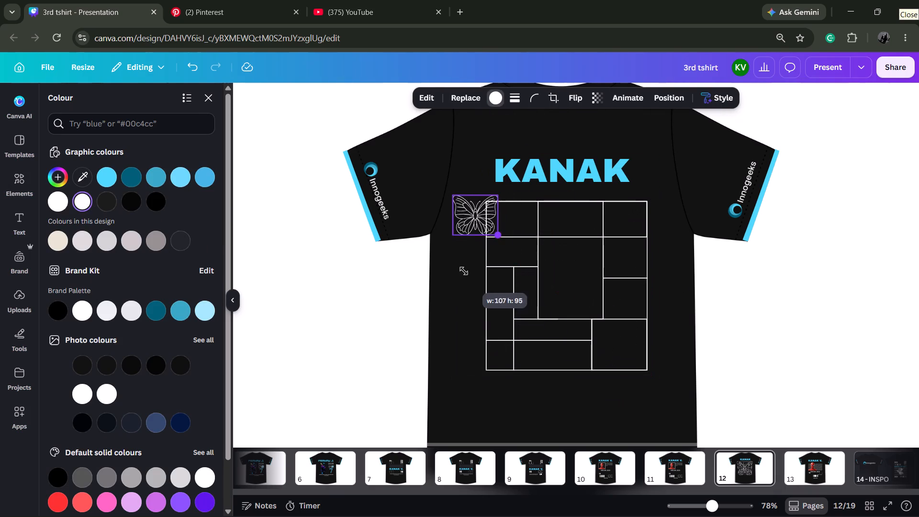
pyautogui.moveTo(464, 271); pyautogui.dragTo(443, 246)
pyautogui.moveTo(471, 237); pyautogui.dragTo(474, 242)
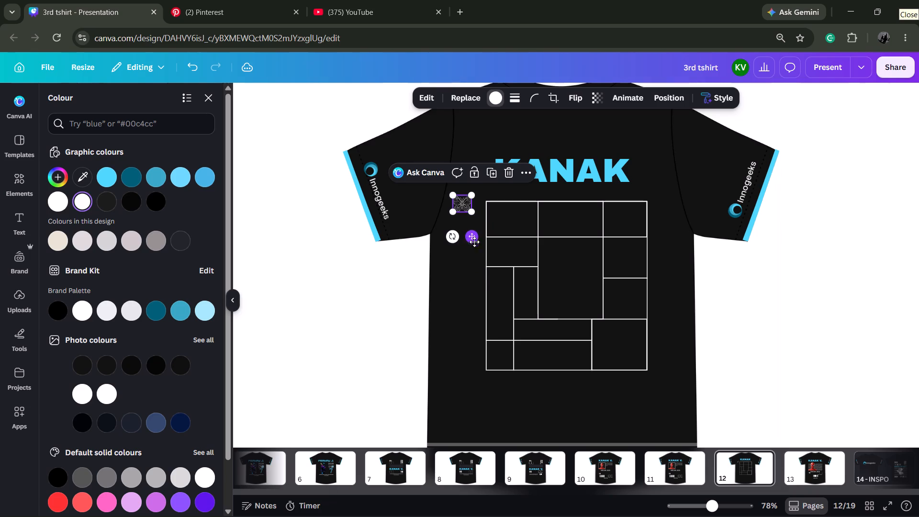
pyautogui.moveTo(474, 242); pyautogui.dragTo(530, 286)
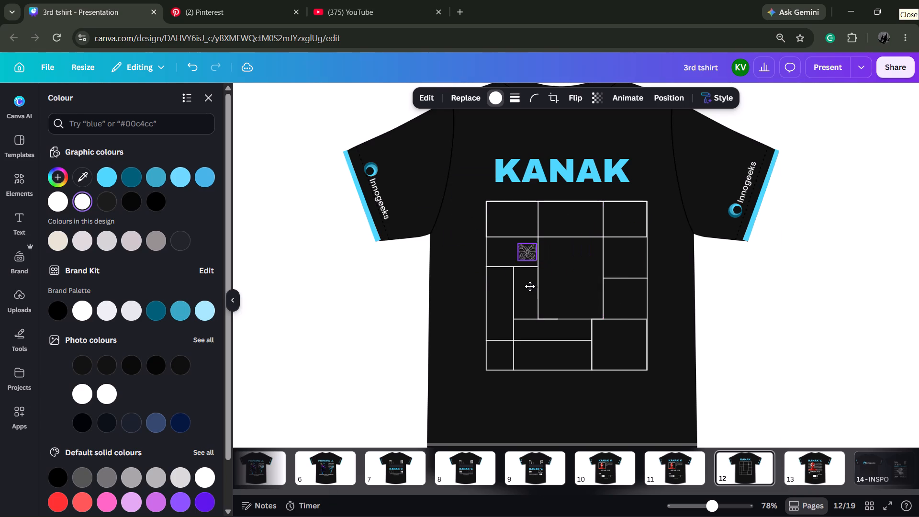
pyautogui.moveTo(530, 286); pyautogui.dragTo(507, 389)
pyautogui.click(508, 360)
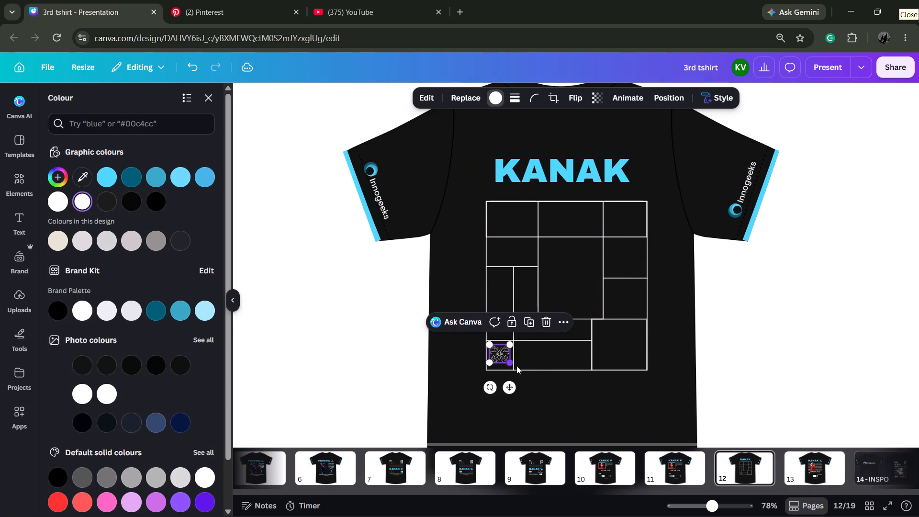
# Adjust the outer outlined box's height by moving its lower edge slightly upward.
pyautogui.click(544, 368)
pyautogui.click(560, 371)
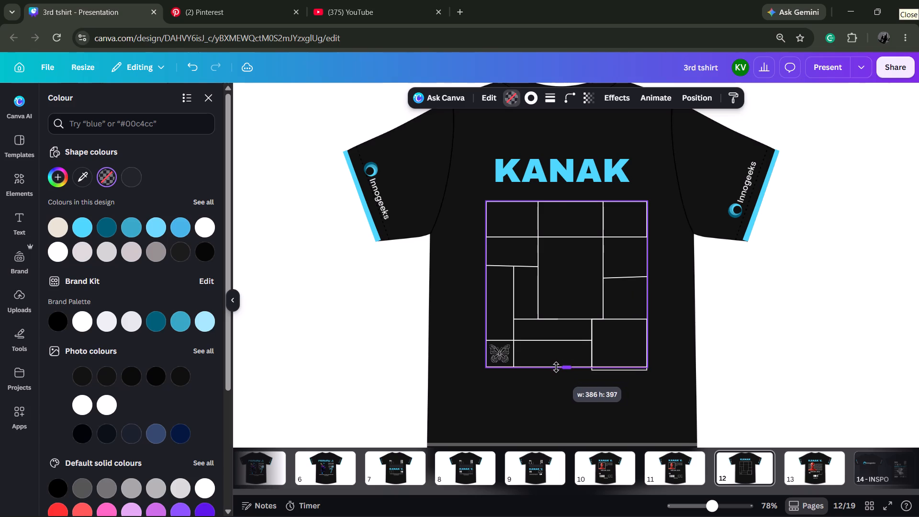
# Shorten the square cell in the outlined box's bottom-right corner so its lower edge aligns with the outer box's bottom edge.
pyautogui.click(616, 354)
pyautogui.click(621, 369)
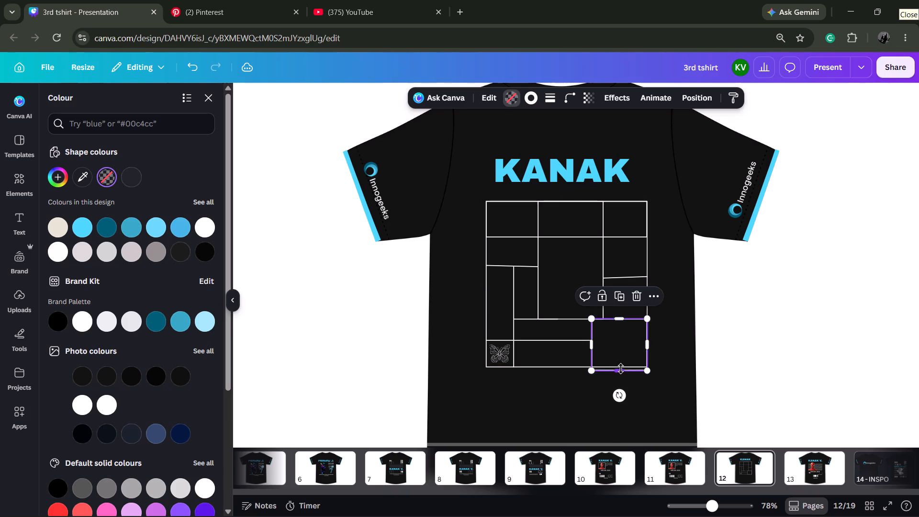
pyautogui.click(613, 398)
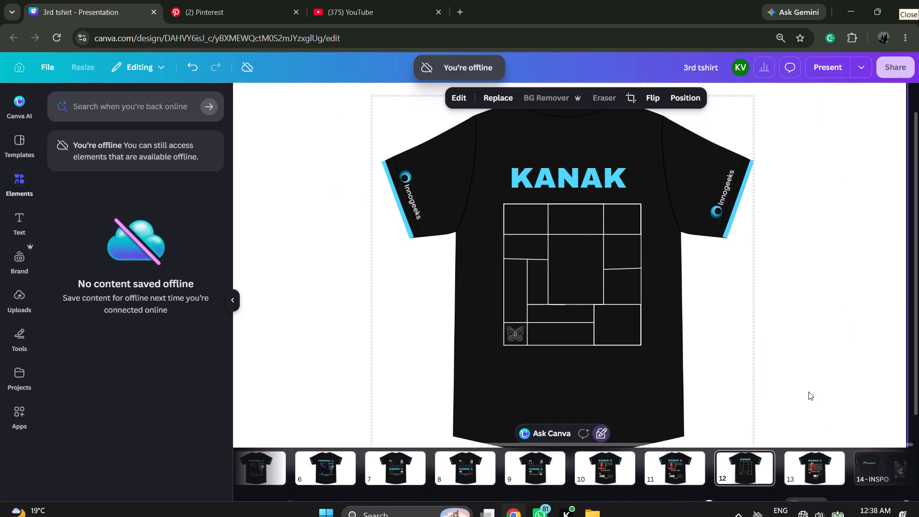
# Open the system's Wi-Fi network list and connect the computer to the SAROJINI network.
pyautogui.click(834, 501)
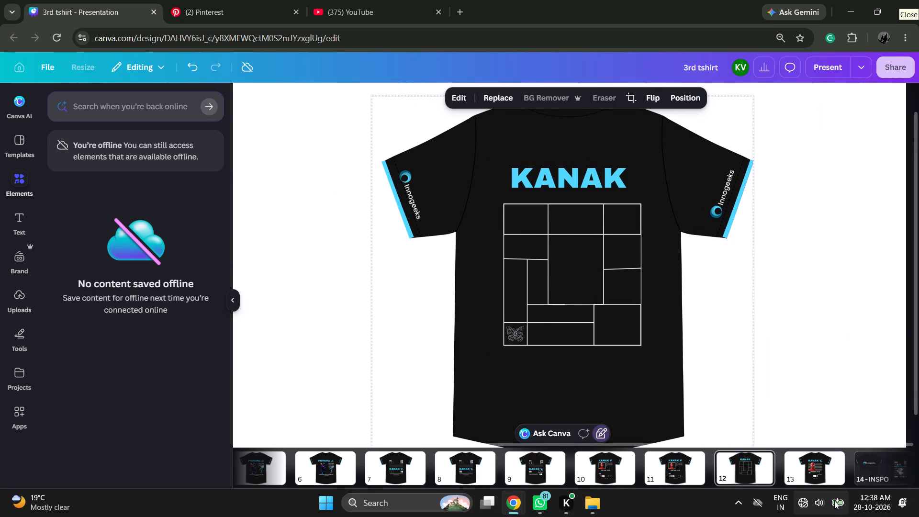
pyautogui.click(759, 283)
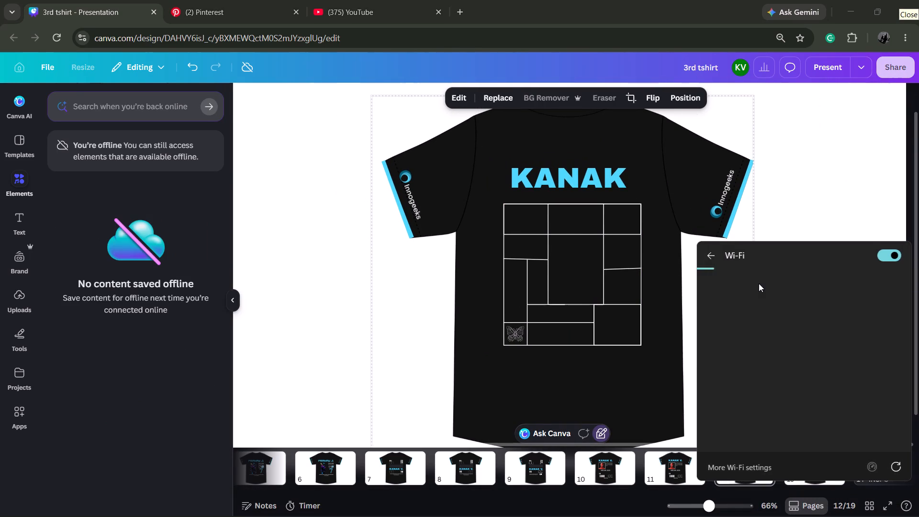
pyautogui.click(759, 283)
pyautogui.click(861, 338)
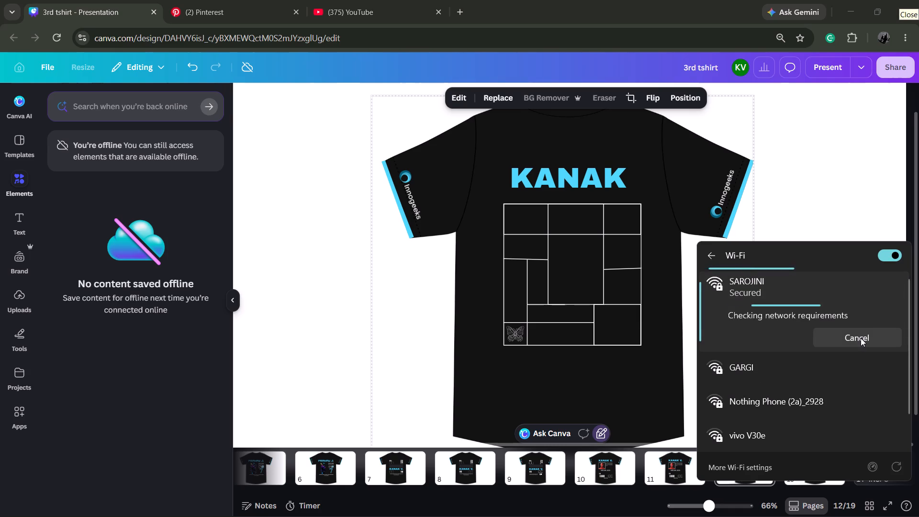
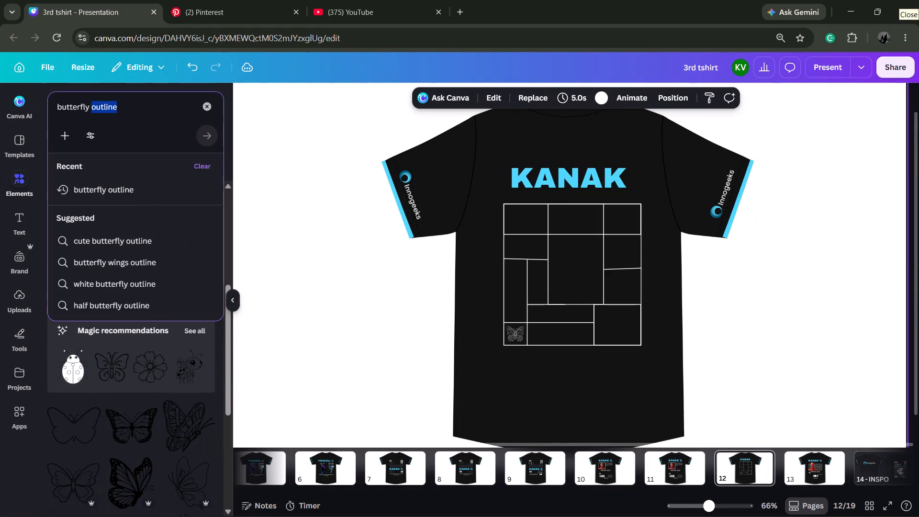
# Search the graphics for "butterfly" instead of "butterfly outline".
pyautogui.press('BackSpace')
pyautogui.press('Return')
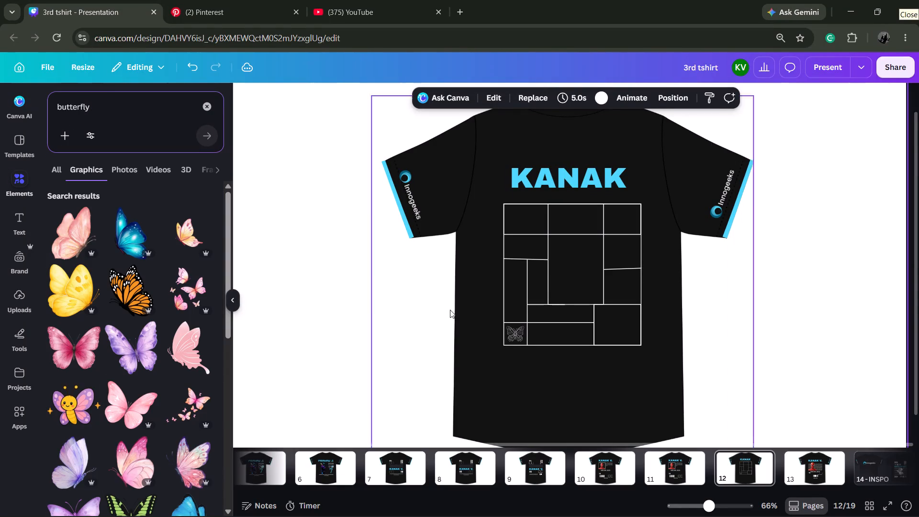
# Select the slightly slanted short divider line in the left column of the outlined grid, above the narrow vertical cell.
pyautogui.click(536, 256)
pyautogui.click(548, 259)
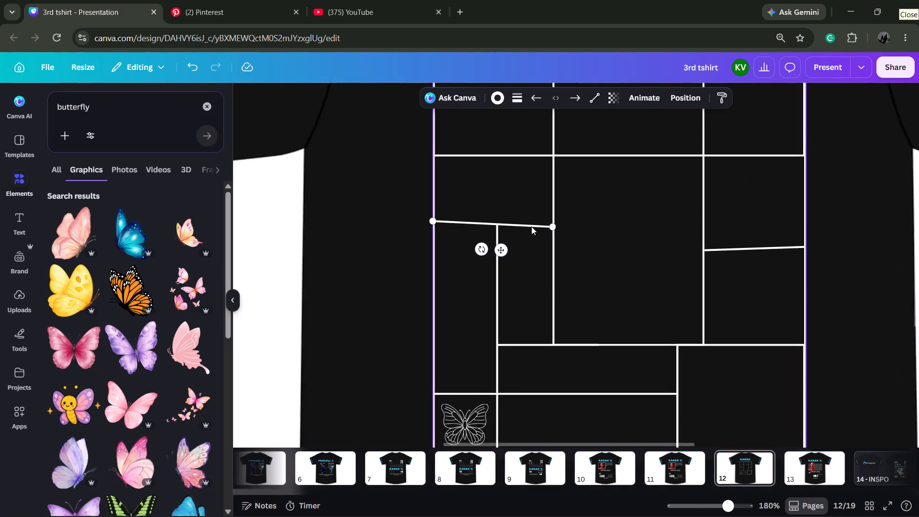
# Straighten the slanted divider in the grid's left column so it runs horizontally.
pyautogui.moveTo(556, 221); pyautogui.dragTo(553, 217)
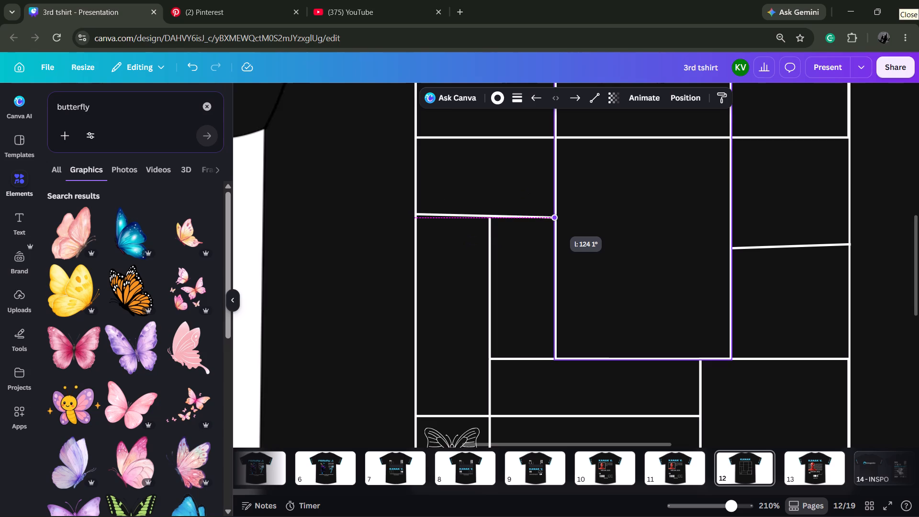
pyautogui.moveTo(553, 217); pyautogui.dragTo(552, 215)
pyautogui.click(493, 229)
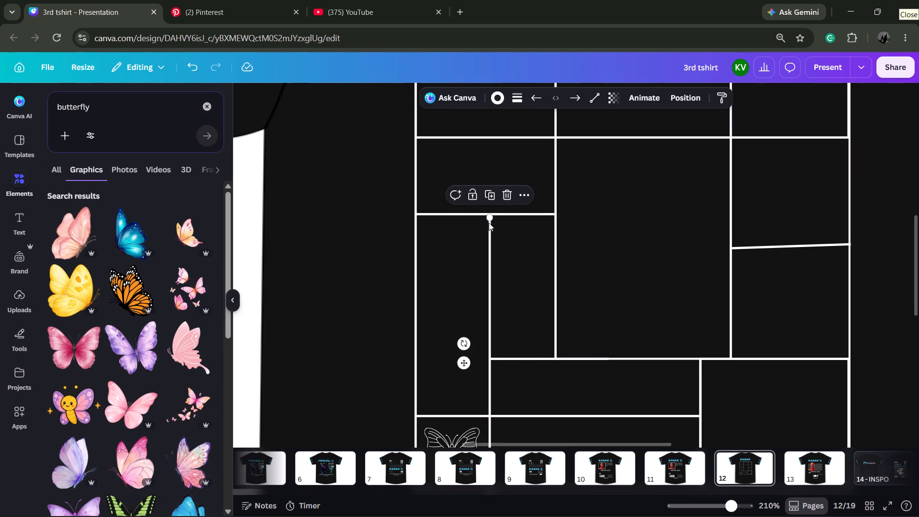
pyautogui.click(489, 219)
pyautogui.click(606, 250)
# Straighten the slanted divider in the grid's right column so it runs horizontally between the two vertical lines.
pyautogui.hscroll(-4, 606, 250)
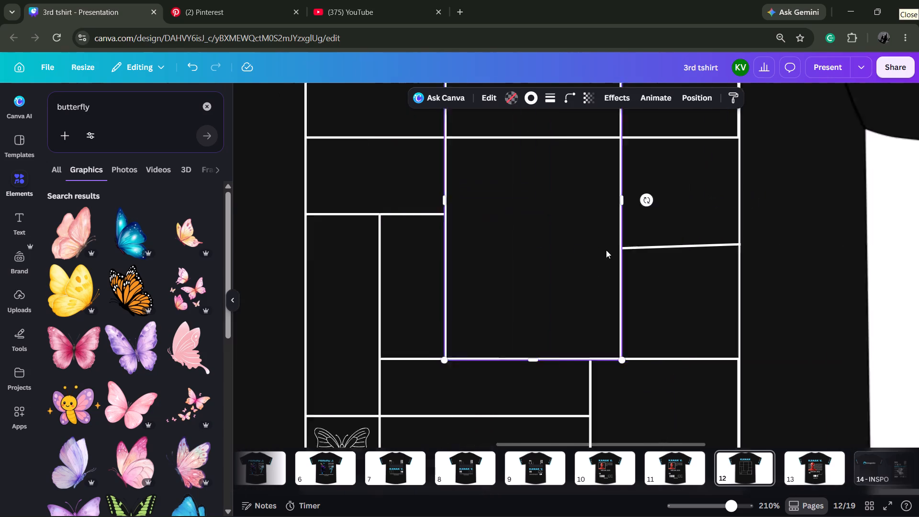
pyautogui.hscroll(-1, 606, 250)
pyautogui.click(489, 245)
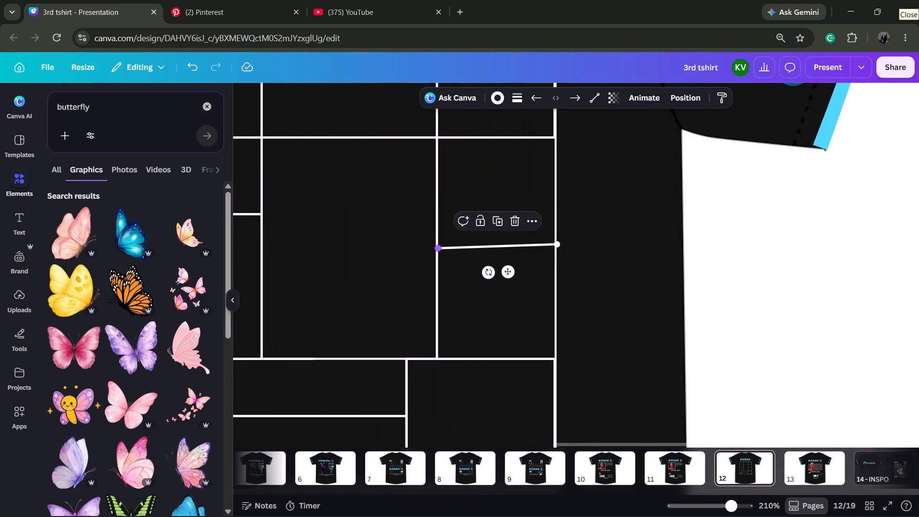
pyautogui.moveTo(439, 246); pyautogui.dragTo(439, 242)
pyautogui.click(466, 287)
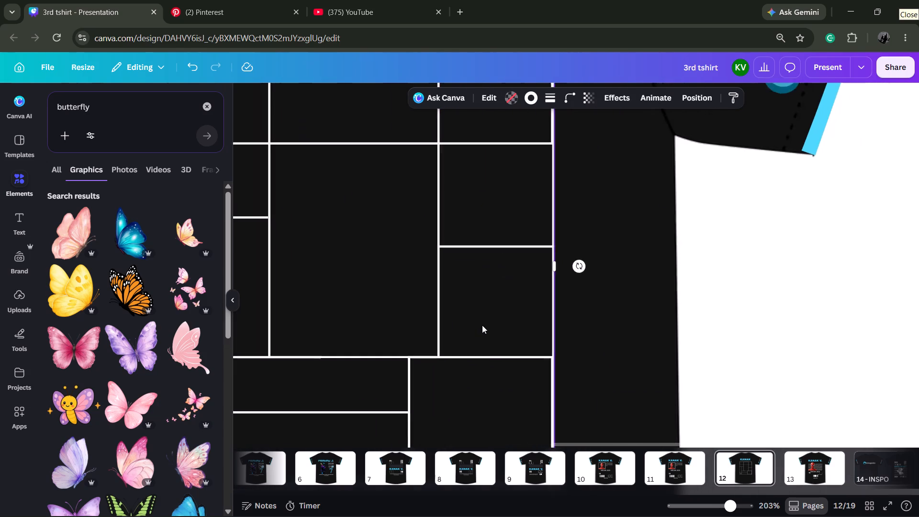
# Review the whole cell grid on the shirt and look through the butterfly graphics for another suitable design.
pyautogui.hscroll(1, 507, 428)
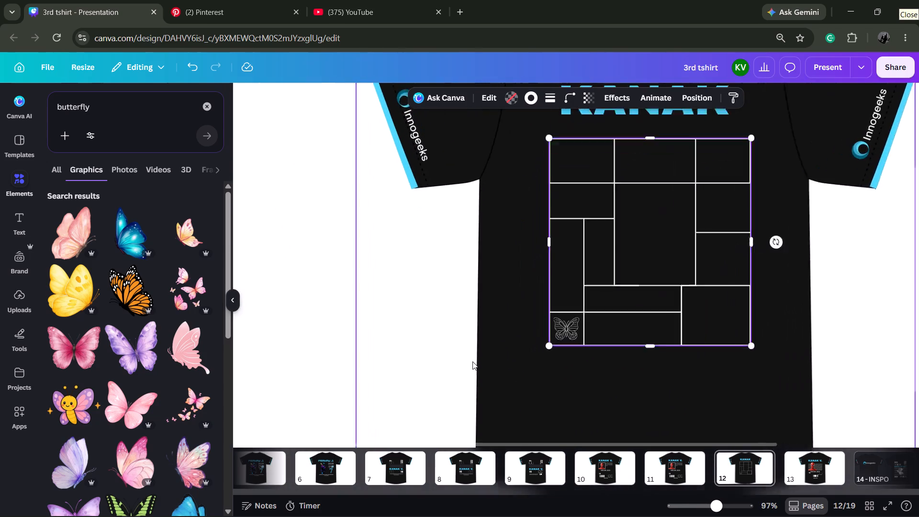
pyautogui.hscroll(-2, 475, 353)
pyautogui.scroll(1, 475, 353)
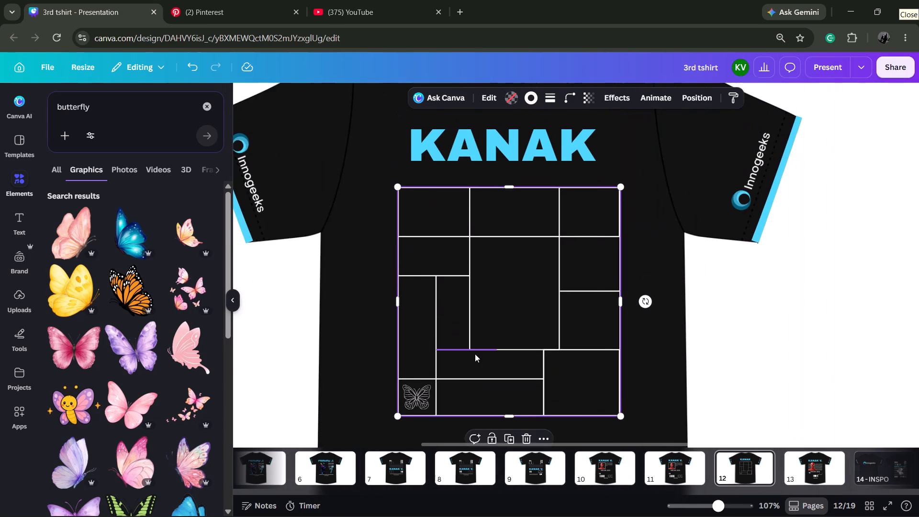
pyautogui.scroll(1, 475, 354)
pyautogui.scroll(-1, 475, 357)
pyautogui.hscroll(-1, 476, 383)
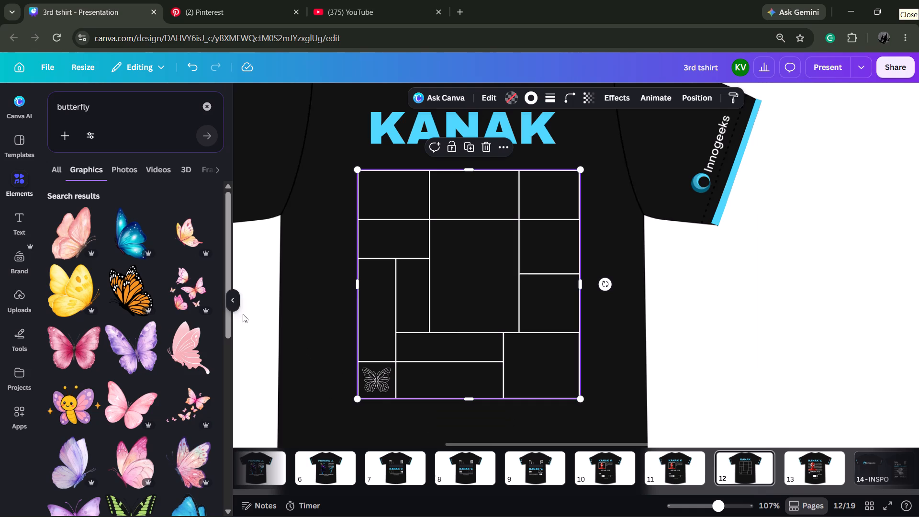
pyautogui.scroll(-3, 139, 367)
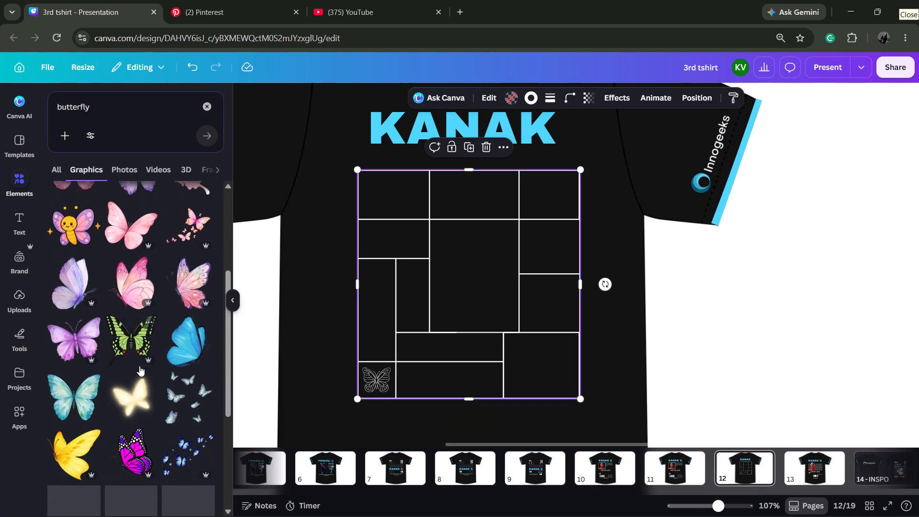
pyautogui.scroll(-4, 139, 366)
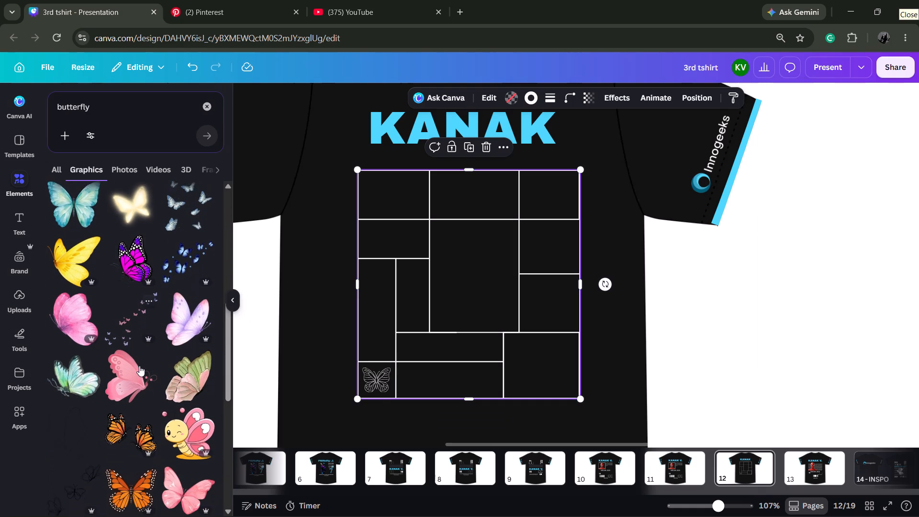
pyautogui.scroll(-3, 139, 366)
pyautogui.scroll(1, 139, 365)
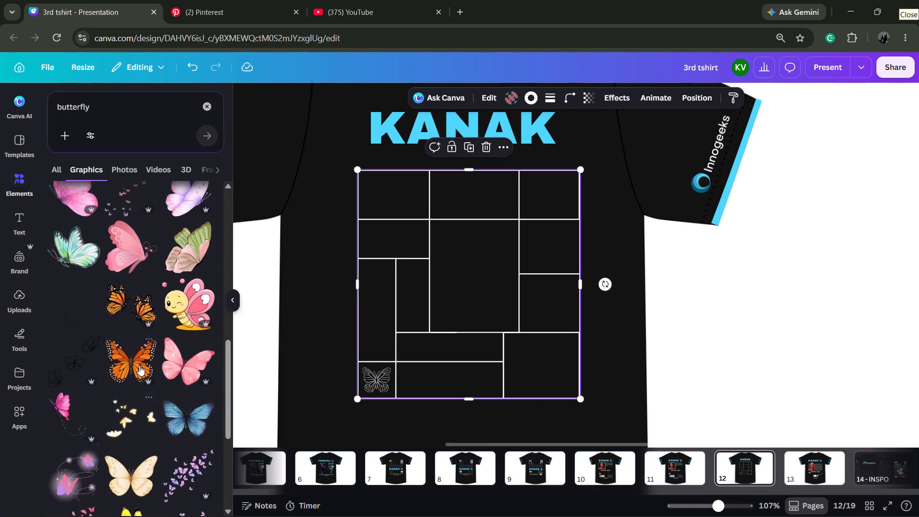
# Search the elements for "sushi" and show all matching graphics.
pyautogui.doubleClick(163, 109)
pyautogui.click(209, 102)
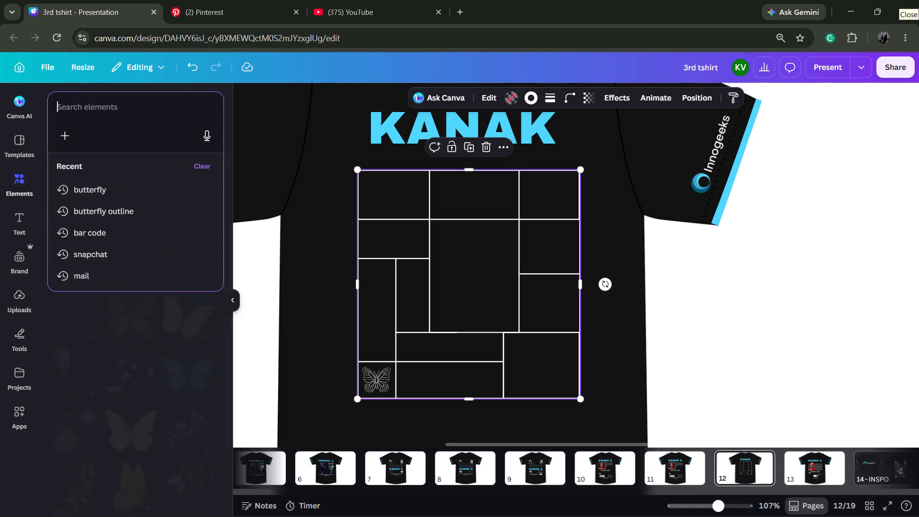
pyautogui.write('sushi')
pyautogui.press('Return')
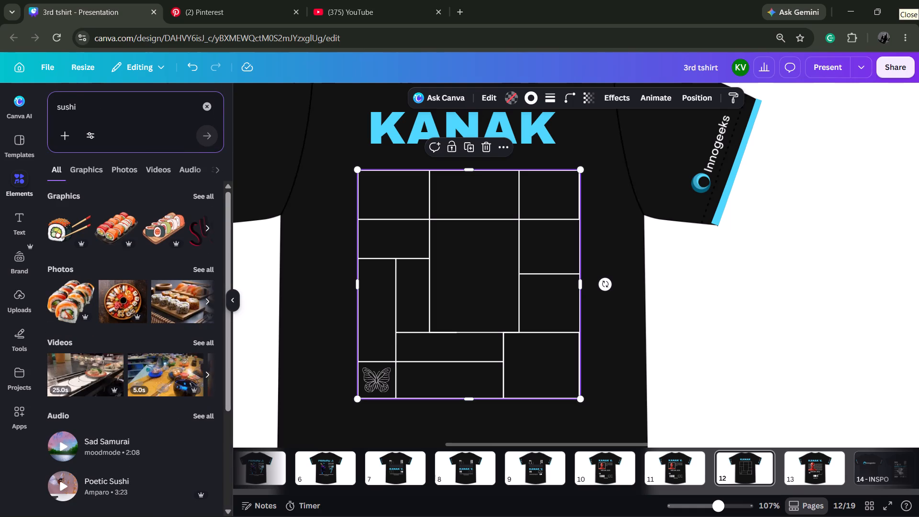
pyautogui.click(213, 191)
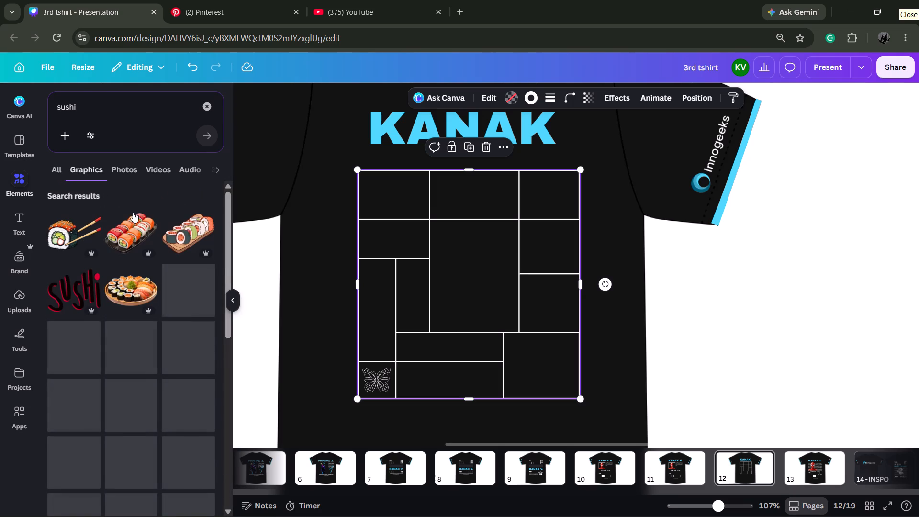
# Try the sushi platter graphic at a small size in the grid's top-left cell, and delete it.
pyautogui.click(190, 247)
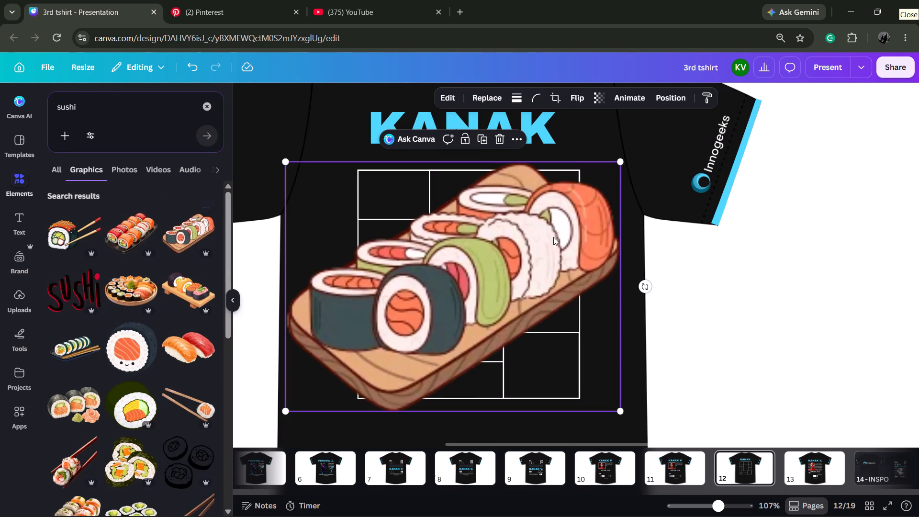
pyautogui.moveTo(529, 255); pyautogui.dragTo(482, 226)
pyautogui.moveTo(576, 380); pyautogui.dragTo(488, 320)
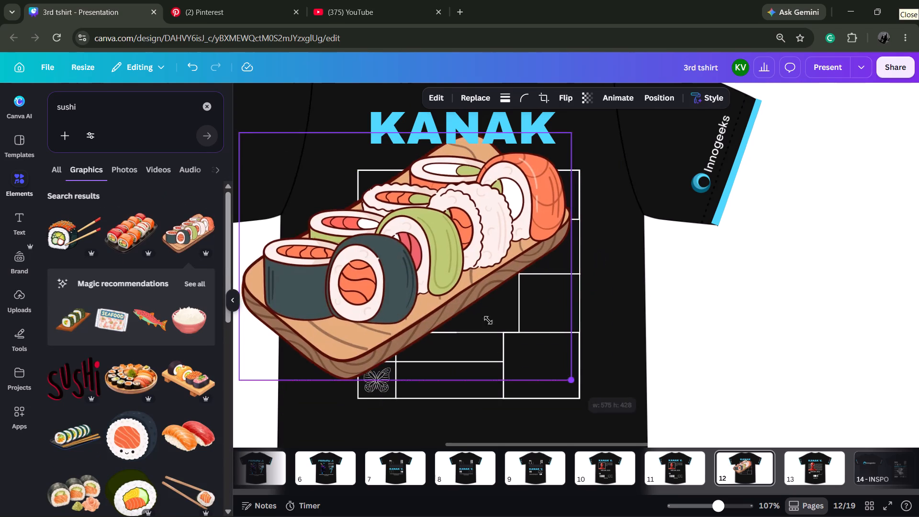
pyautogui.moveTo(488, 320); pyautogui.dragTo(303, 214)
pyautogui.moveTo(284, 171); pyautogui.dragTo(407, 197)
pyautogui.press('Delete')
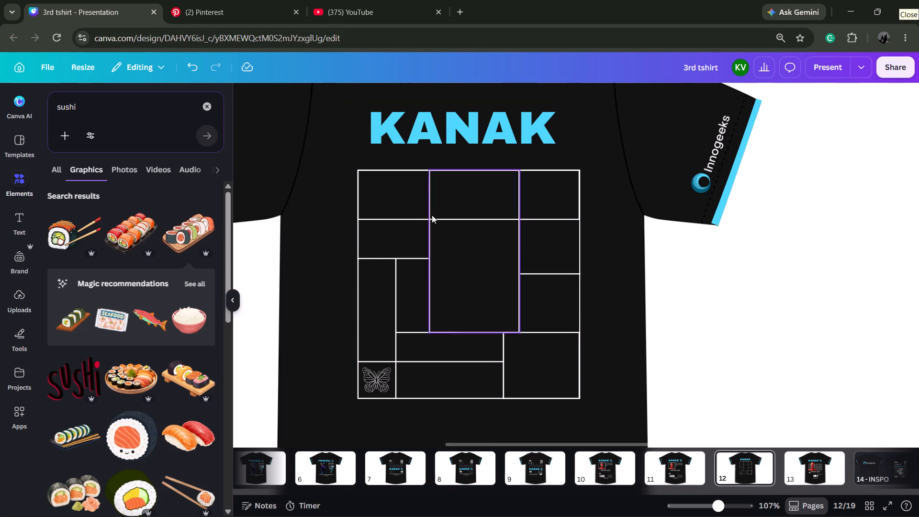
# Search the elements for "github" and look through all matching graphics for a suitable logo.
pyautogui.click(206, 107)
pyautogui.press('g')
pyautogui.write('ithub')
pyautogui.press('Return')
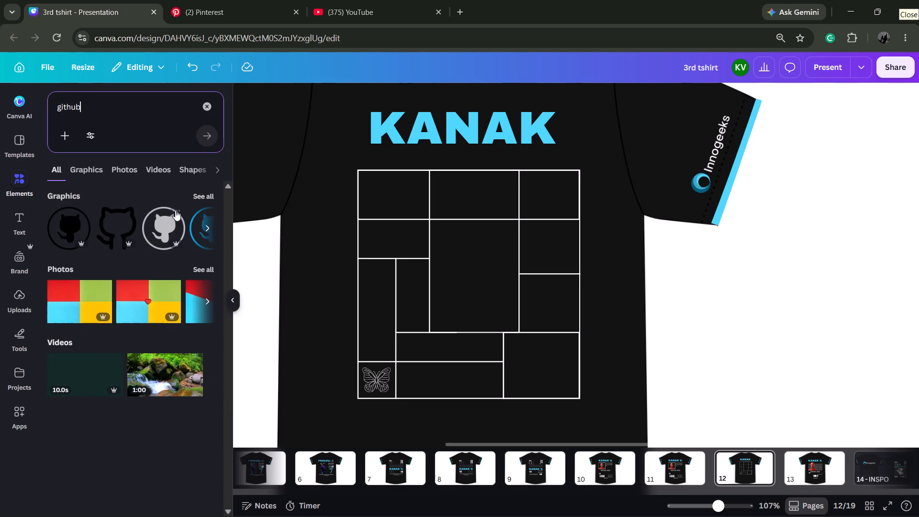
pyautogui.click(197, 196)
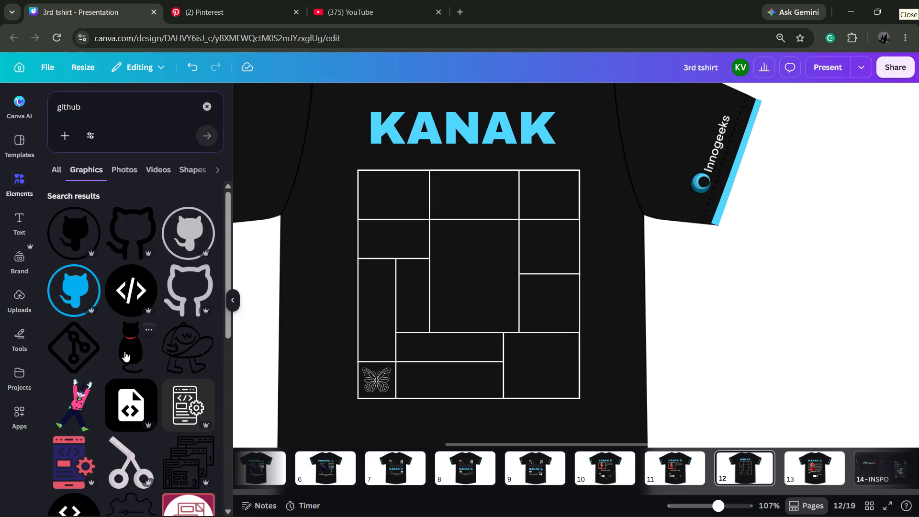
pyautogui.scroll(-1, 156, 327)
pyautogui.scroll(1, 147, 308)
pyautogui.scroll(-7, 83, 342)
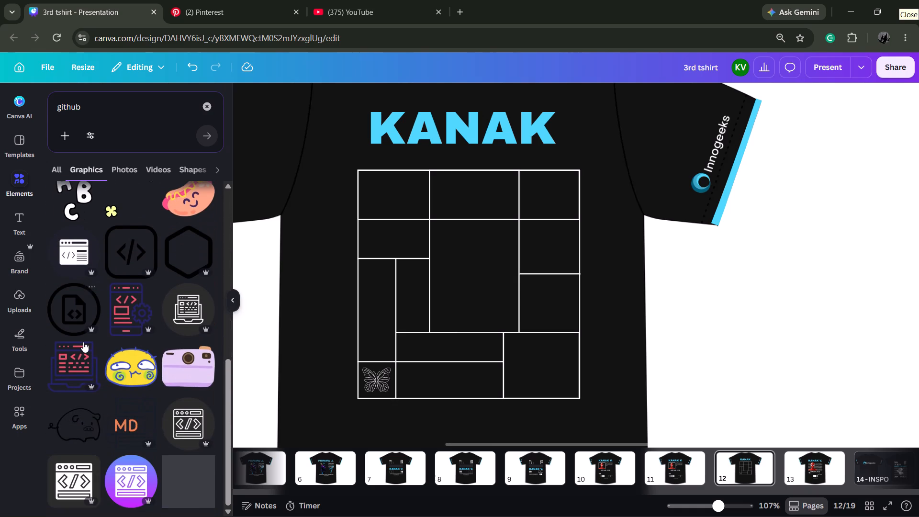
pyautogui.scroll(-4, 85, 330)
pyautogui.scroll(12, 84, 315)
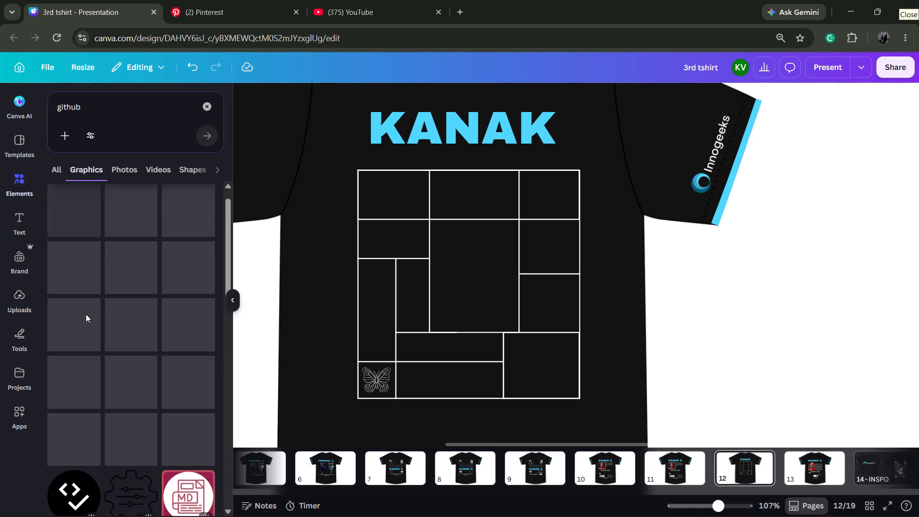
pyautogui.scroll(2, 86, 314)
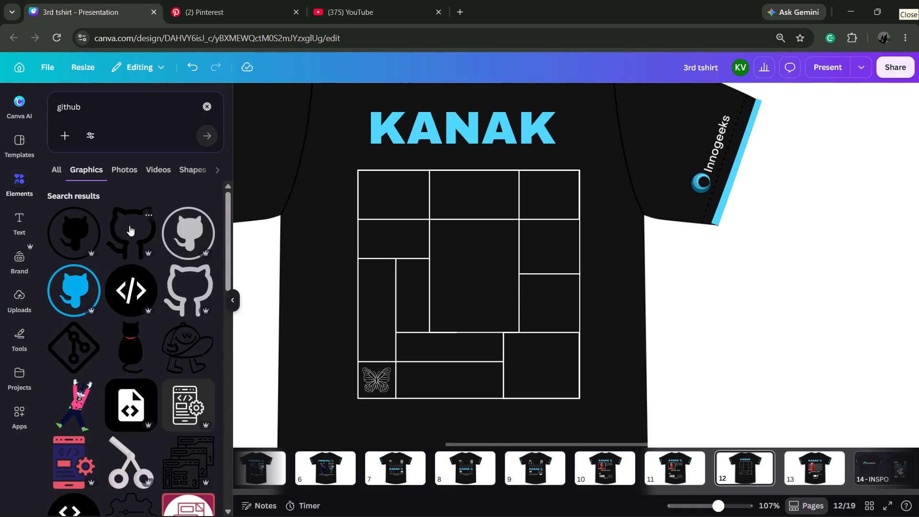
# Add the grey circled GitHub cat logo, shrink it, and place it in the second cell of the grid's right column.
pyautogui.click(193, 231)
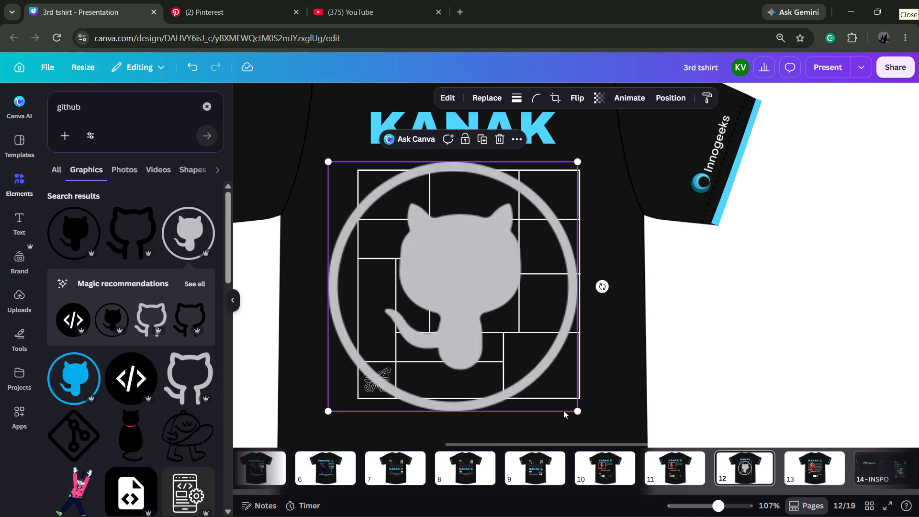
pyautogui.moveTo(577, 408); pyautogui.dragTo(347, 225)
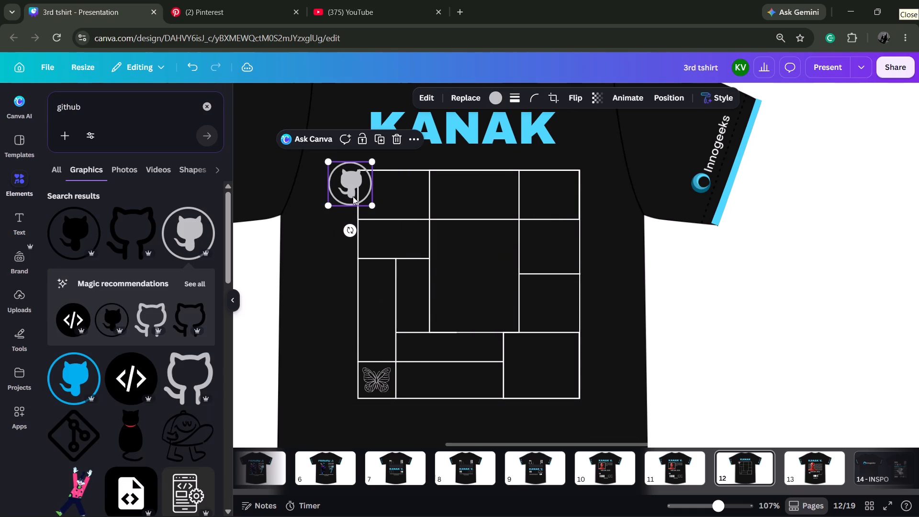
pyautogui.moveTo(353, 196); pyautogui.dragTo(553, 258)
pyautogui.click(590, 313)
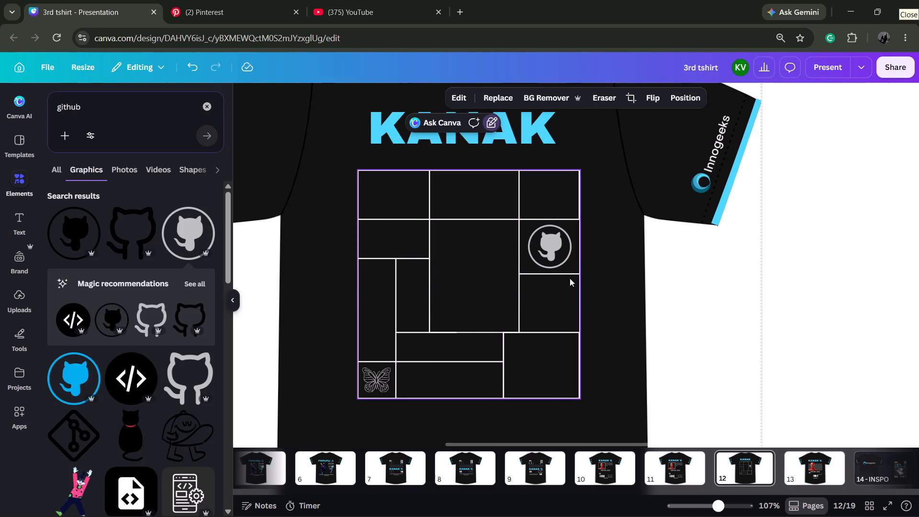
# Search the elements for "python" and show all matching graphics.
pyautogui.click(208, 103)
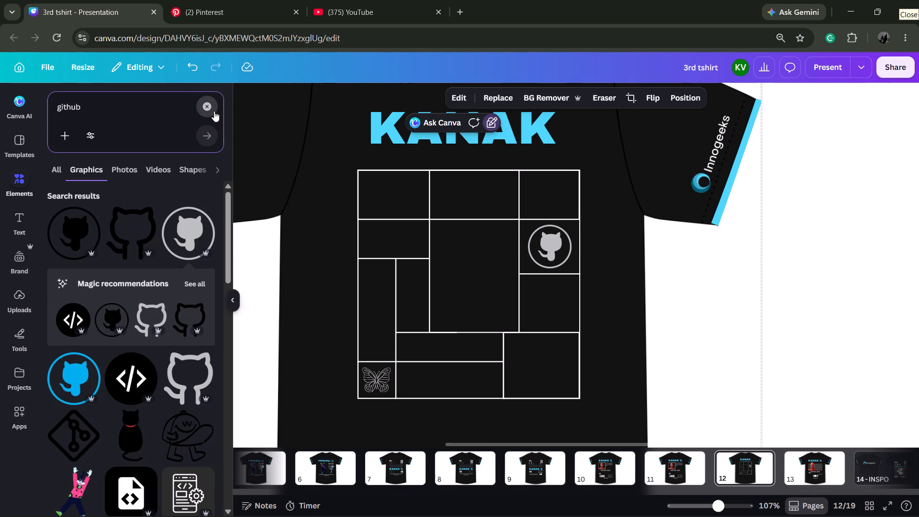
pyautogui.write('py')
pyautogui.write('thon')
pyautogui.press('Return')
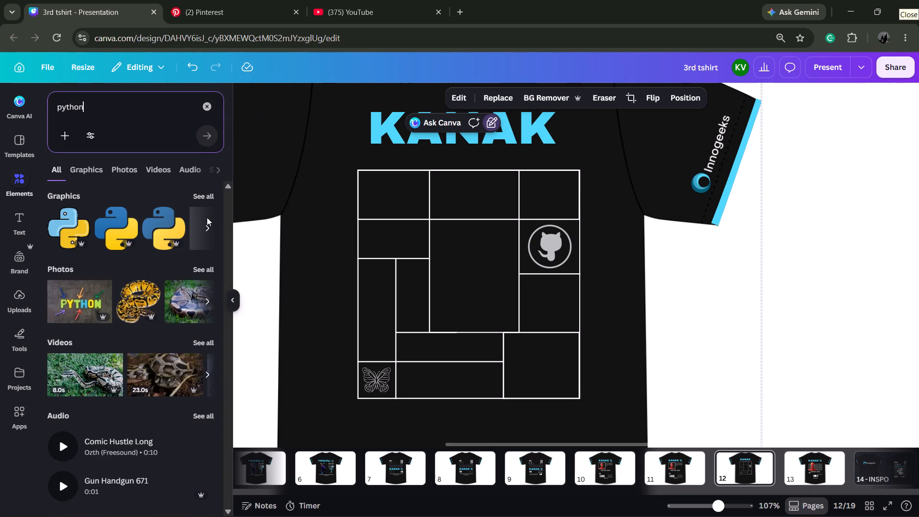
pyautogui.click(208, 191)
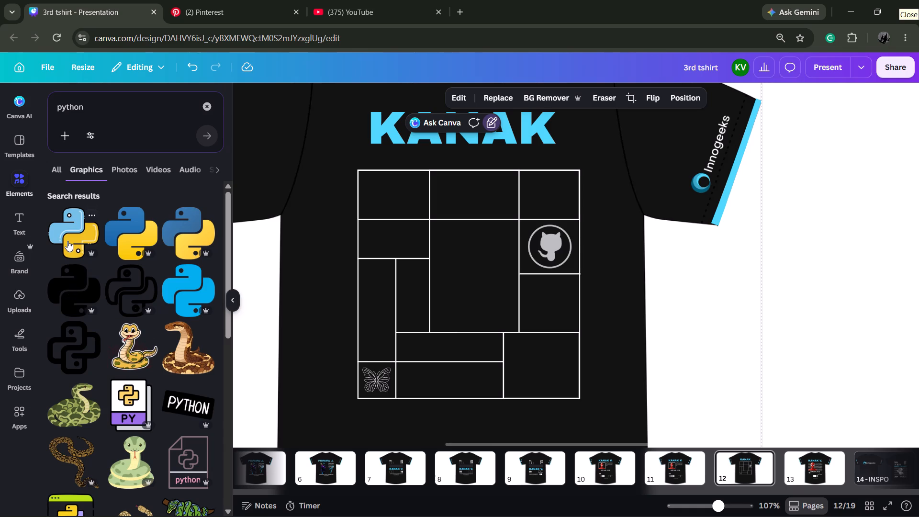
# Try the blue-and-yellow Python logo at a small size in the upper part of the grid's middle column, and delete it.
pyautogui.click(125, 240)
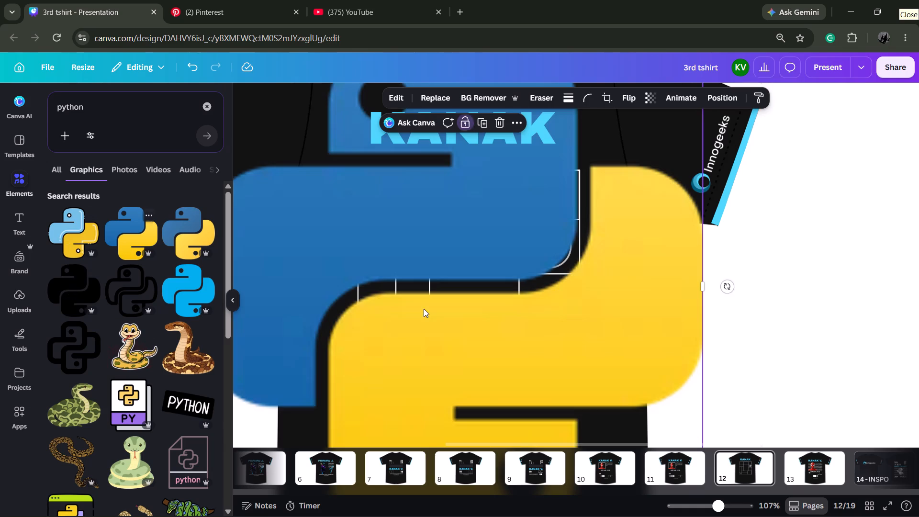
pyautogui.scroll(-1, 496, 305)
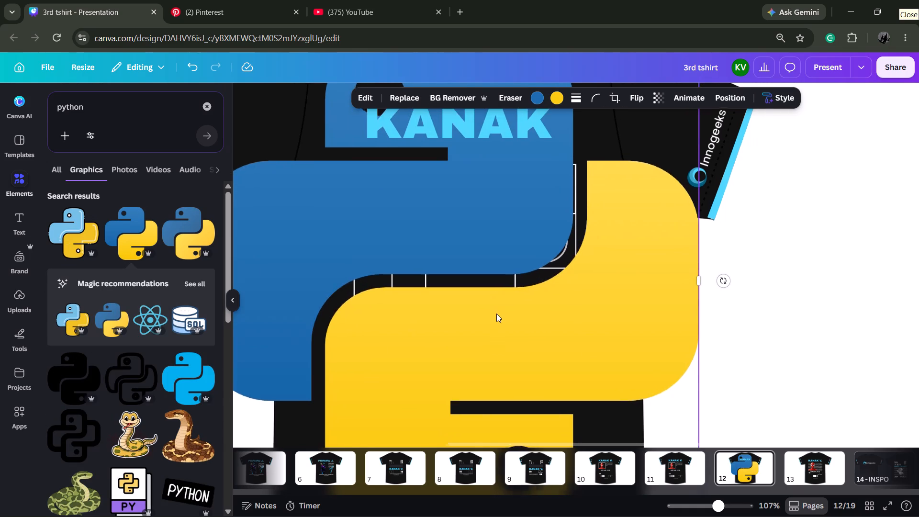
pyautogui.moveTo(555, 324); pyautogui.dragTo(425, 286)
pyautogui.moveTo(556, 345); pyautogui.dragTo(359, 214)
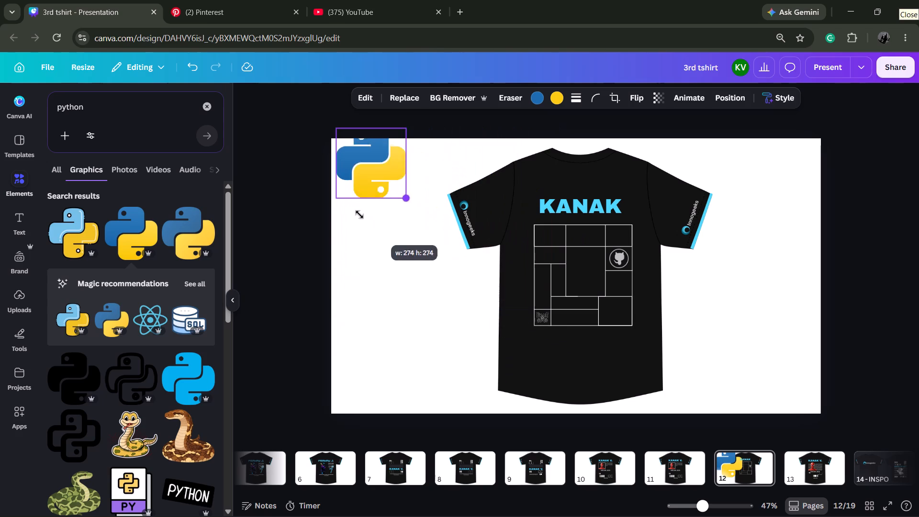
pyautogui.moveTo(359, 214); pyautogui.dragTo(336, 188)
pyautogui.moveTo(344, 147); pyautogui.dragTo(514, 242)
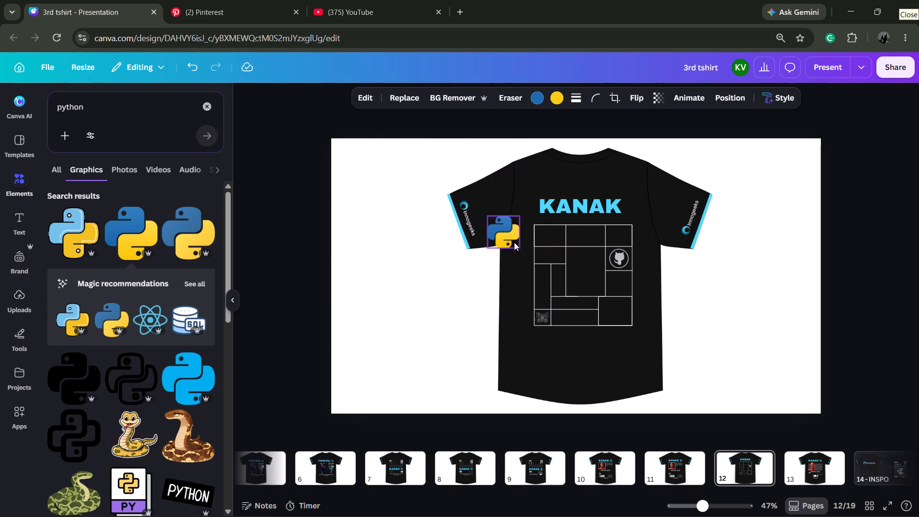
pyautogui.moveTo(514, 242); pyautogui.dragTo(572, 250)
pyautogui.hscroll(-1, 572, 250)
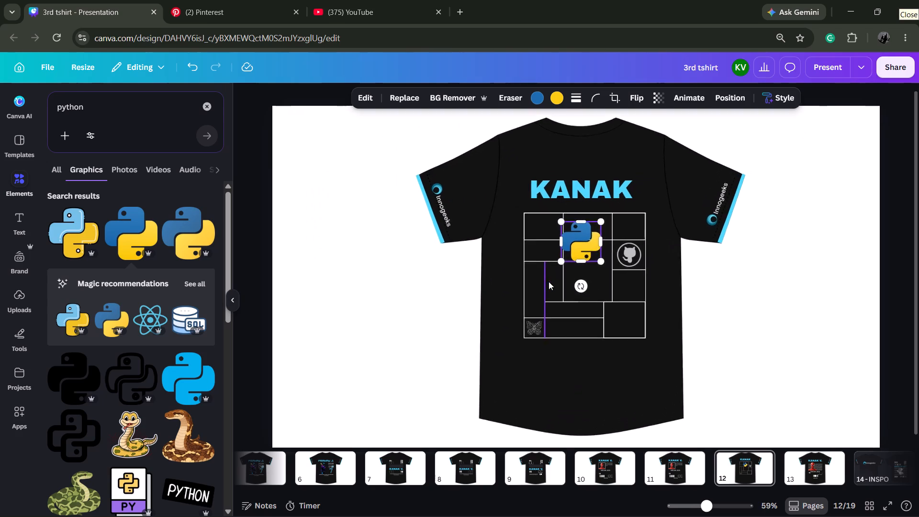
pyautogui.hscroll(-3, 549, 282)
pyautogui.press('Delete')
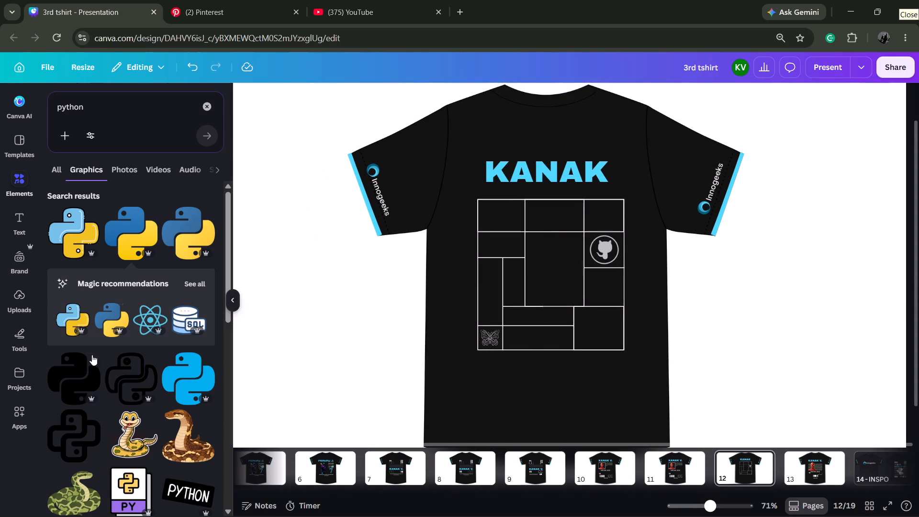
# Add the solid black Python logo from the graphics results and recolour it white.
pyautogui.scroll(-2, 89, 394)
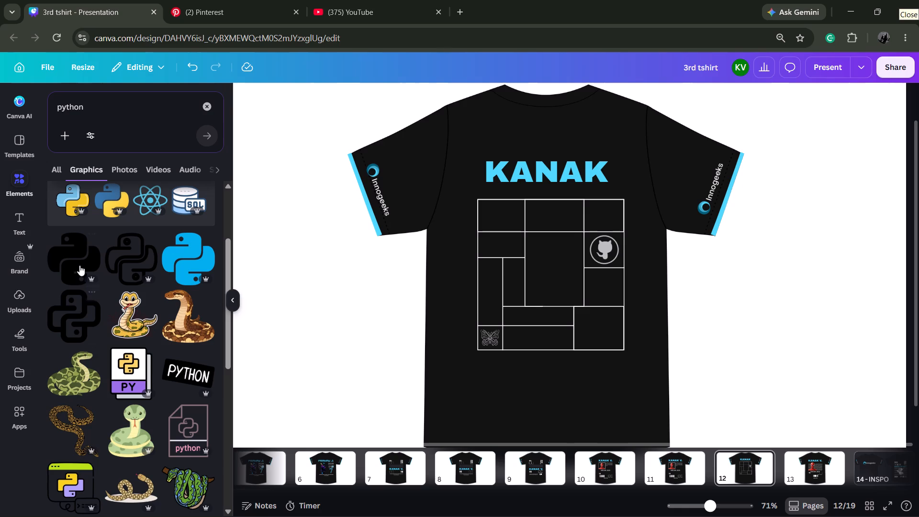
pyautogui.click(77, 260)
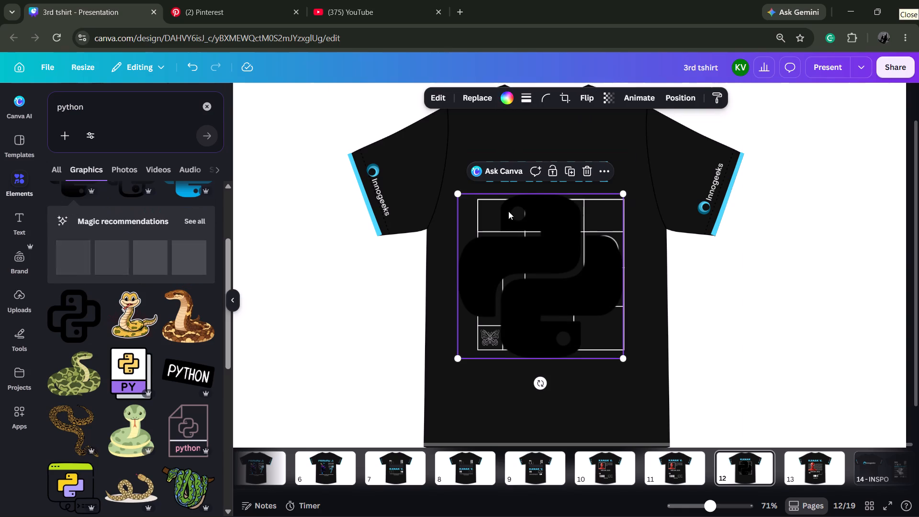
pyautogui.click(500, 93)
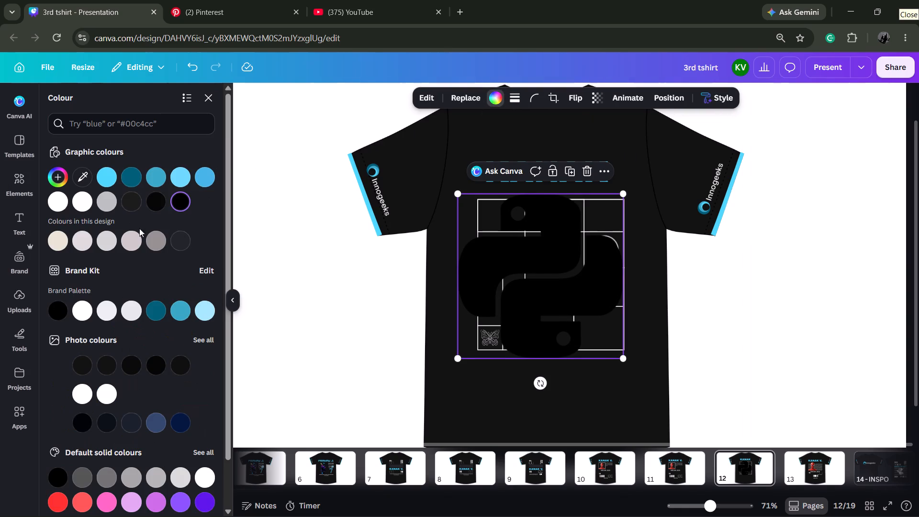
pyautogui.click(85, 202)
# Shrink the white Python logo and centre it in the top cell of the grid's right column, above the GitHub logo.
pyautogui.moveTo(521, 295); pyautogui.dragTo(492, 293)
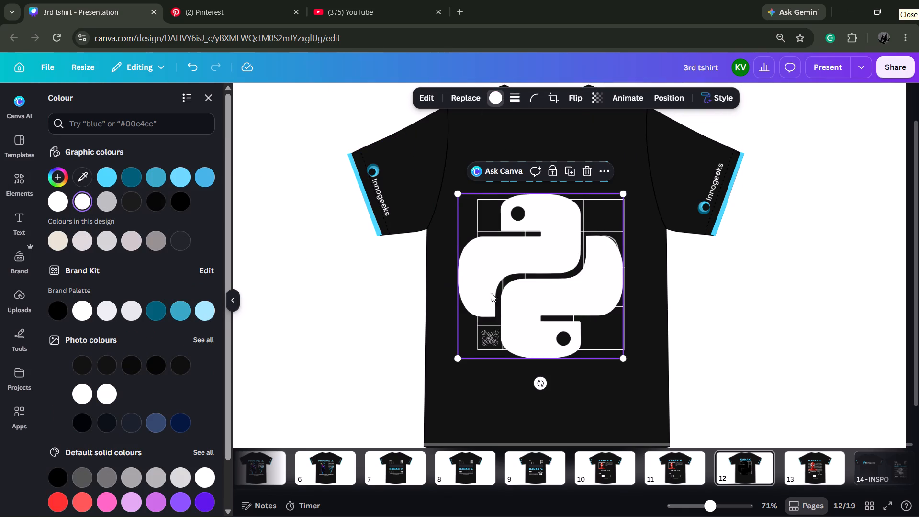
pyautogui.moveTo(492, 293); pyautogui.dragTo(443, 278)
pyautogui.moveTo(547, 341); pyautogui.dragTo(406, 236)
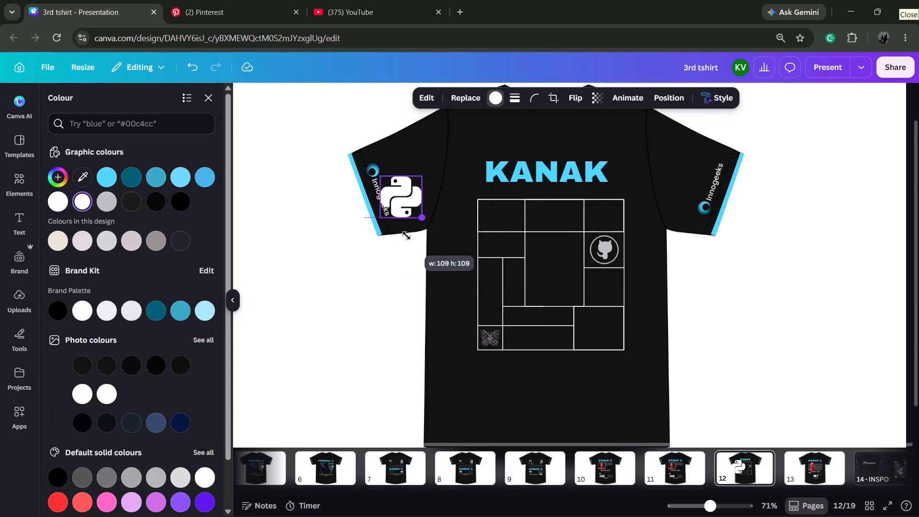
pyautogui.moveTo(406, 236); pyautogui.dragTo(392, 210)
pyautogui.moveTo(394, 191); pyautogui.dragTo(485, 230)
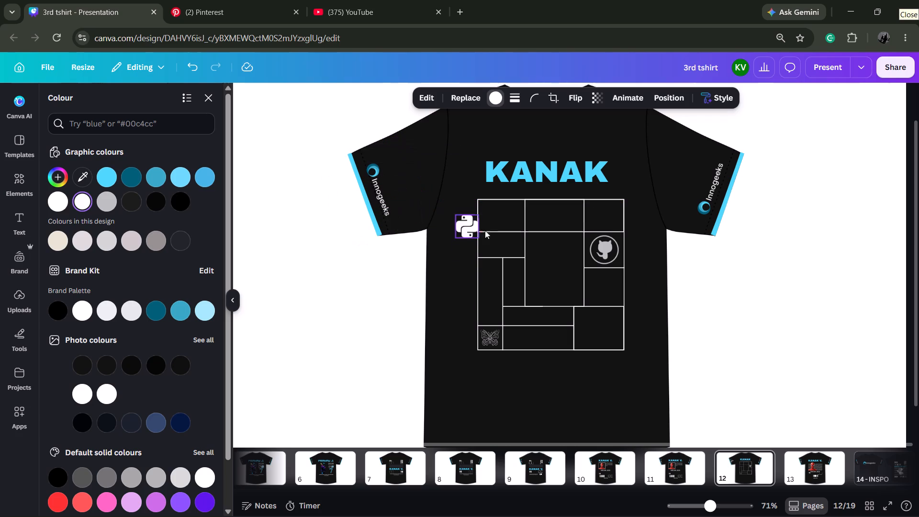
pyautogui.moveTo(485, 230); pyautogui.dragTo(605, 220)
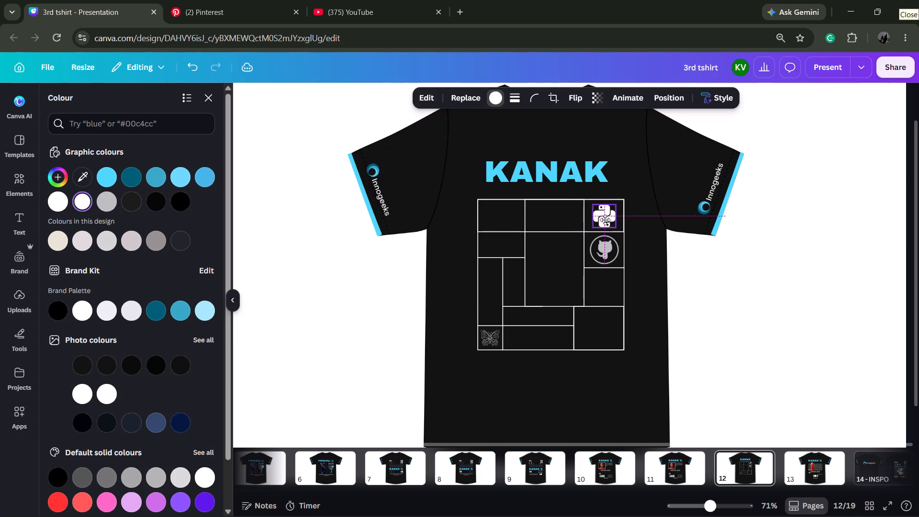
pyautogui.moveTo(605, 220); pyautogui.dragTo(606, 217)
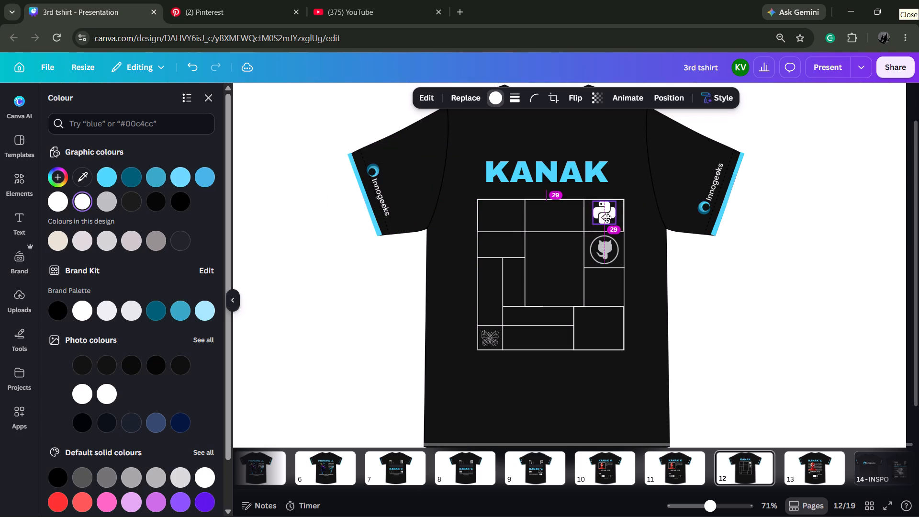
pyautogui.moveTo(606, 217); pyautogui.dragTo(606, 218)
pyautogui.click(649, 285)
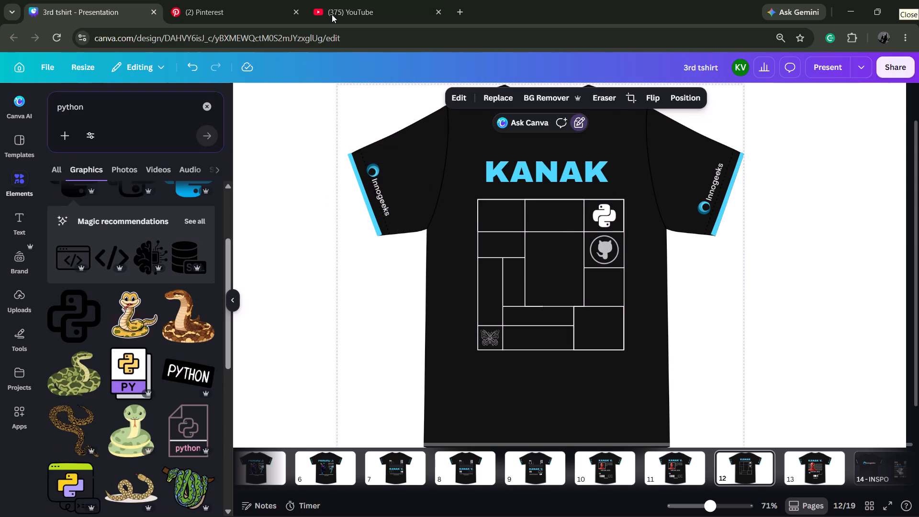
# Search the elements for "qr code".
pyautogui.click(210, 103)
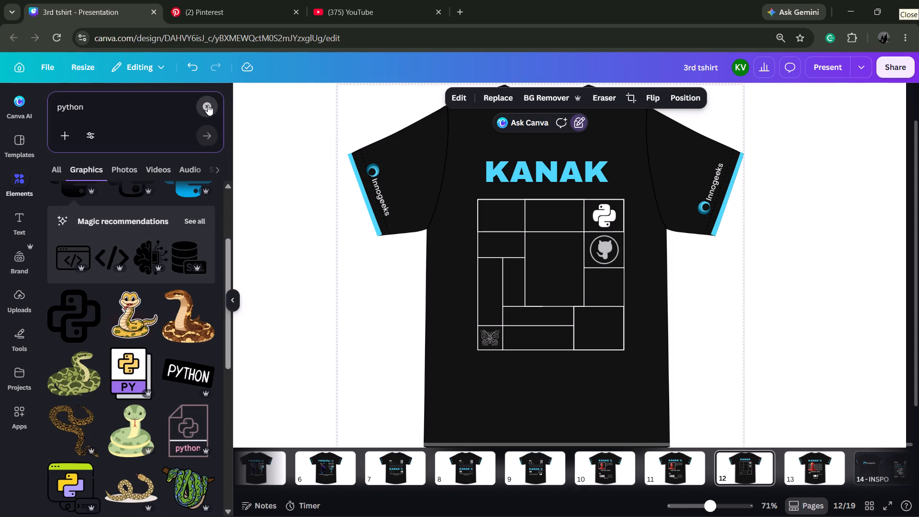
pyautogui.write('qr cpde')
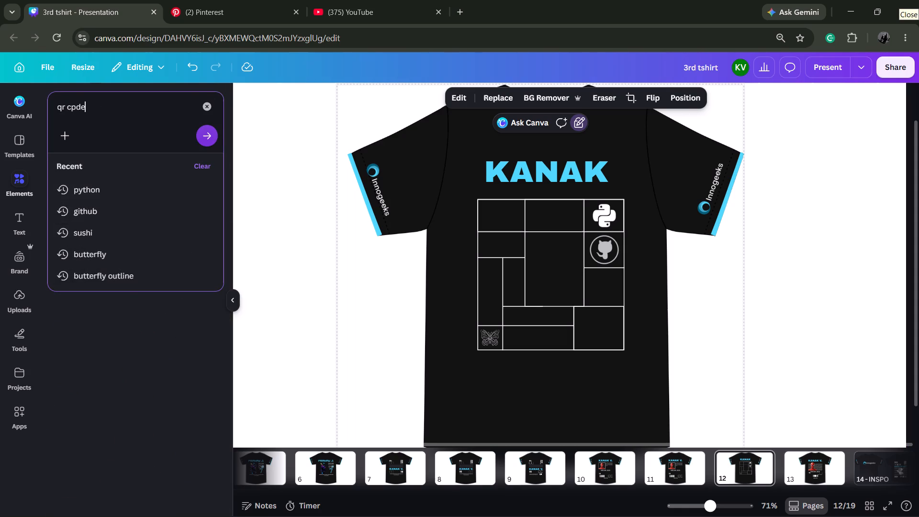
pyautogui.press('BackSpace')
pyautogui.press('BackSpace')
pyautogui.press('BackSpace')
pyautogui.write('ode')
pyautogui.press('Return')
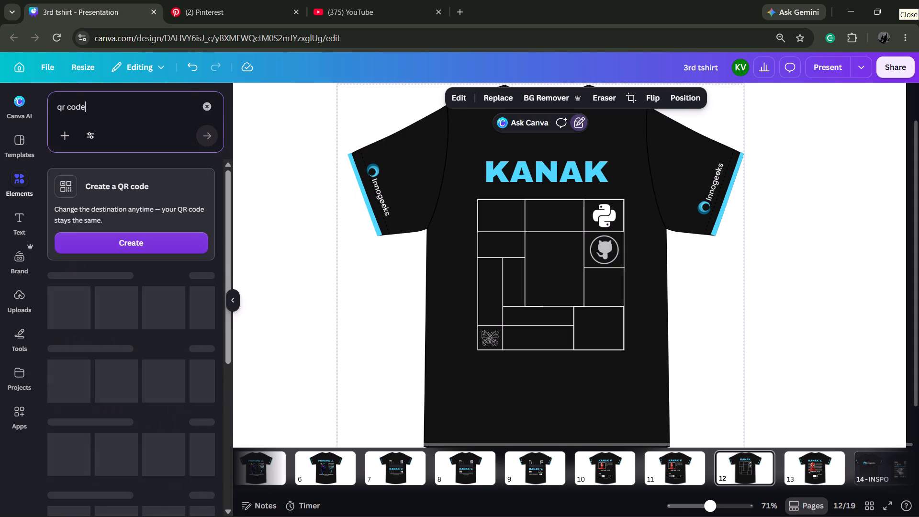
# Add the first black QR code graphic from the results and recolour it white.
pyautogui.click(608, 214)
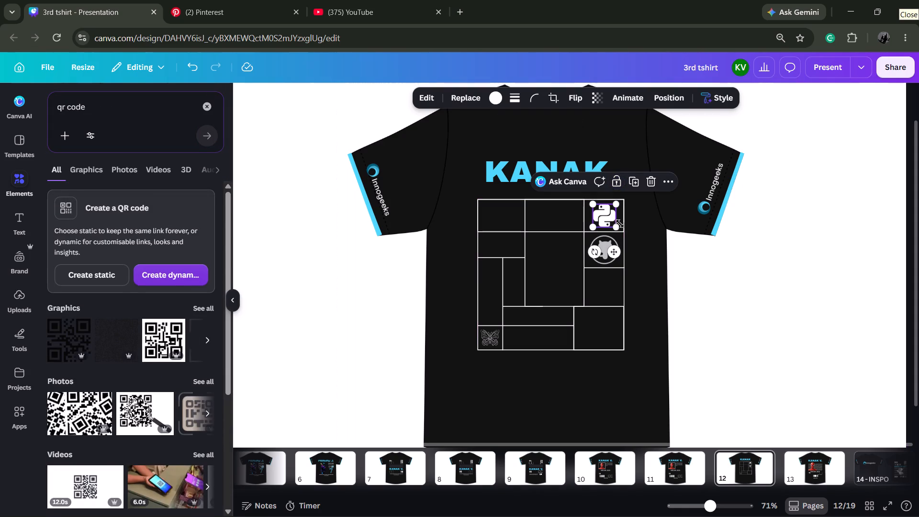
pyautogui.click(62, 342)
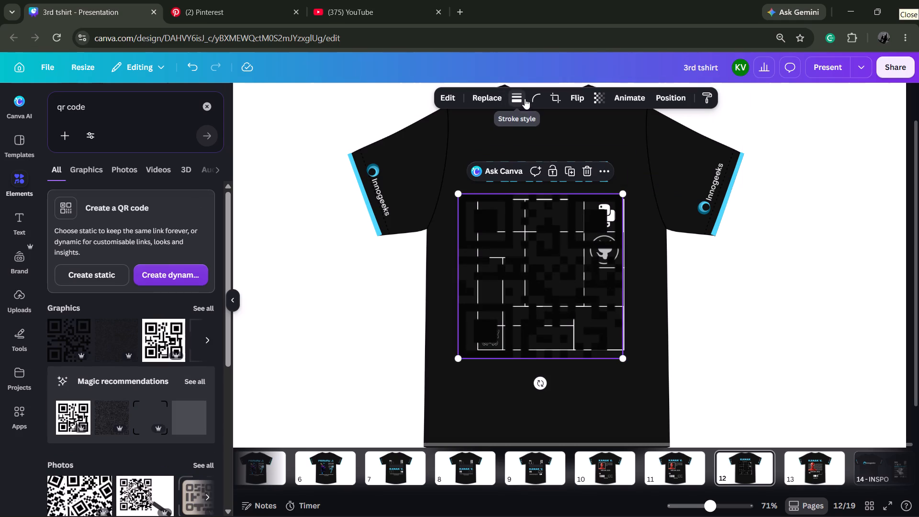
pyautogui.click(513, 98)
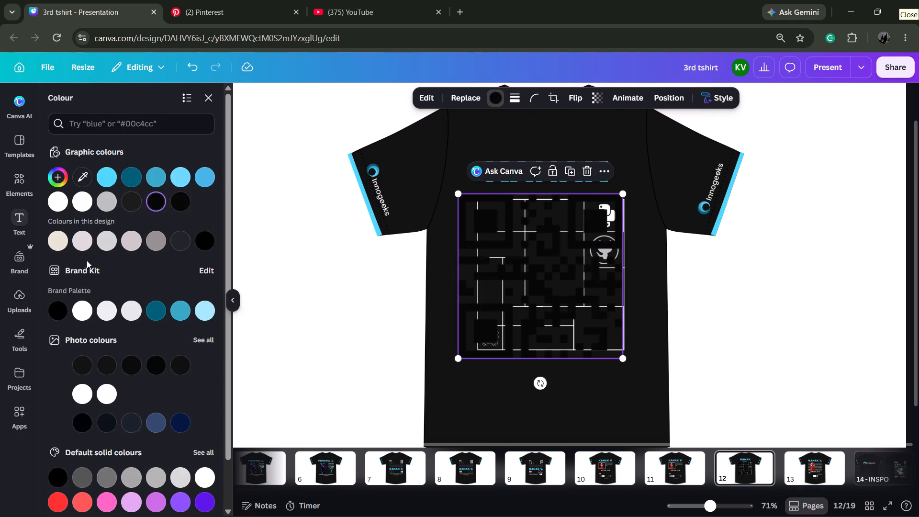
pyautogui.click(86, 204)
# Shrink the white QR code to fit inside the grid's bottom-right cell and place it there with a small margin.
pyautogui.moveTo(626, 360); pyautogui.dragTo(553, 321)
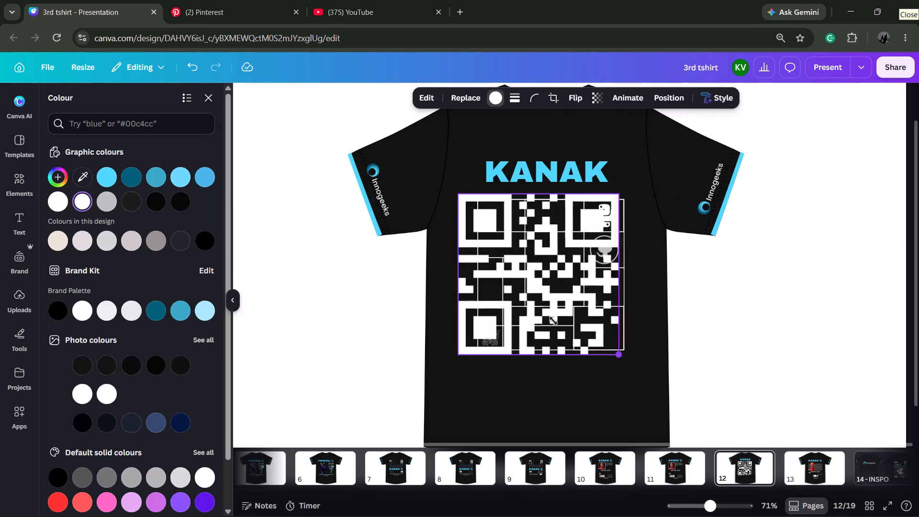
pyautogui.moveTo(553, 321); pyautogui.dragTo(485, 262)
pyautogui.moveTo(475, 227); pyautogui.dragTo(502, 258)
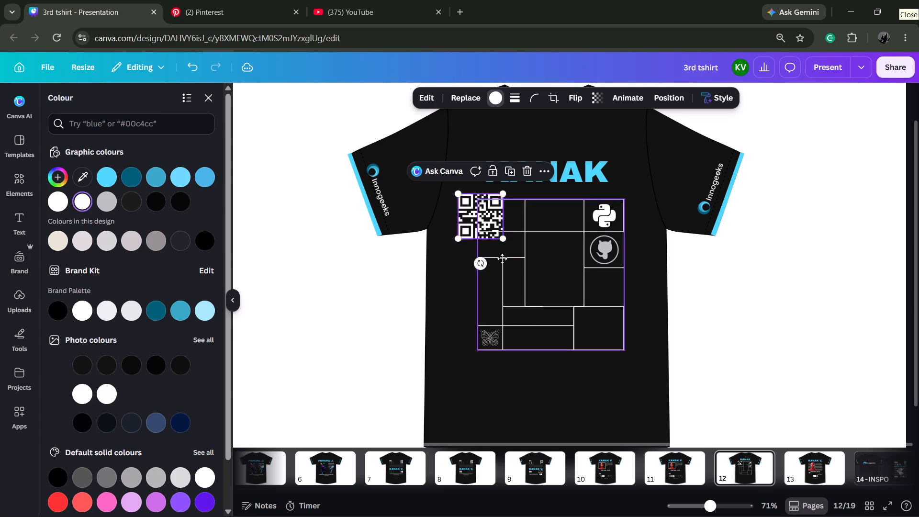
pyautogui.moveTo(502, 258); pyautogui.dragTo(594, 338)
pyautogui.moveTo(621, 349); pyautogui.dragTo(612, 344)
pyautogui.moveTo(602, 327); pyautogui.dragTo(607, 329)
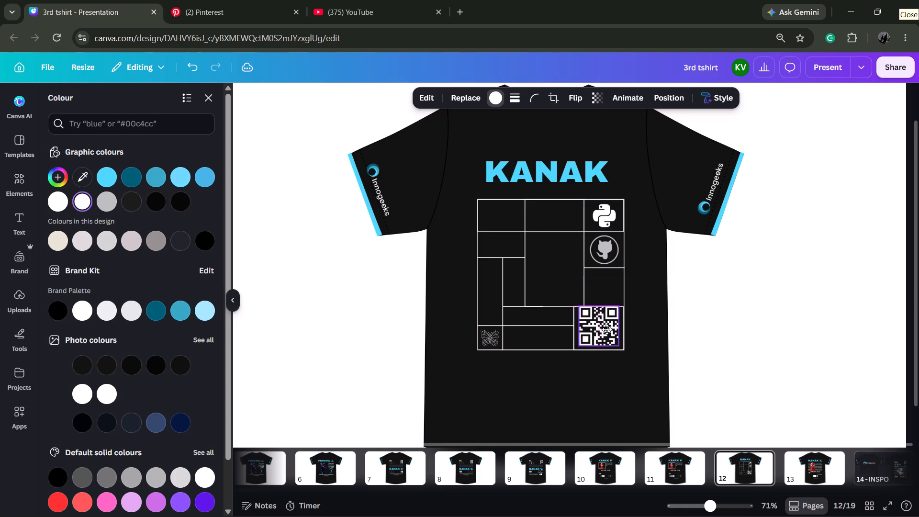
pyautogui.moveTo(607, 329); pyautogui.dragTo(608, 330)
pyautogui.moveTo(621, 350); pyautogui.dragTo(616, 348)
pyautogui.moveTo(601, 326); pyautogui.dragTo(603, 329)
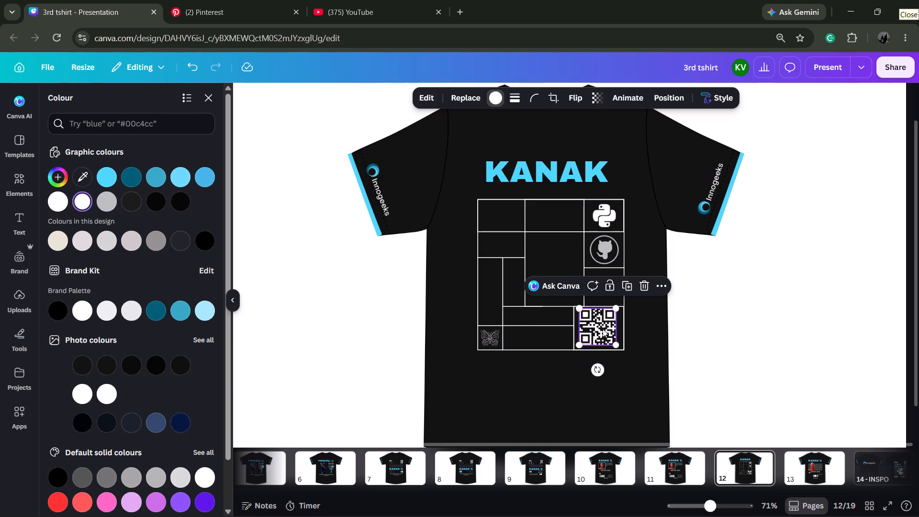
pyautogui.moveTo(603, 329); pyautogui.dragTo(604, 327)
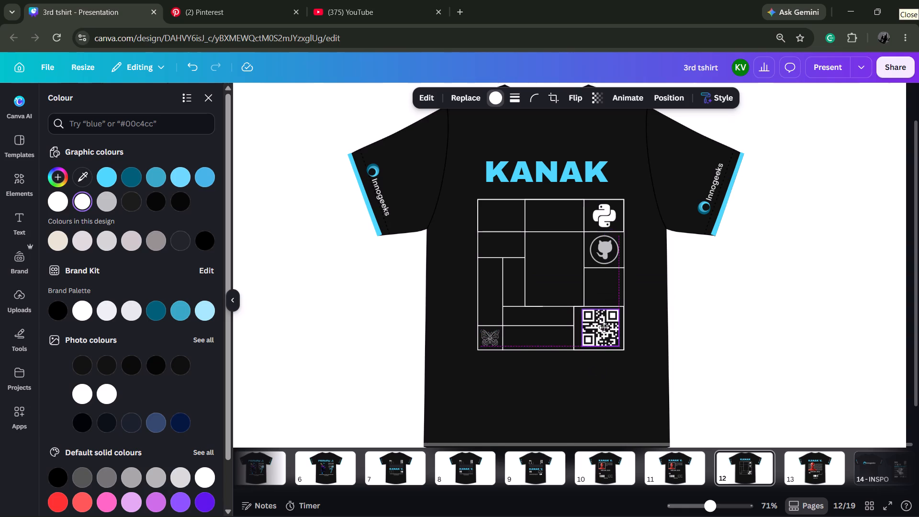
pyautogui.moveTo(604, 327); pyautogui.dragTo(605, 327)
pyautogui.moveTo(605, 327); pyautogui.dragTo(605, 327)
# Narrow the outline of the QR code's cell by moving its left edge slightly inward toward the code.
pyautogui.click(576, 326)
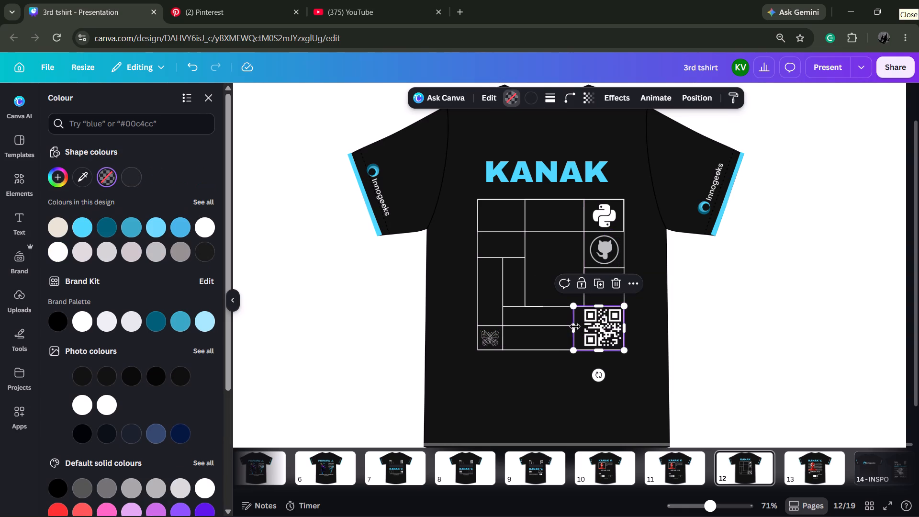
pyautogui.click(568, 336)
pyautogui.click(574, 332)
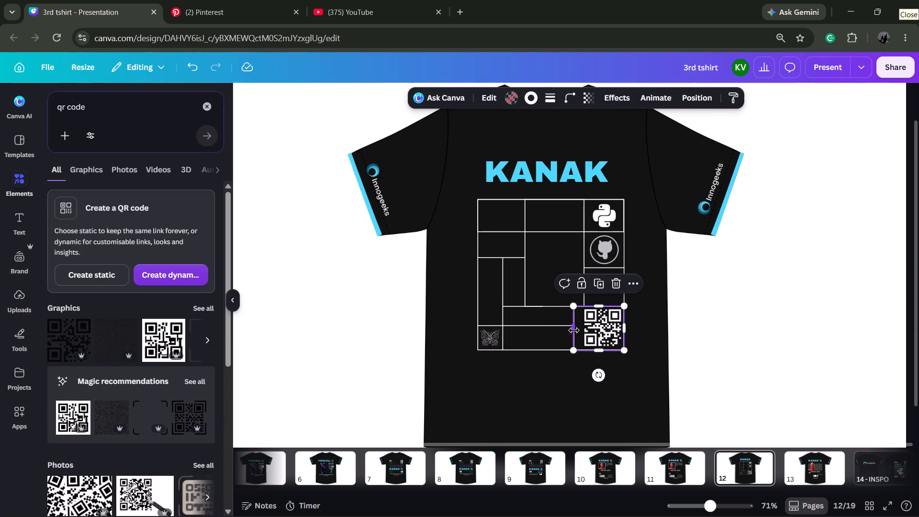
pyautogui.moveTo(574, 330); pyautogui.dragTo(580, 330)
# Delete the leftover vertical divider line just left of the QR code's cell outline.
pyautogui.click(560, 344)
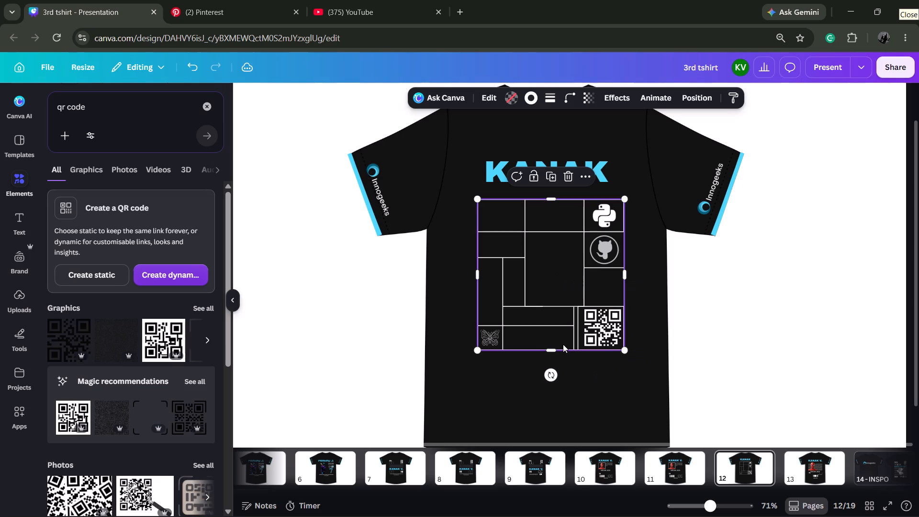
pyautogui.click(589, 334)
pyautogui.click(575, 335)
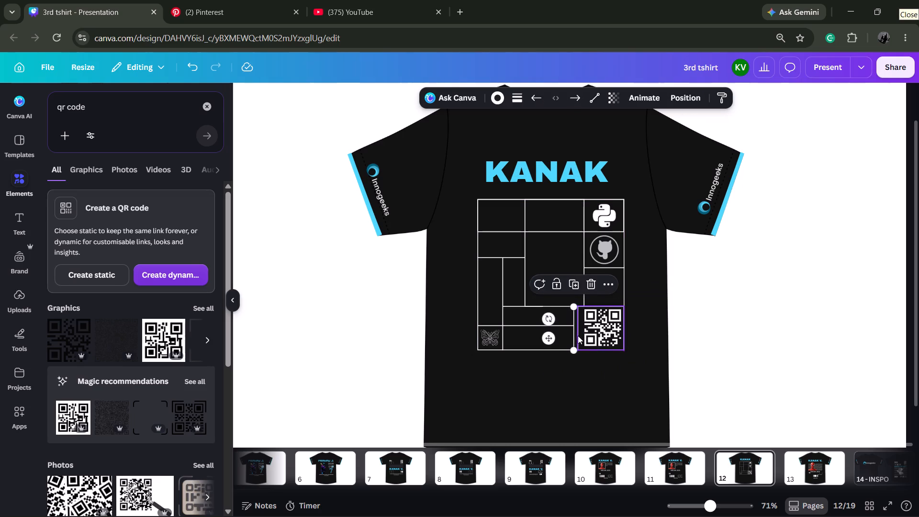
pyautogui.click(573, 332)
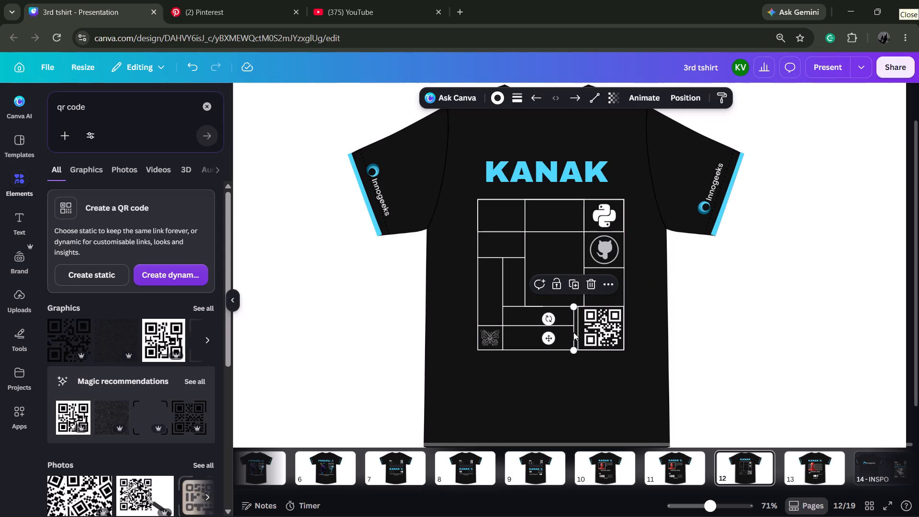
pyautogui.press('Delete')
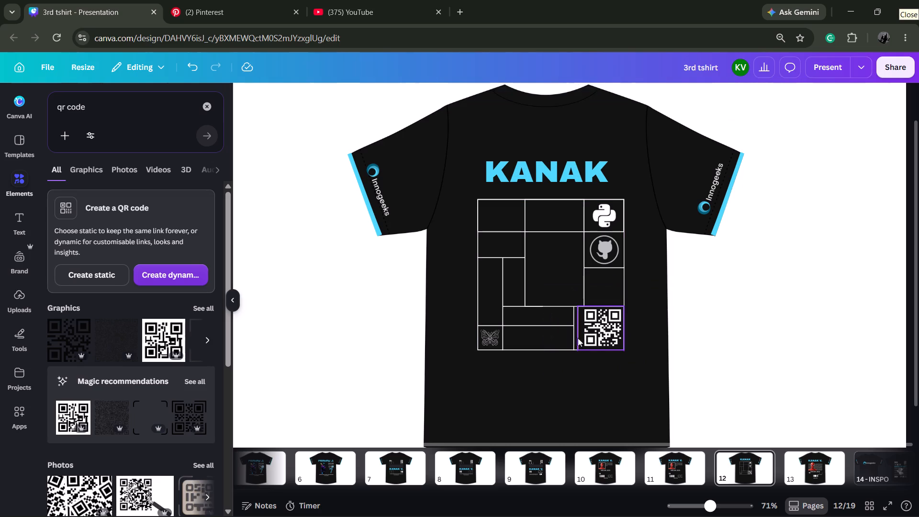
pyautogui.click(573, 334)
pyautogui.press('Delete')
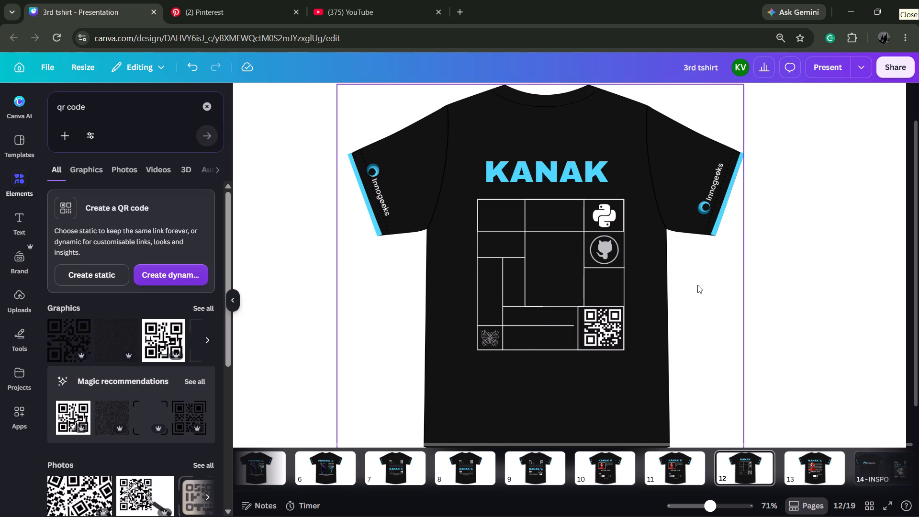
# Nudge the QR code slightly left and down to centre it in its narrowed cell.
pyautogui.click(613, 323)
pyautogui.press('Left')
pyautogui.press('Left')
pyautogui.press('Left')
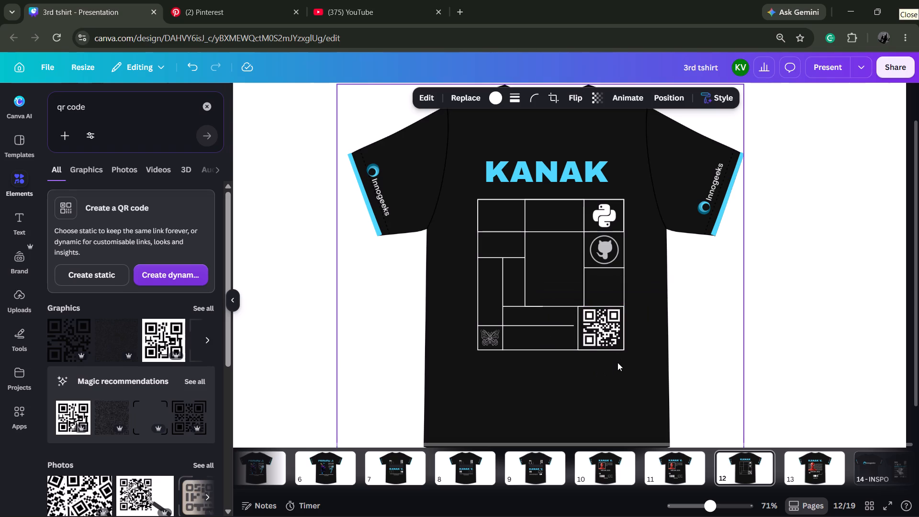
pyautogui.press('Left')
pyautogui.press('Down')
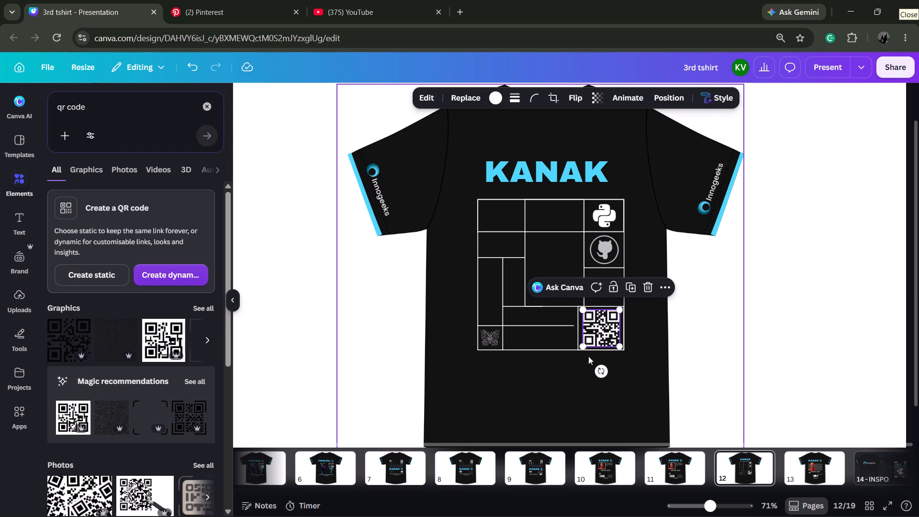
# Extend the horizontal divider above the butterfly's cell to the QR code cell's left edge and level it.
pyautogui.click(570, 327)
pyautogui.moveTo(575, 327); pyautogui.dragTo(578, 325)
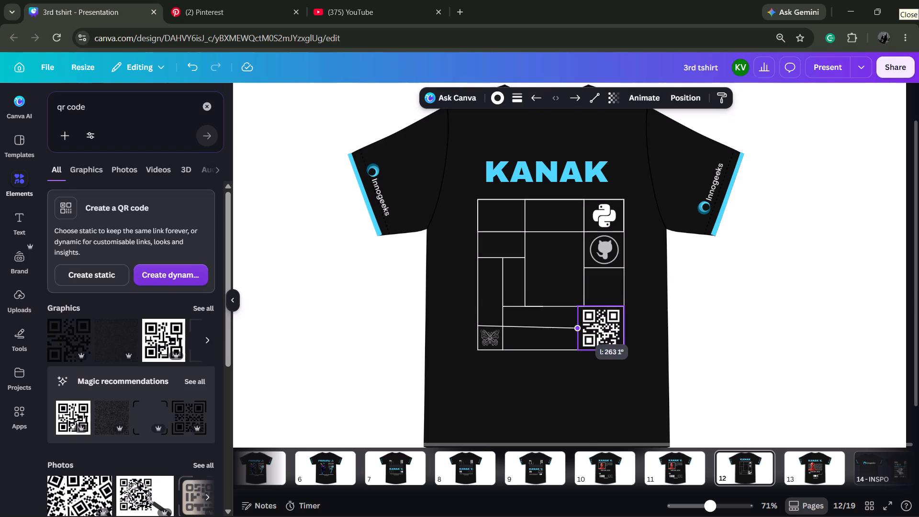
pyautogui.moveTo(578, 325); pyautogui.dragTo(579, 325)
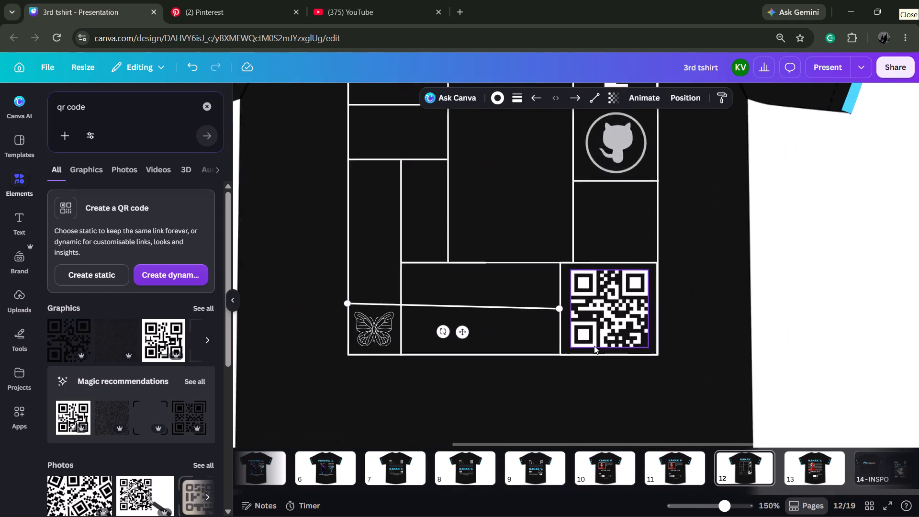
pyautogui.moveTo(550, 302); pyautogui.dragTo(550, 296)
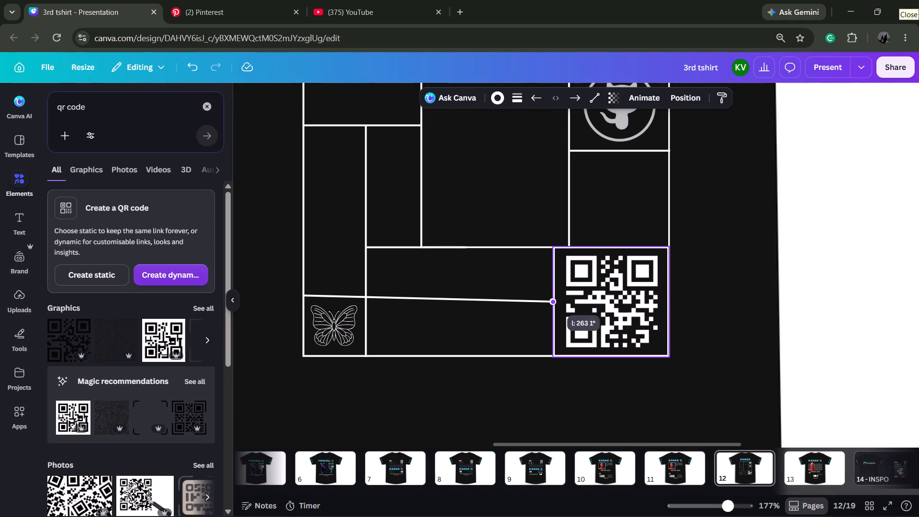
pyautogui.moveTo(550, 296); pyautogui.dragTo(550, 295)
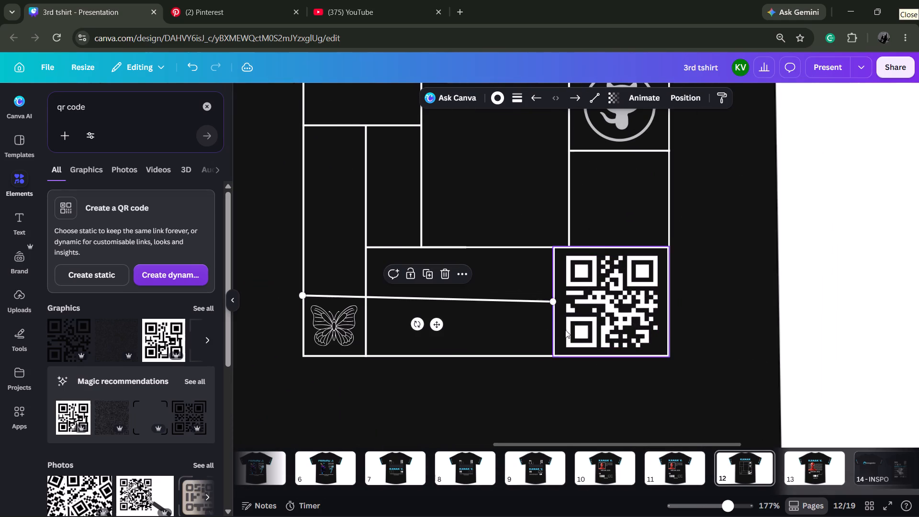
pyautogui.moveTo(549, 300); pyautogui.dragTo(551, 297)
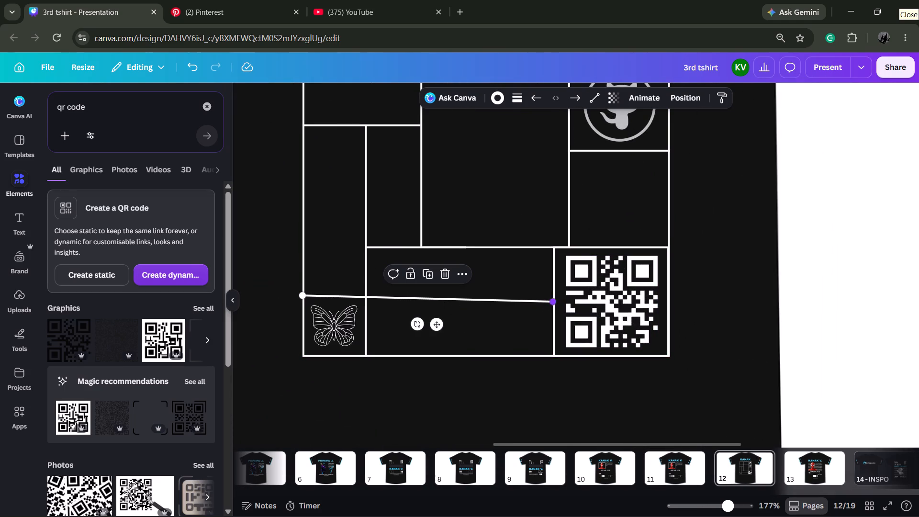
pyautogui.moveTo(551, 297); pyautogui.dragTo(551, 295)
pyautogui.click(528, 400)
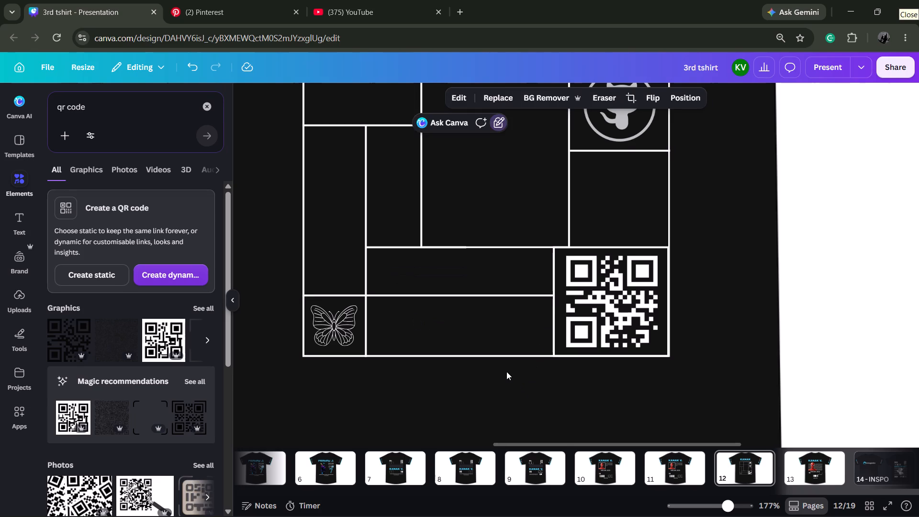
# Search the elements for "japanese text" and add the 福满新年 lettering graphic from the graphics results.
pyautogui.click(204, 109)
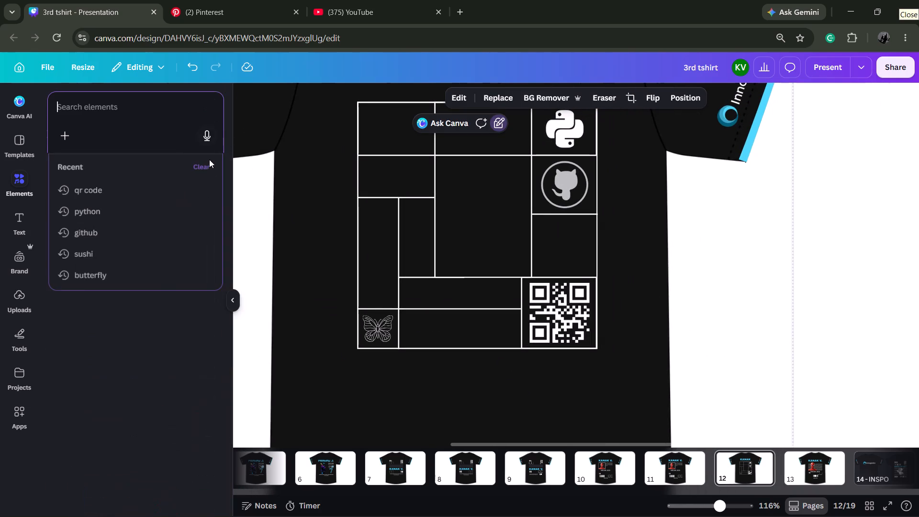
pyautogui.write('ch')
pyautogui.press('i')
pyautogui.press('n')
pyautogui.press('e')
pyautogui.write('se')
pyautogui.press('space')
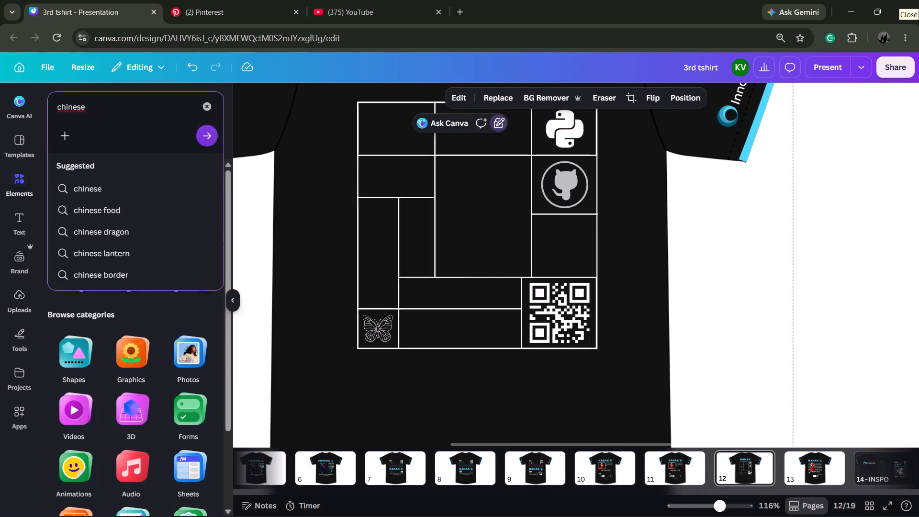
pyautogui.press('j')
pyautogui.hotkey('ctrl', 'a')
pyautogui.write('japanese text')
pyautogui.press('Return')
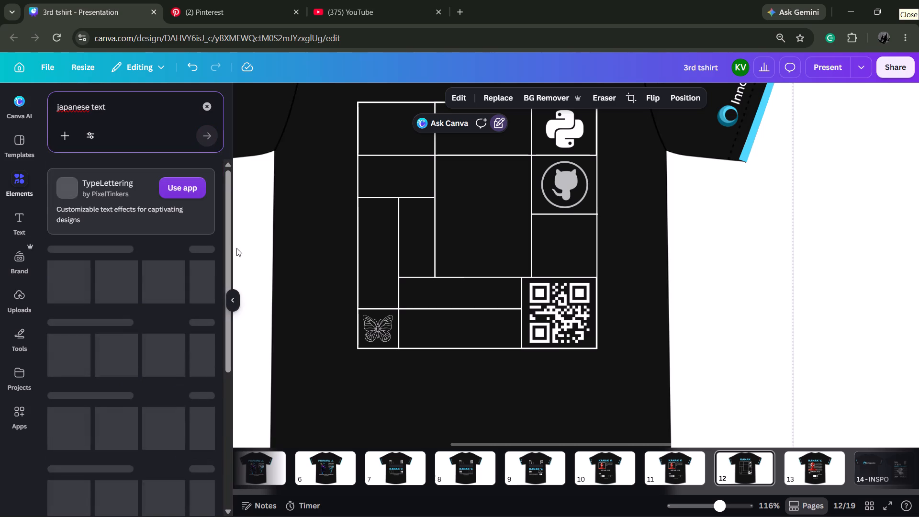
pyautogui.click(200, 271)
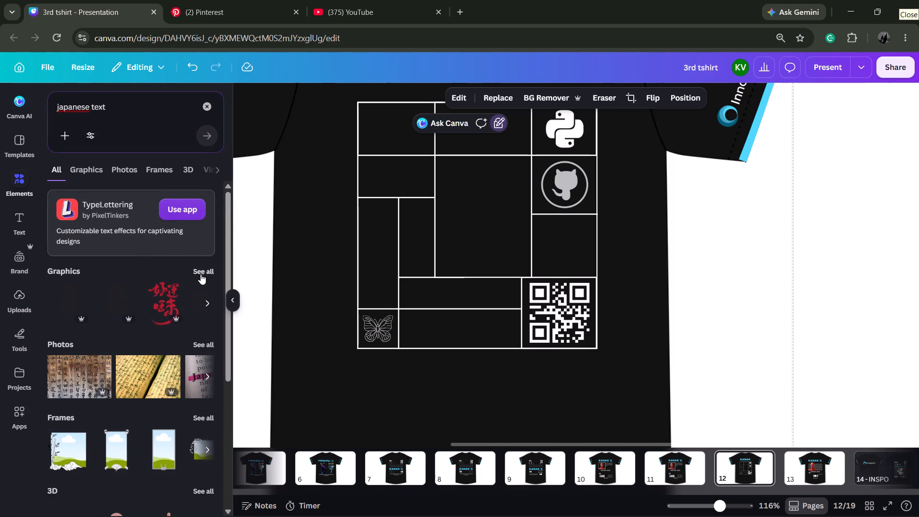
pyautogui.scroll(-1, 123, 366)
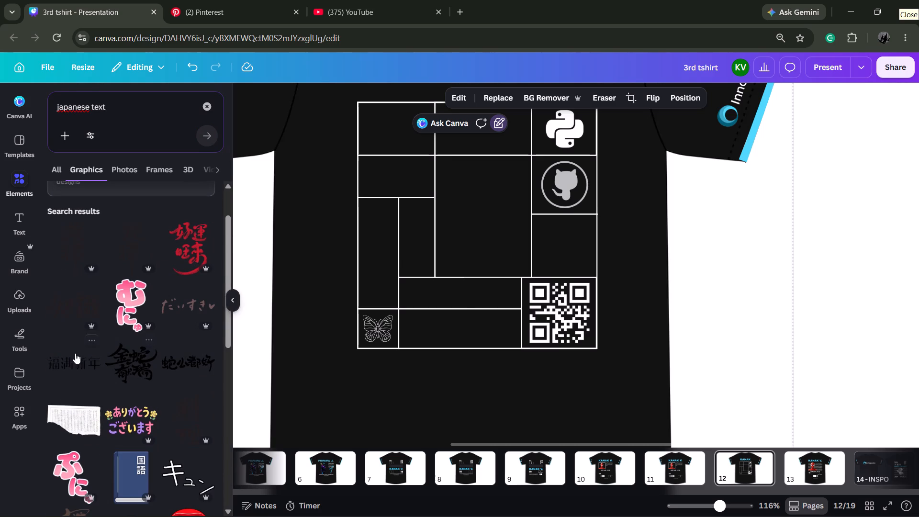
pyautogui.click(75, 353)
# Recolour the 福满新年 lettering white.
pyautogui.moveTo(475, 260); pyautogui.dragTo(440, 253)
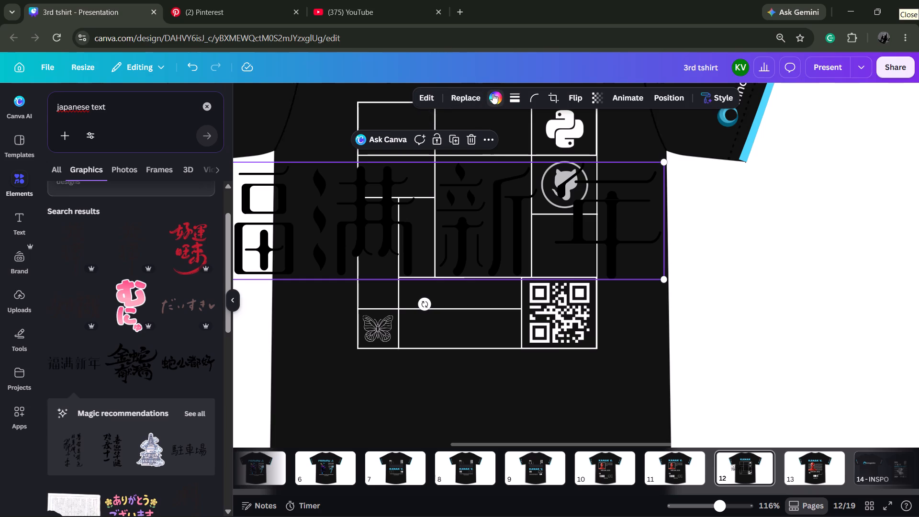
pyautogui.click(502, 96)
pyautogui.click(82, 202)
# Shrink the 福满新年 lettering and centre it in the bottom-row cell between the butterfly and the QR code.
pyautogui.moveTo(468, 235); pyautogui.dragTo(436, 254)
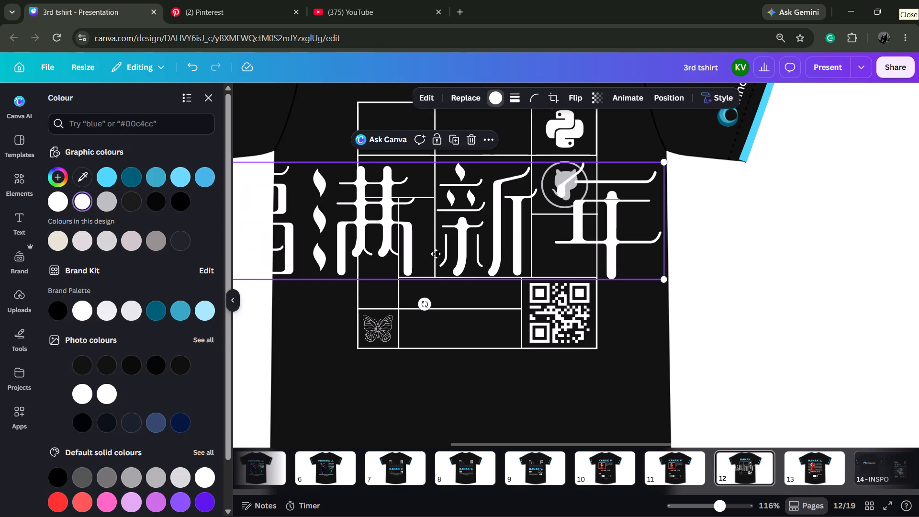
pyautogui.moveTo(436, 254); pyautogui.dragTo(413, 261)
pyautogui.moveTo(608, 306); pyautogui.dragTo(291, 226)
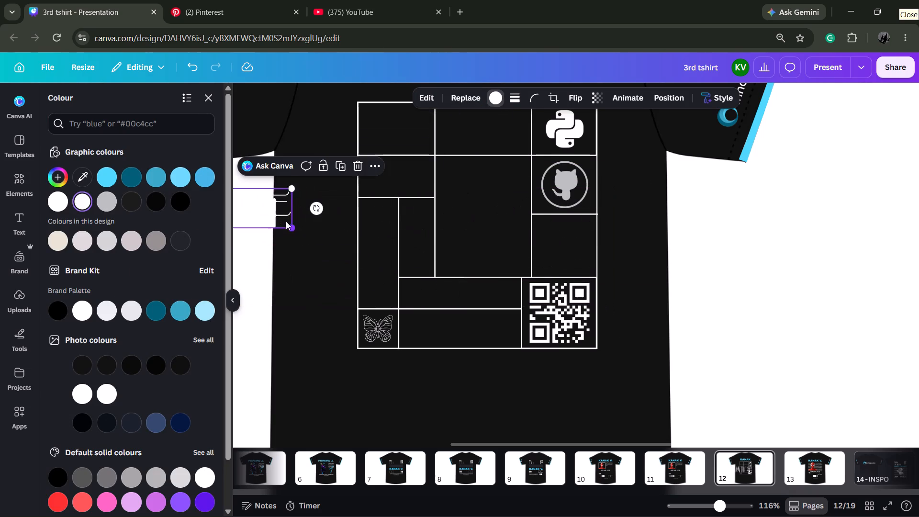
pyautogui.moveTo(269, 209); pyautogui.dragTo(566, 330)
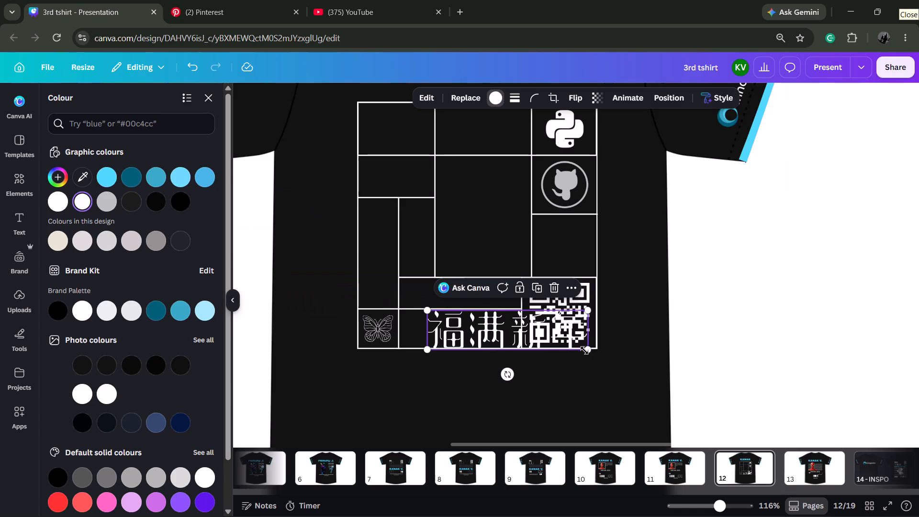
pyautogui.moveTo(584, 350); pyautogui.dragTo(532, 335)
pyautogui.moveTo(498, 322); pyautogui.dragTo(484, 332)
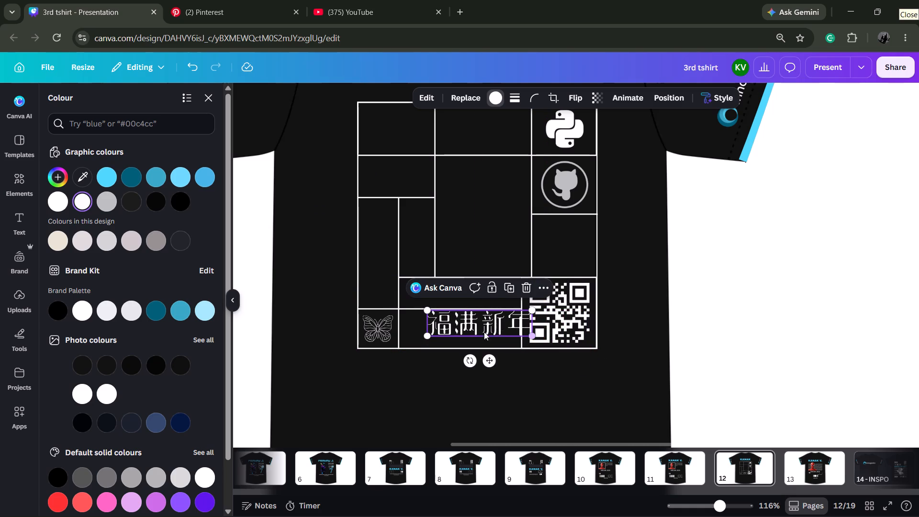
pyautogui.moveTo(484, 332); pyautogui.dragTo(478, 326)
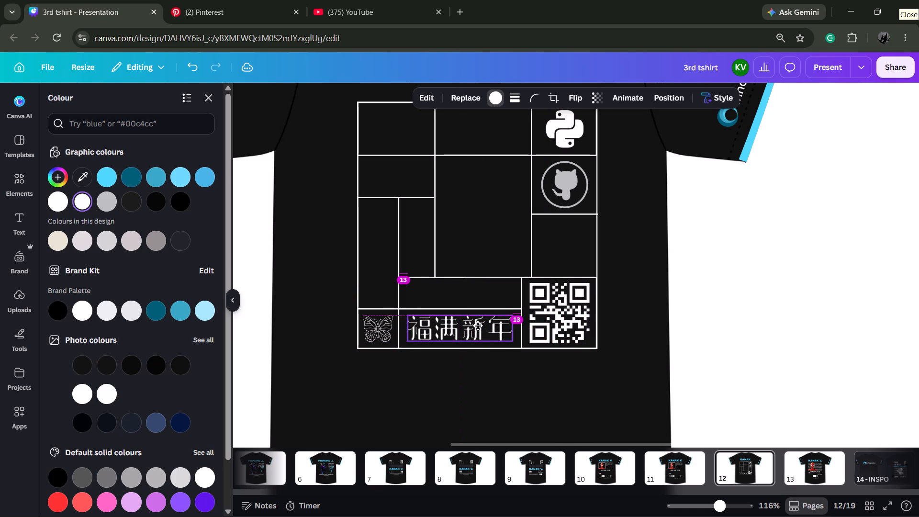
pyautogui.moveTo(478, 326); pyautogui.dragTo(479, 327)
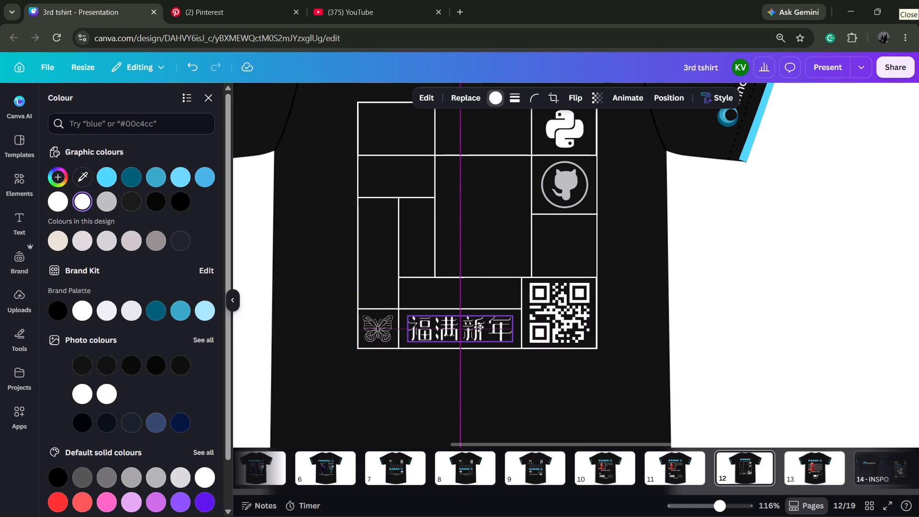
pyautogui.moveTo(479, 327); pyautogui.dragTo(478, 327)
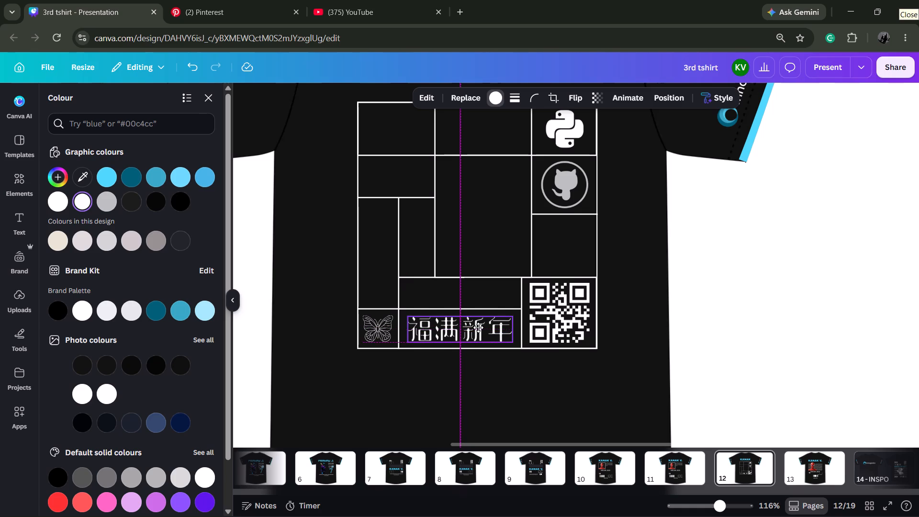
pyautogui.moveTo(478, 327); pyautogui.dragTo(478, 327)
pyautogui.click(514, 372)
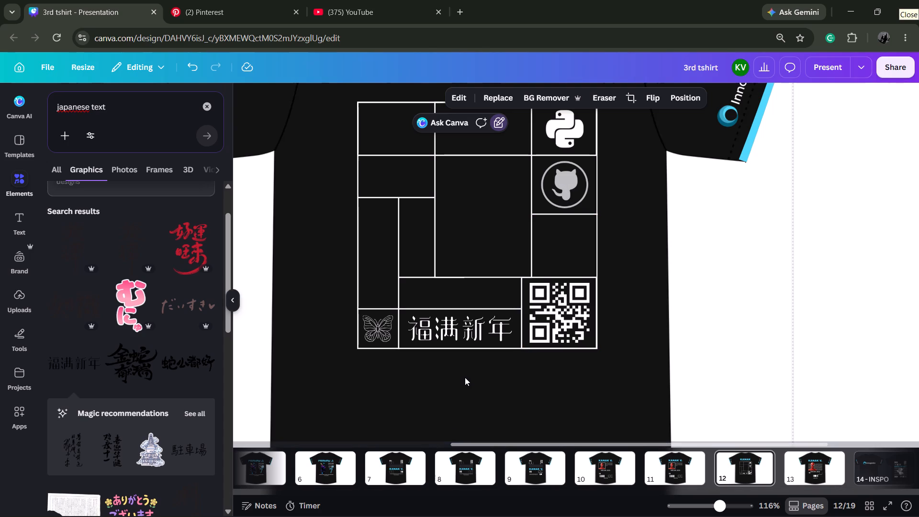
# Recolour the grey GitHub logo in the grid white.
pyautogui.click(572, 201)
pyautogui.click(503, 107)
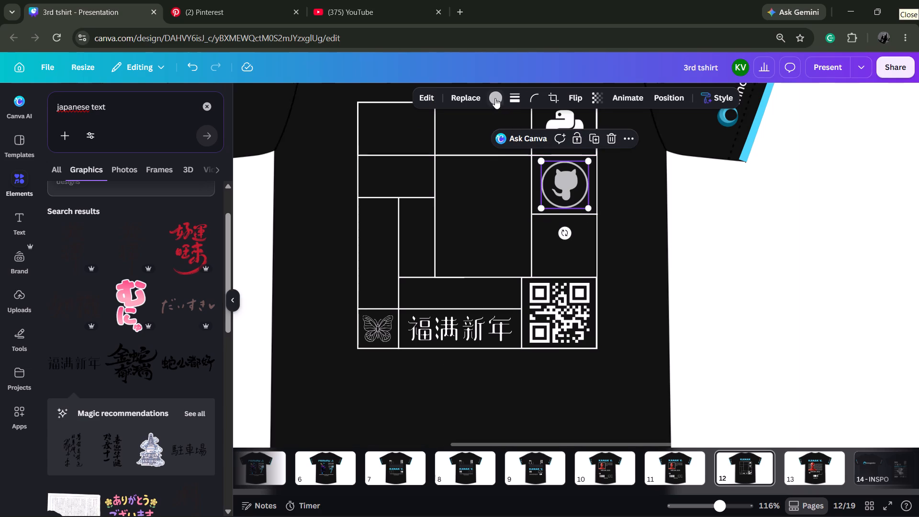
pyautogui.click(495, 98)
pyautogui.click(89, 197)
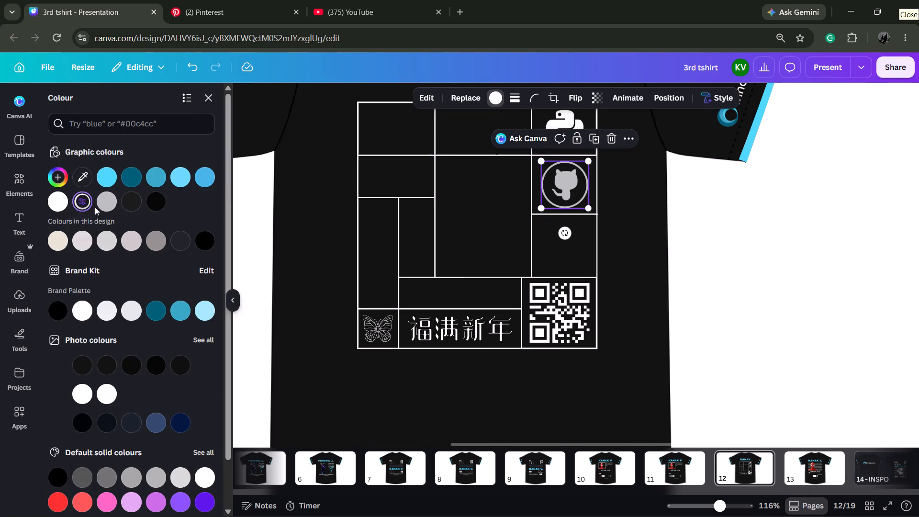
pyautogui.click(490, 385)
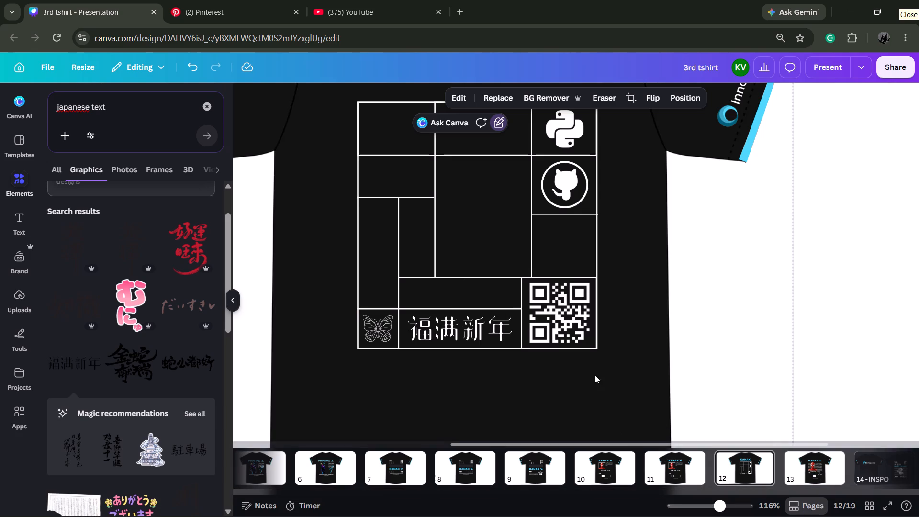
# Copy the Spider-Man picture from page 11 and paste it onto the grid layout on page 12.
pyautogui.scroll(1, 526, 327)
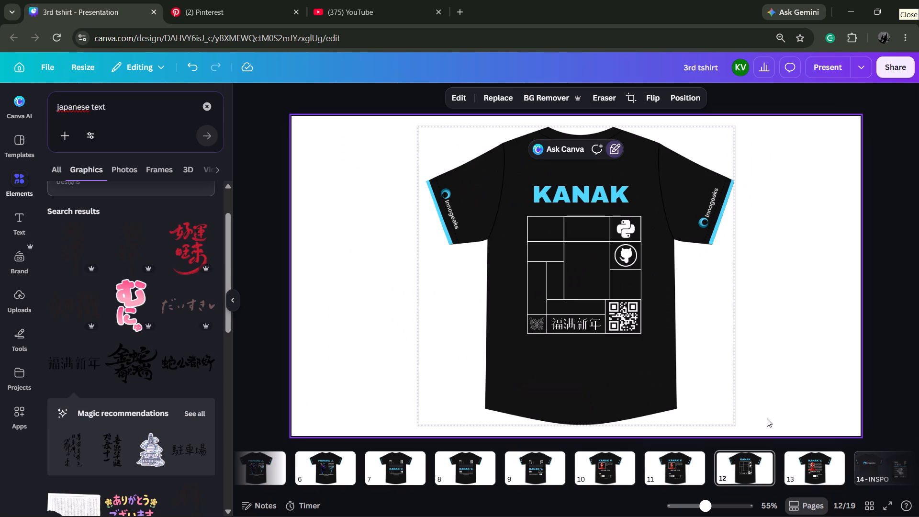
pyautogui.click(797, 463)
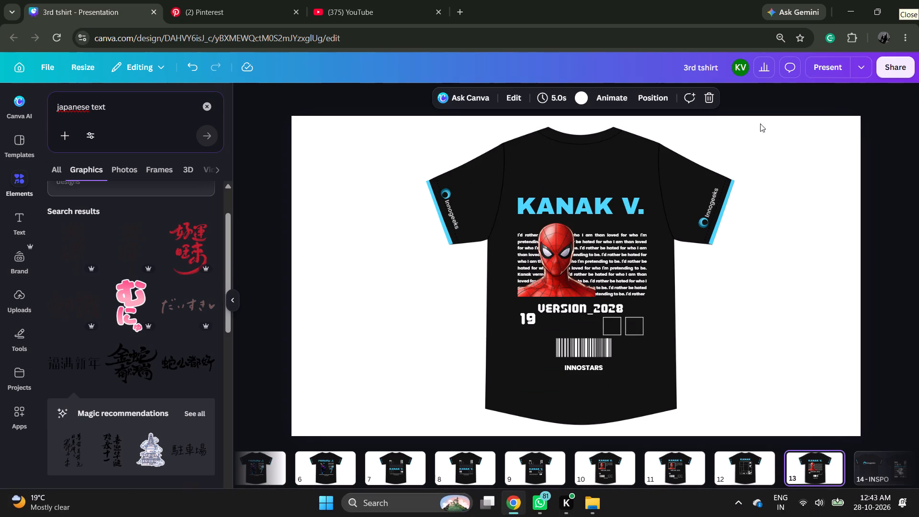
pyautogui.click(759, 466)
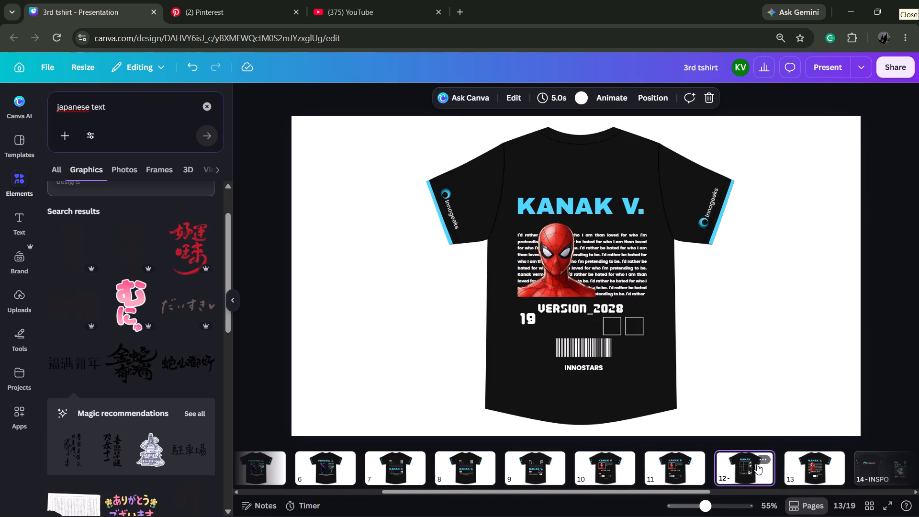
pyautogui.click(685, 463)
pyautogui.click(558, 258)
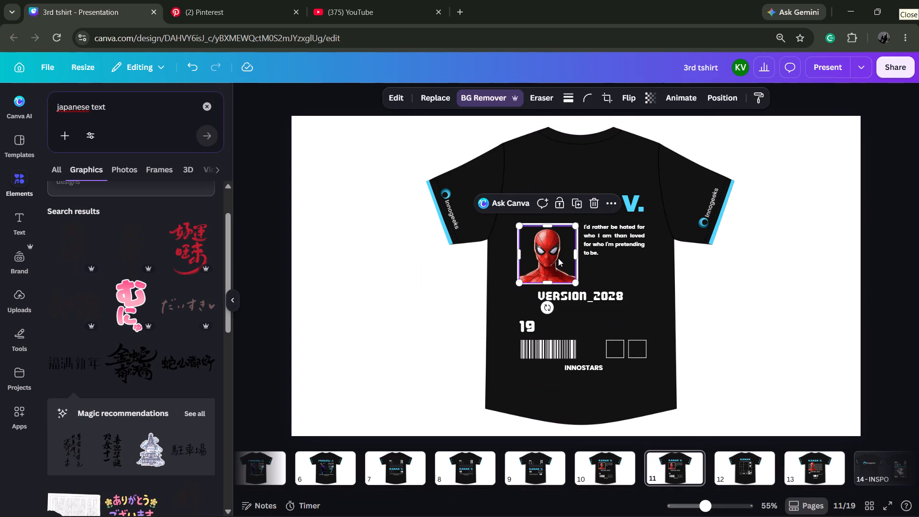
pyautogui.hotkey('ctrl', 'c')
pyautogui.click(740, 473)
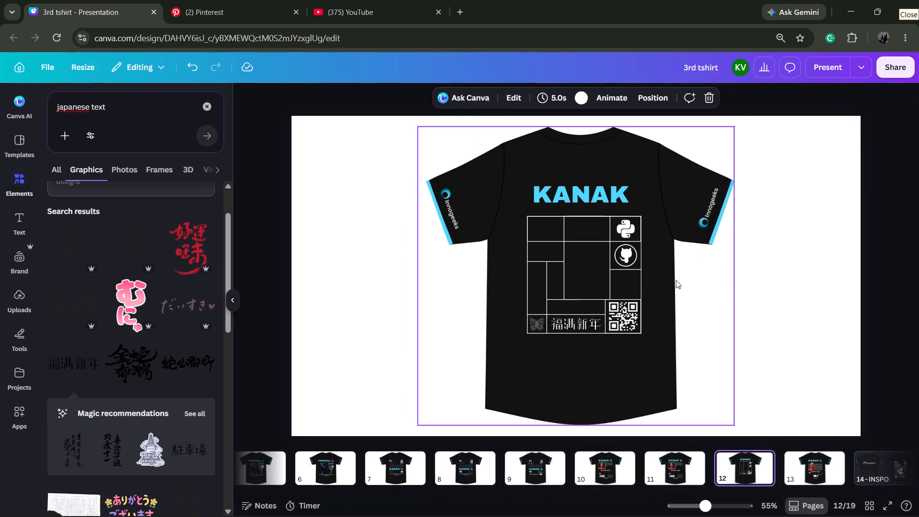
pyautogui.hotkey('ctrl', 'v')
# Shrink the pasted Spider-Man picture and place it at the bottom of the grid's large central cell.
pyautogui.moveTo(544, 261); pyautogui.dragTo(581, 268)
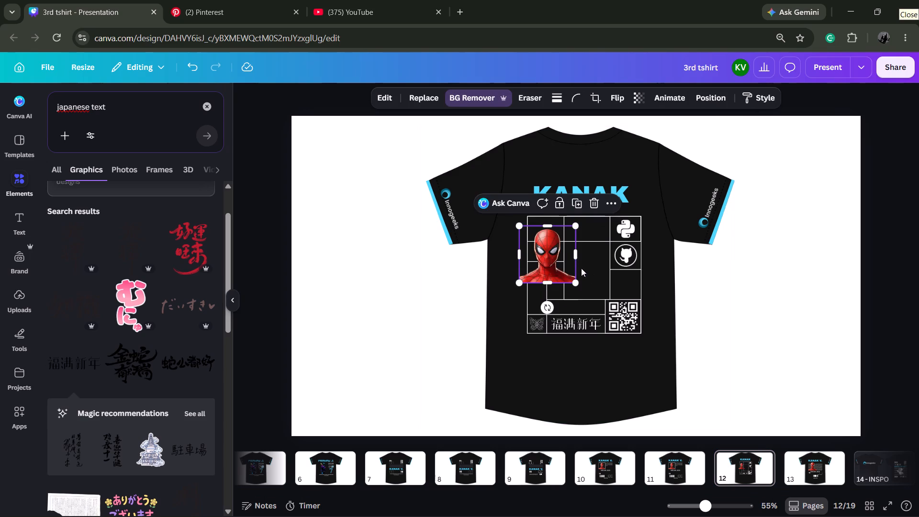
pyautogui.moveTo(581, 268); pyautogui.dragTo(587, 277)
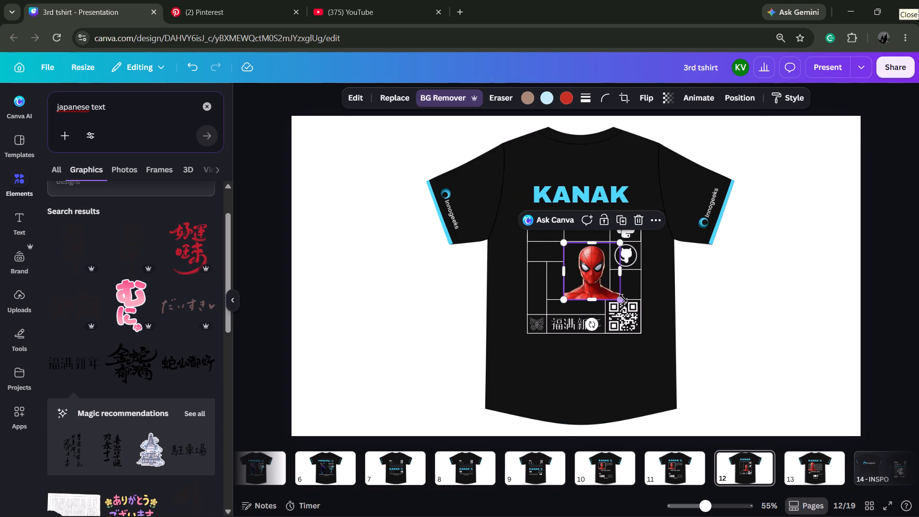
pyautogui.moveTo(620, 298); pyautogui.dragTo(598, 292)
pyautogui.moveTo(589, 270); pyautogui.dragTo(592, 284)
# Extend the Spider-Man picture's top edge up to the upper line of the central cell.
pyautogui.moveTo(588, 258); pyautogui.dragTo(588, 249)
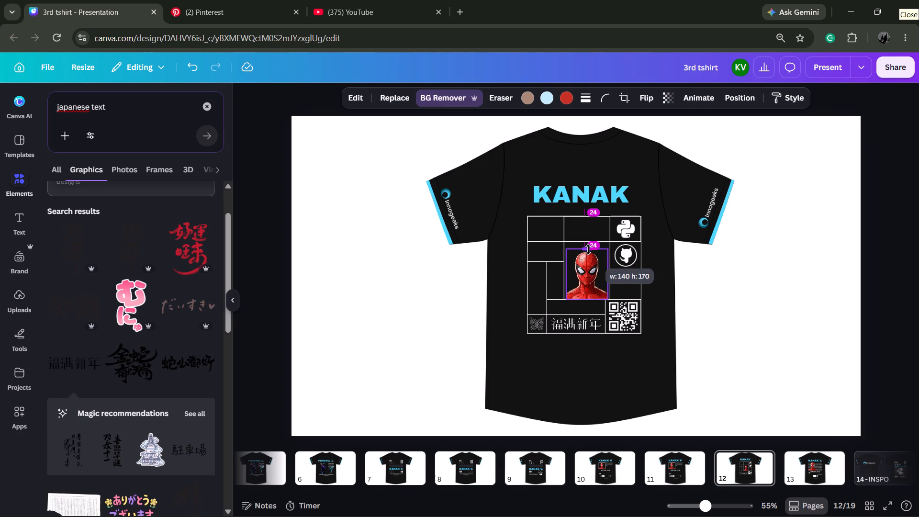
pyautogui.moveTo(588, 249); pyautogui.dragTo(589, 247)
pyautogui.click(695, 272)
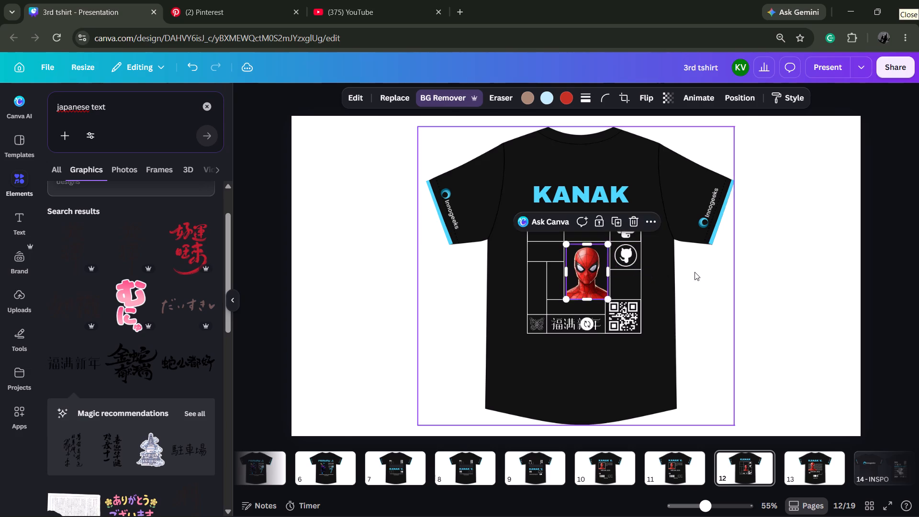
pyautogui.click(755, 315)
pyautogui.click(597, 278)
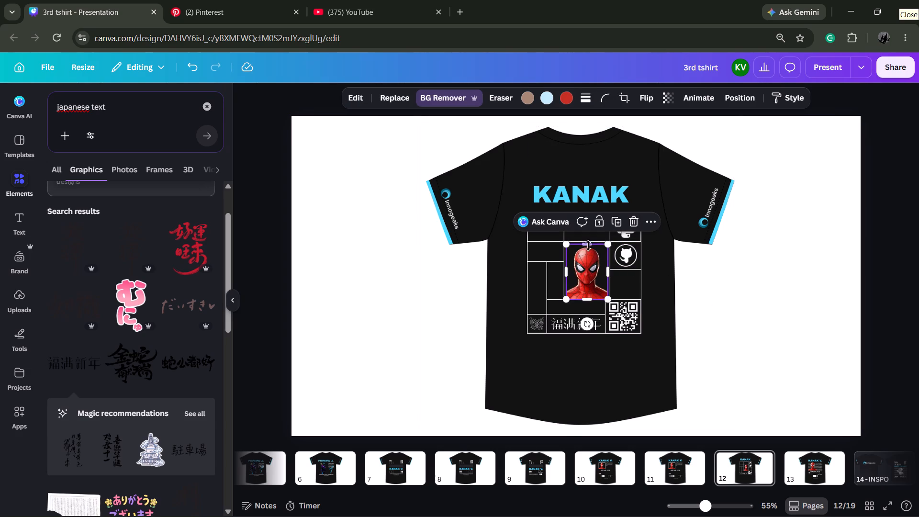
pyautogui.click(586, 244)
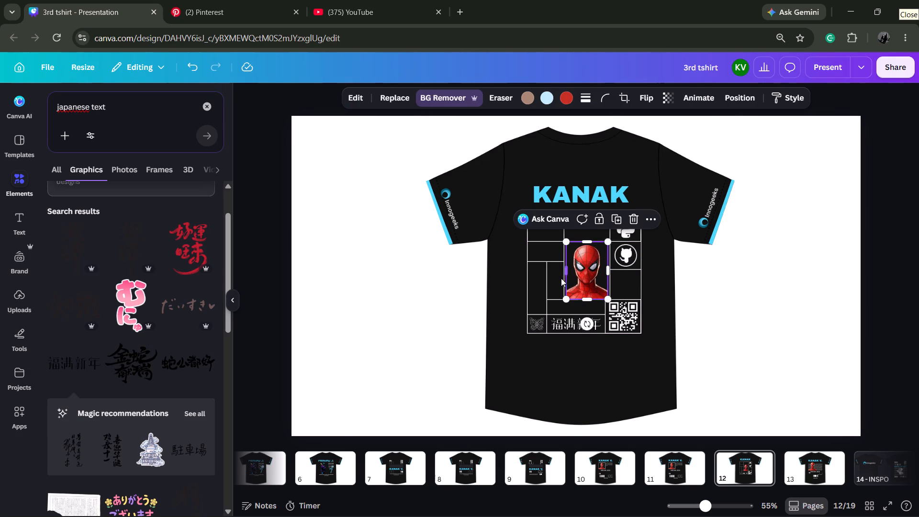
# Send the Spider-Man picture two layers backward, behind the grid lines around the central cell.
pyautogui.click(568, 270)
pyautogui.click(678, 273)
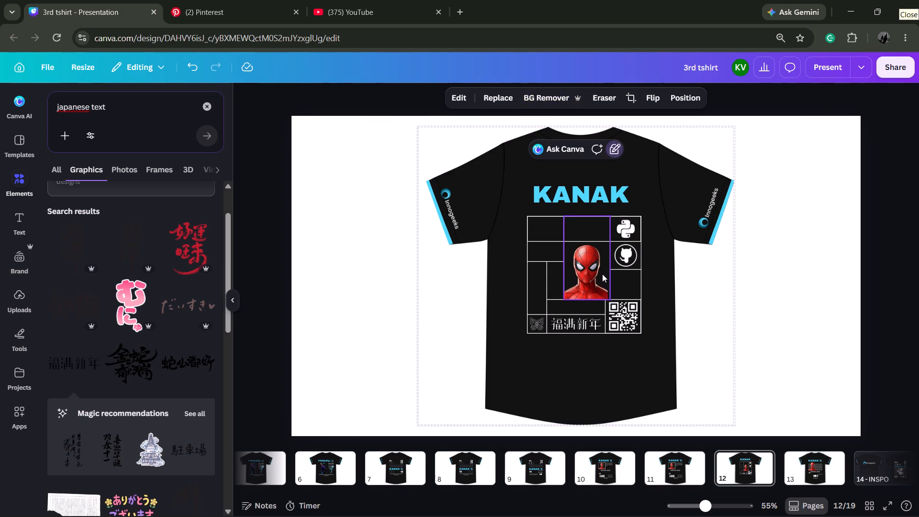
pyautogui.click(600, 274)
pyautogui.click(606, 272)
pyautogui.click(753, 270)
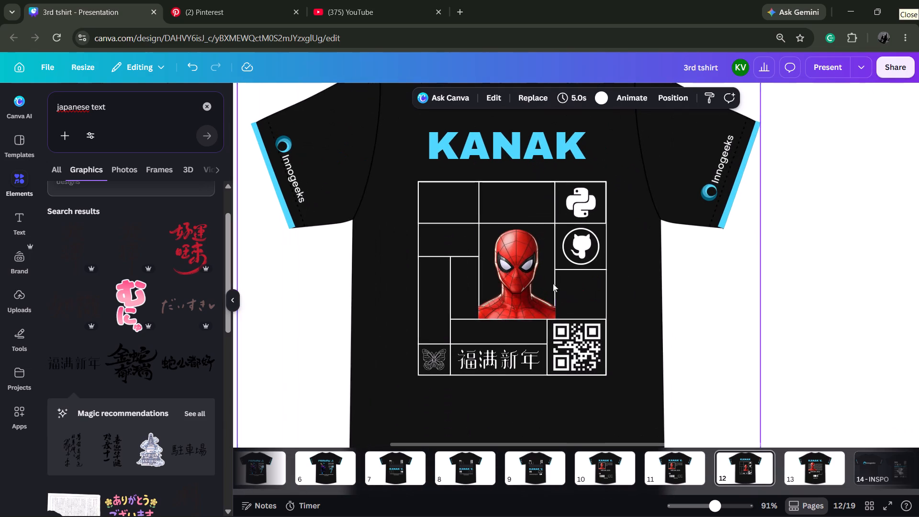
pyautogui.click(534, 280)
pyautogui.hotkey('ctrl', '[')
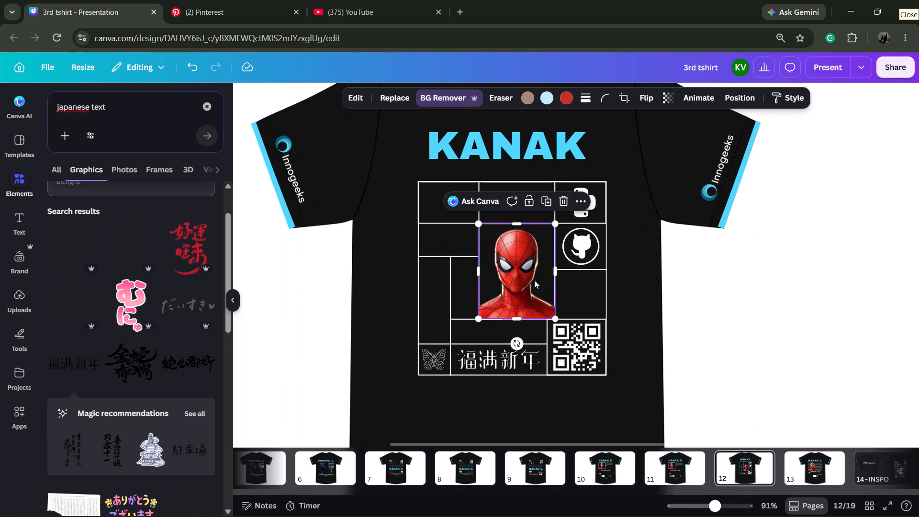
pyautogui.hotkey('ctrl', '[')
pyautogui.click(696, 322)
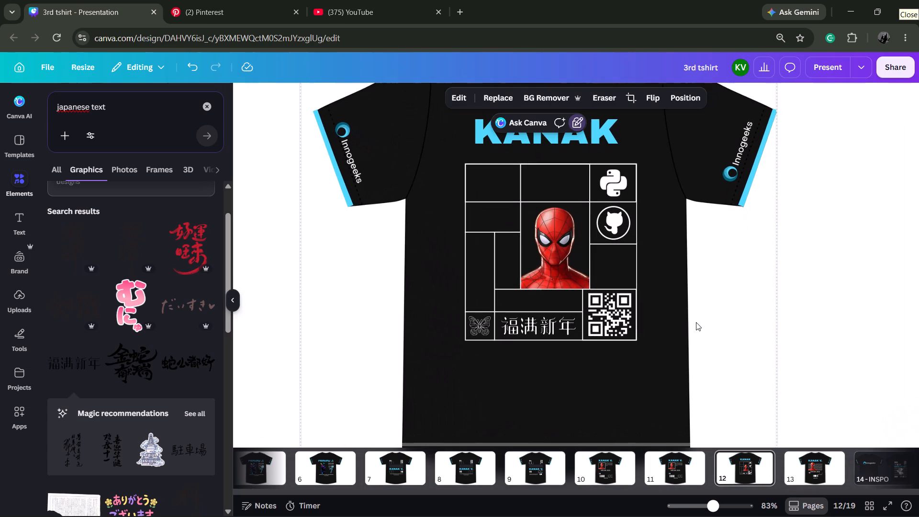
# Delete the GitHub logo from the cell below the Python logo.
pyautogui.click(616, 228)
pyautogui.press('Delete')
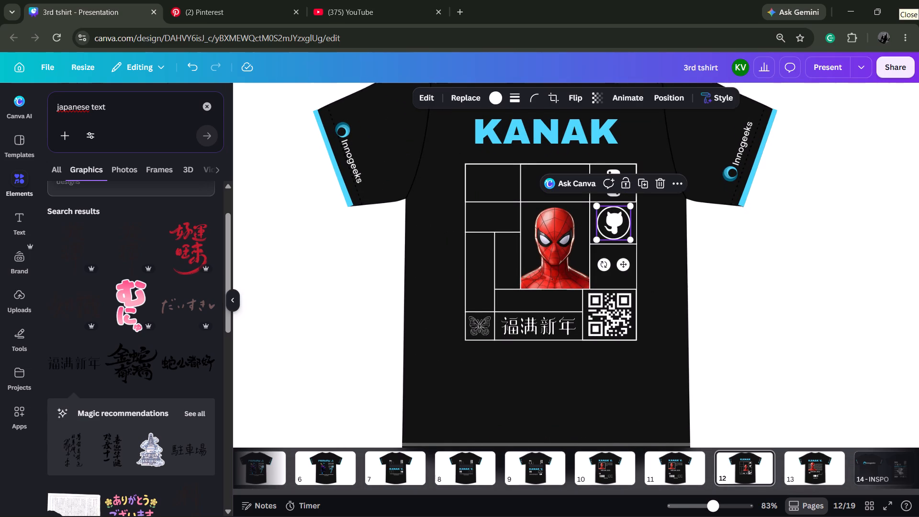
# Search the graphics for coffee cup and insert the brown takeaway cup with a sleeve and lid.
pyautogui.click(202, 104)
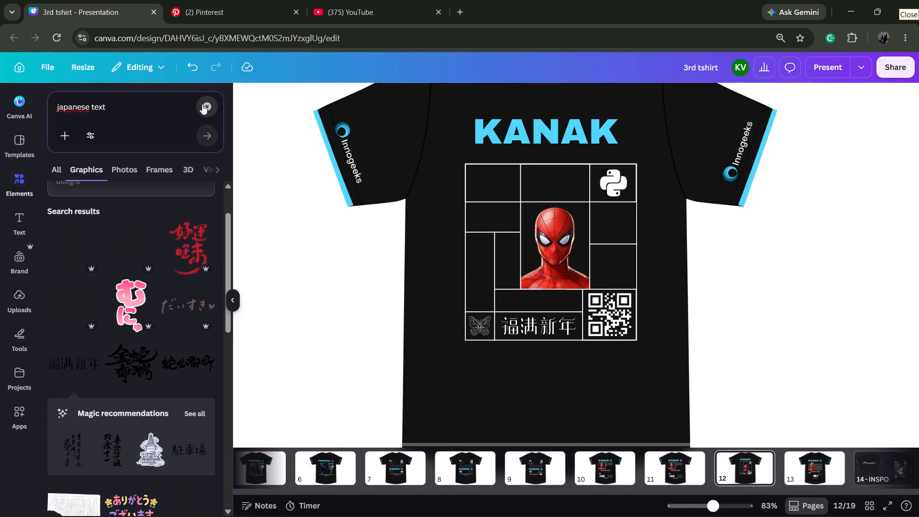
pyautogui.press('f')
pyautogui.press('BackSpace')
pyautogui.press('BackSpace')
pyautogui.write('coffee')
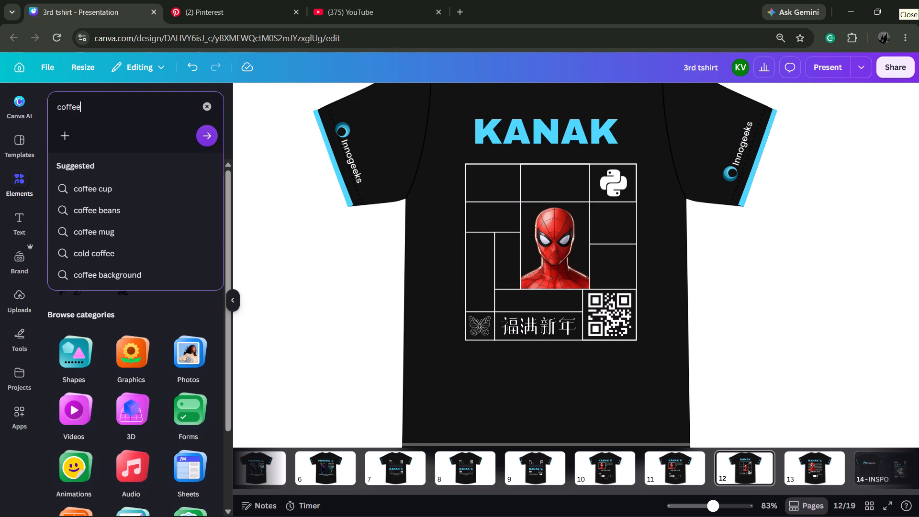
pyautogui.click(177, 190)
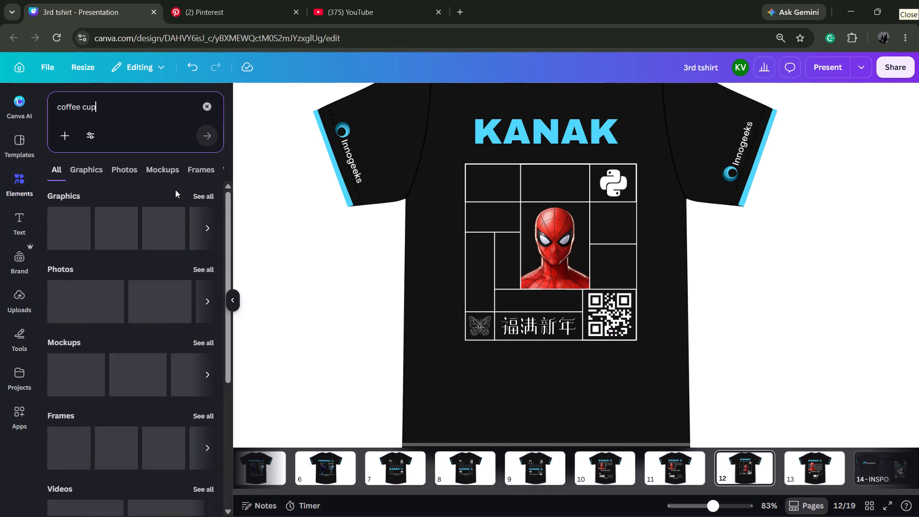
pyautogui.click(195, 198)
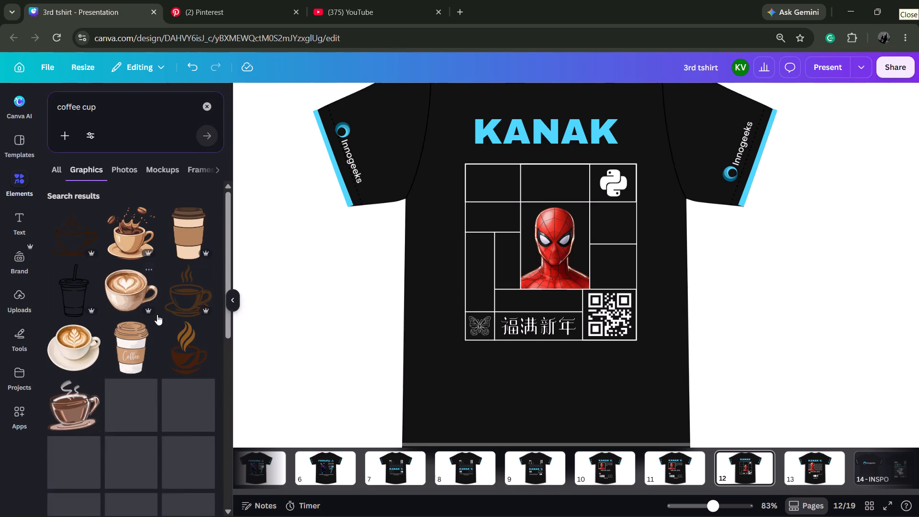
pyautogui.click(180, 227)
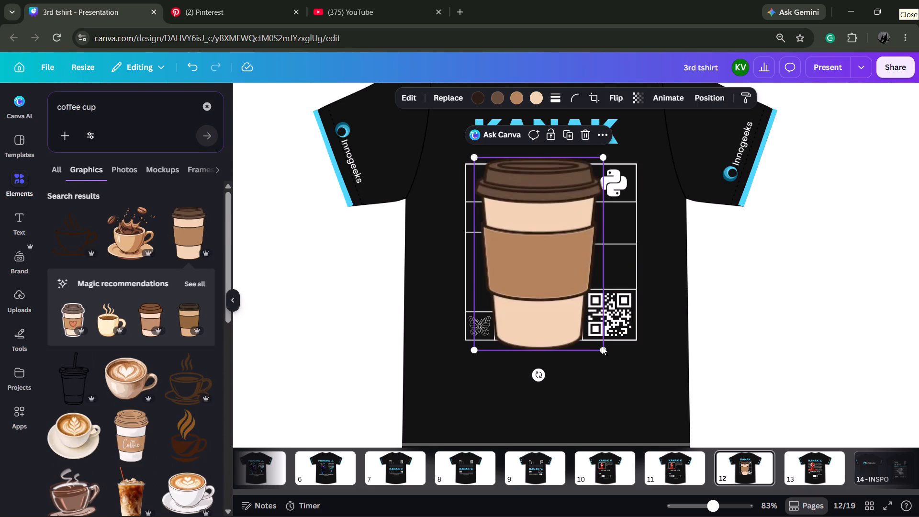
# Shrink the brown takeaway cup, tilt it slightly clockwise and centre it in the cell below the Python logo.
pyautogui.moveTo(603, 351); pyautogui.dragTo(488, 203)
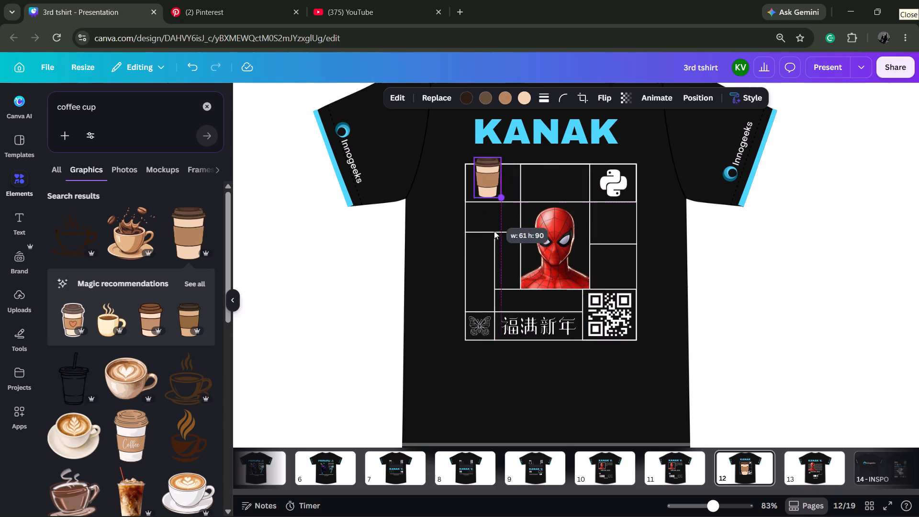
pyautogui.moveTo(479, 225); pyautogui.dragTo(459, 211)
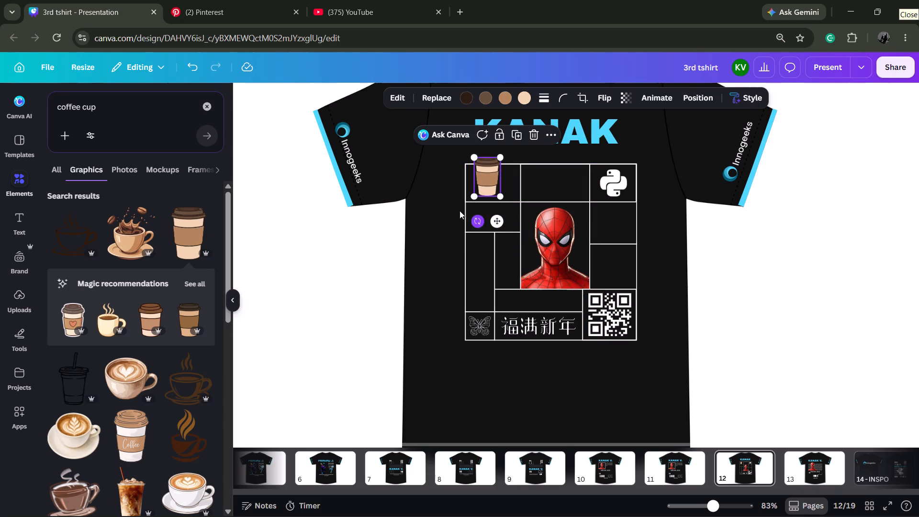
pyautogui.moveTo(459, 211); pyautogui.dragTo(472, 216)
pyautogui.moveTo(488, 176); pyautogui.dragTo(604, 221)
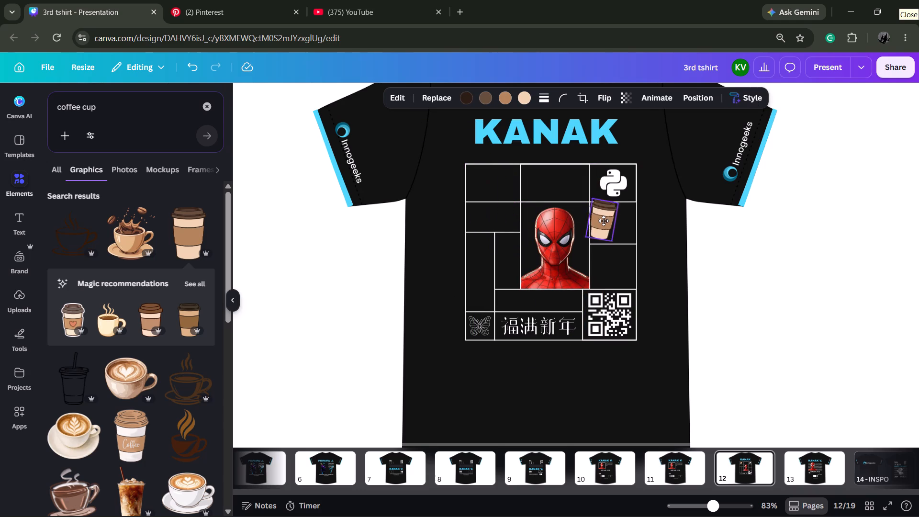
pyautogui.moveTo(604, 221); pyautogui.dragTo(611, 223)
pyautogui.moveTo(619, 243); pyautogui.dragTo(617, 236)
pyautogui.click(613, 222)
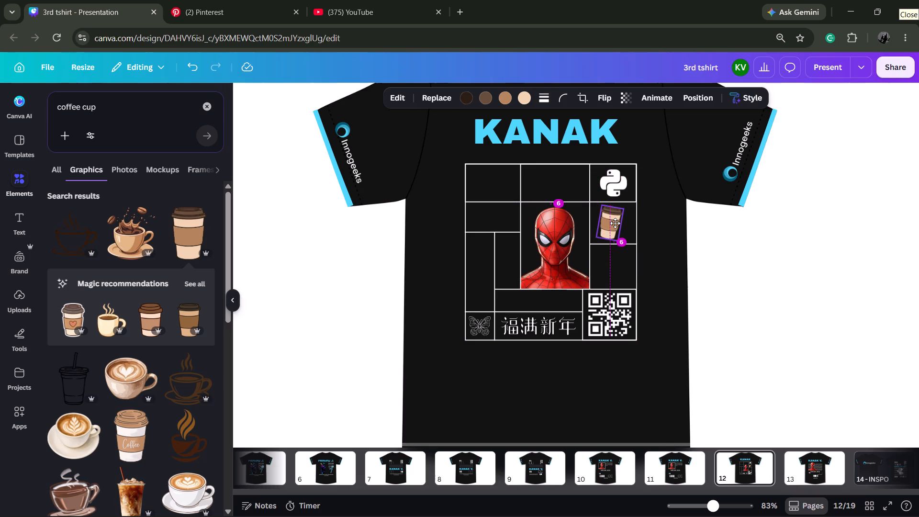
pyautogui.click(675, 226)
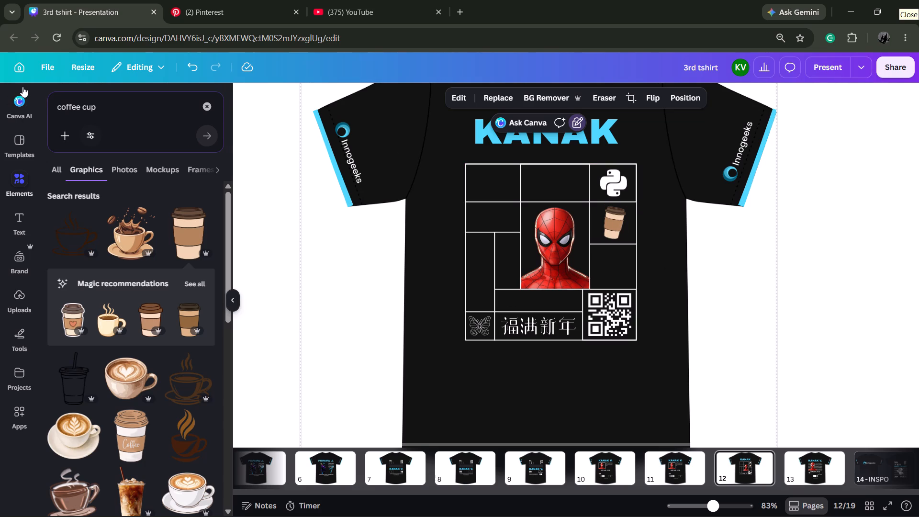
# Look through the coffee cup graphics, and refine the search to coffee cup outline.
pyautogui.click(606, 216)
pyautogui.scroll(-4, 210, 310)
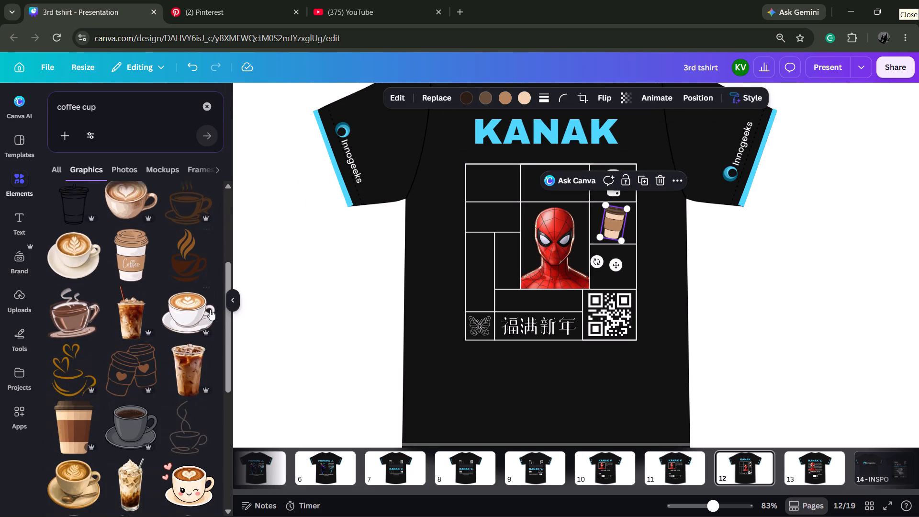
pyautogui.scroll(-4, 182, 283)
pyautogui.scroll(4, 174, 271)
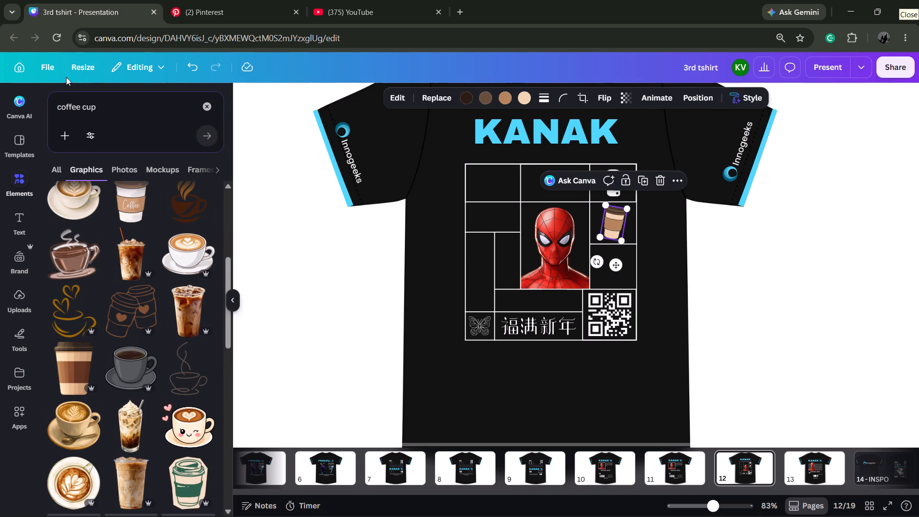
pyautogui.click(127, 124)
pyautogui.click(123, 116)
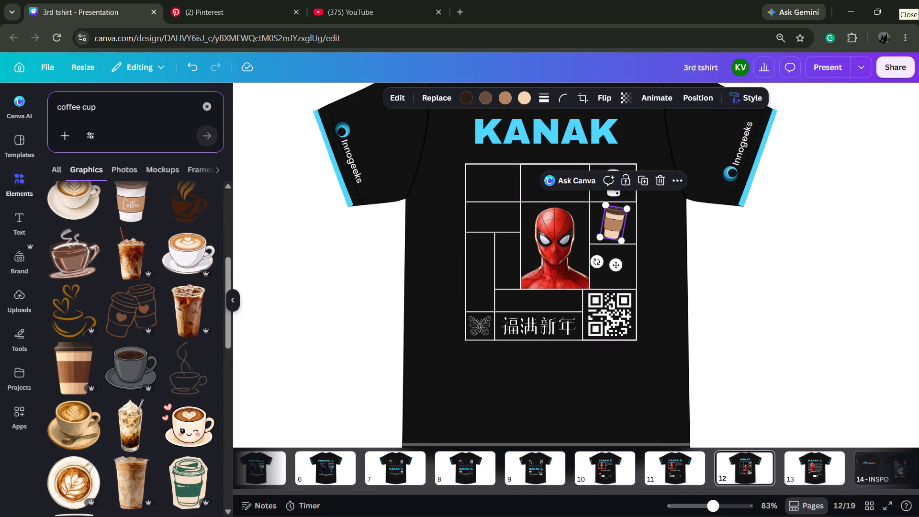
pyautogui.click(115, 111)
pyautogui.press('space')
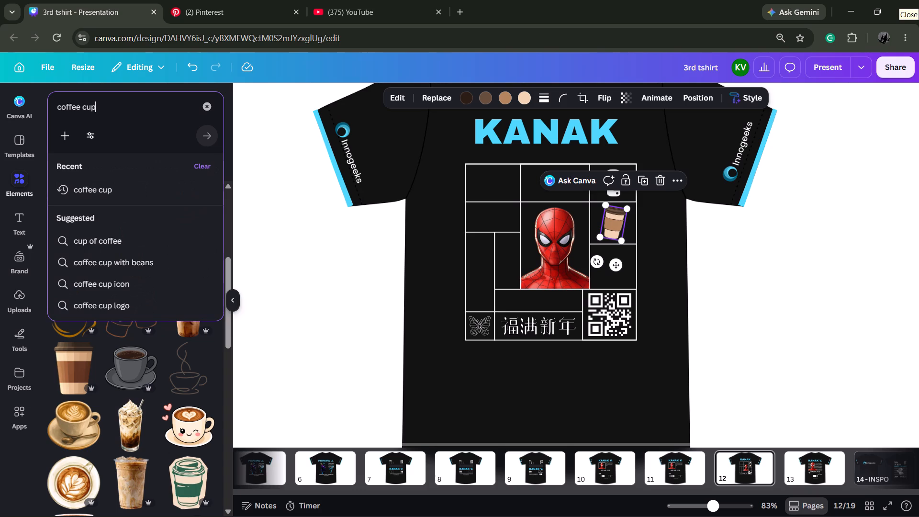
pyautogui.write('outline')
pyautogui.press('Return')
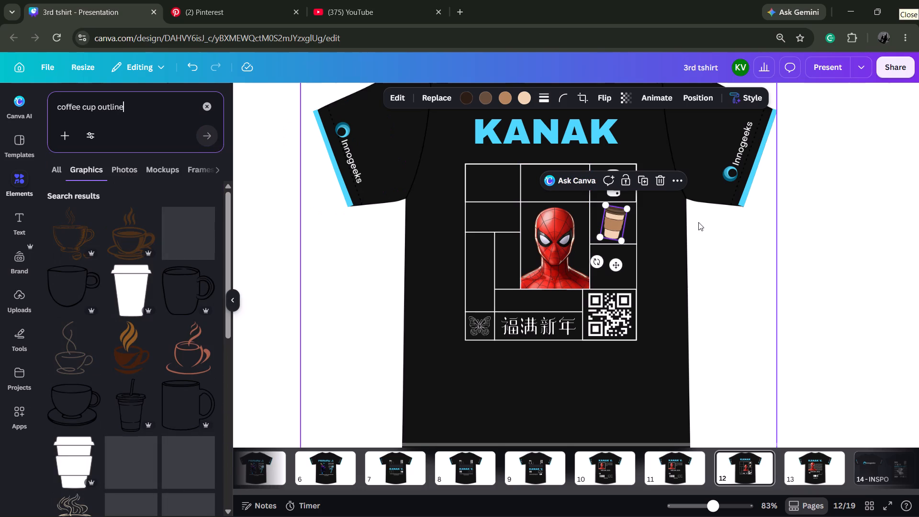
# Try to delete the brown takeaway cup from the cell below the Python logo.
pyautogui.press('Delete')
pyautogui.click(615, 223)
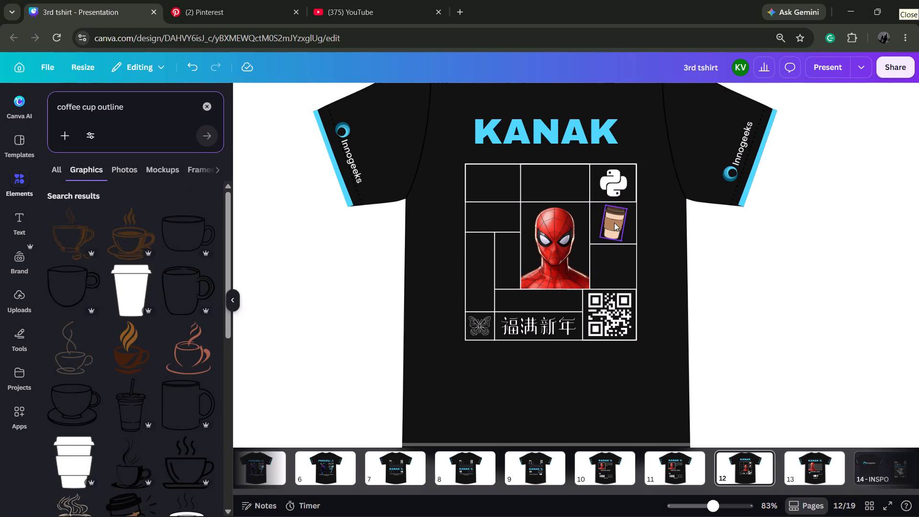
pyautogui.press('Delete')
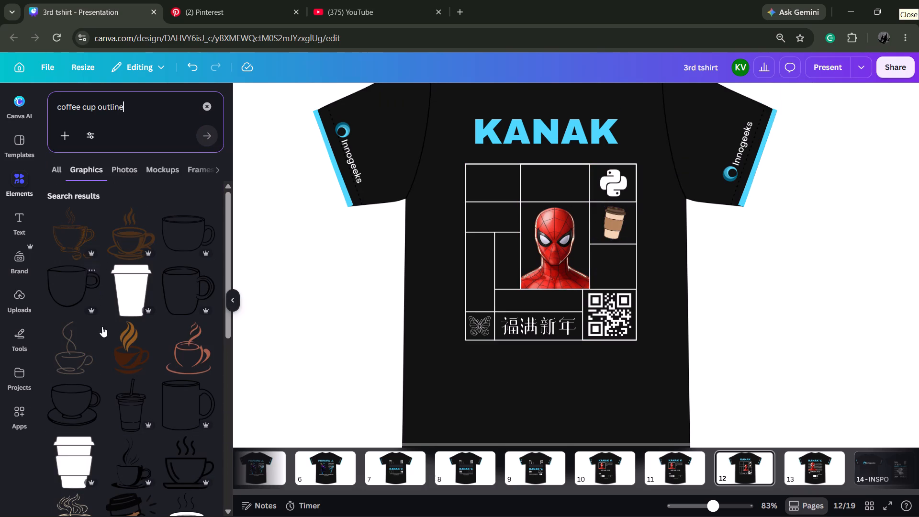
# Browse the coffee cup outline graphics and insert the black outlined takeaway cup with a lid.
pyautogui.scroll(-4, 113, 337)
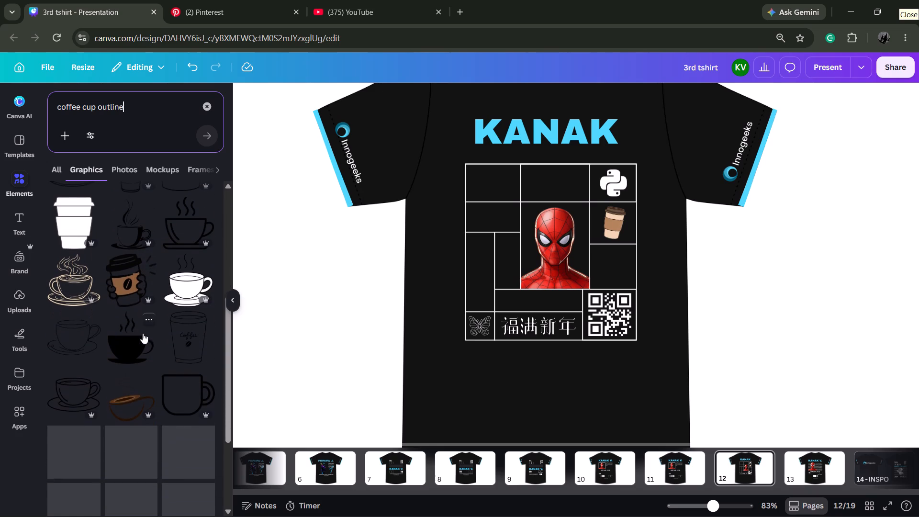
pyautogui.scroll(-1, 151, 314)
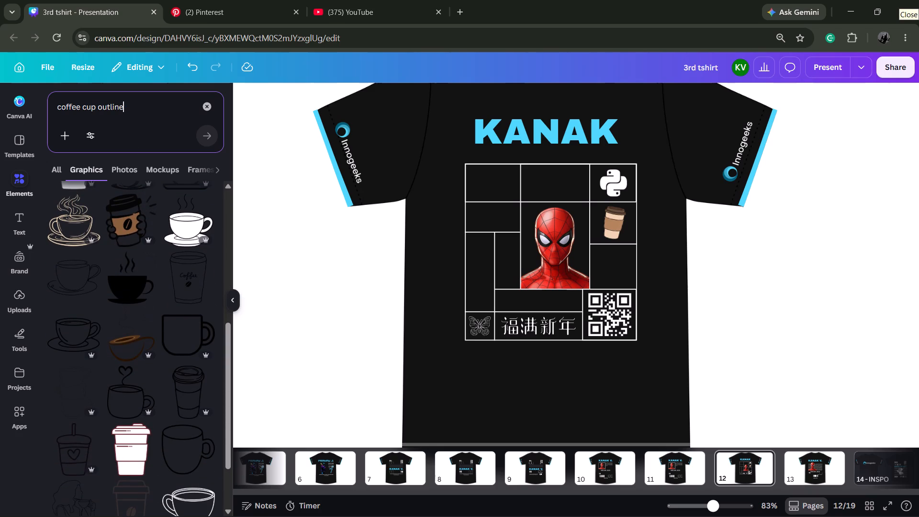
pyautogui.scroll(-1, 145, 330)
pyautogui.scroll(-1, 187, 336)
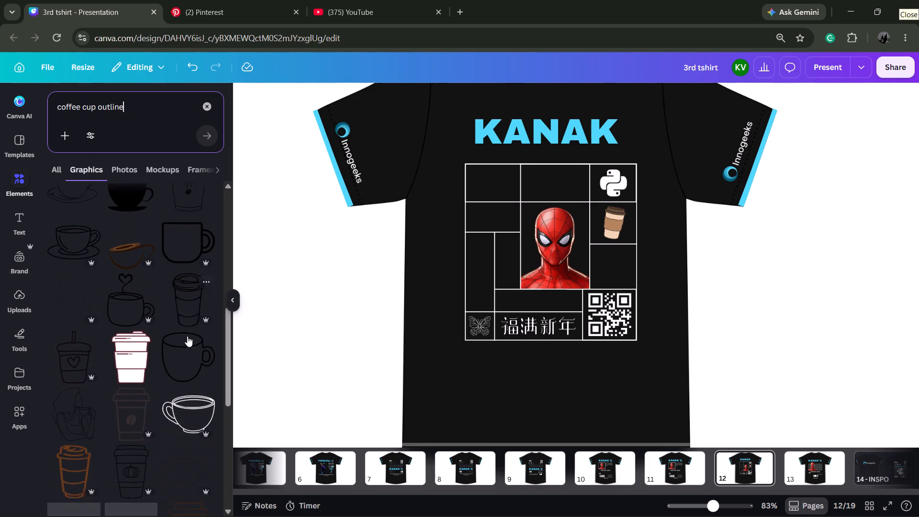
pyautogui.scroll(-2, 187, 336)
pyautogui.scroll(-1, 154, 314)
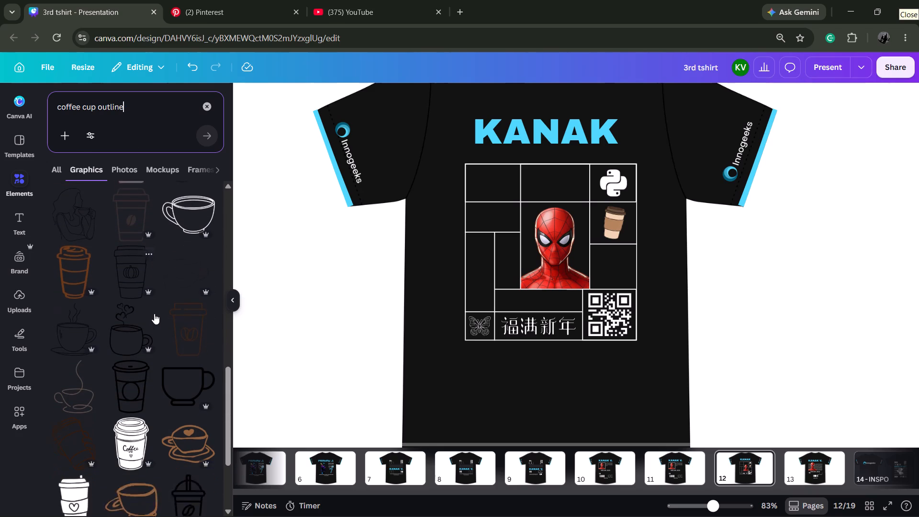
pyautogui.scroll(-2, 154, 314)
pyautogui.scroll(-1, 176, 365)
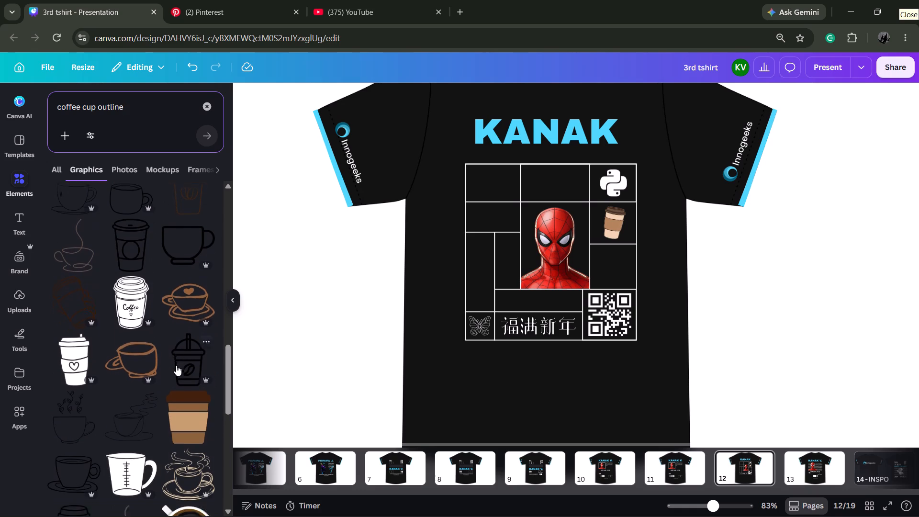
pyautogui.scroll(-2, 176, 365)
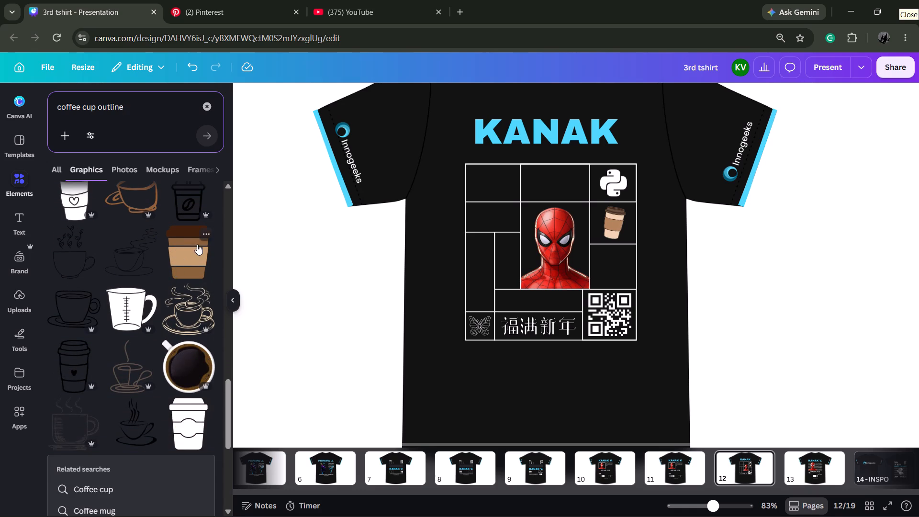
pyautogui.click(203, 234)
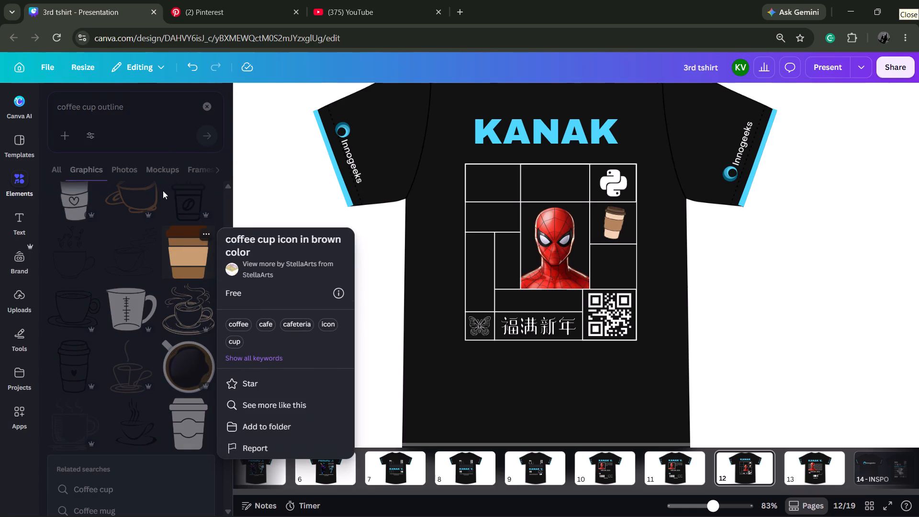
pyautogui.click(118, 272)
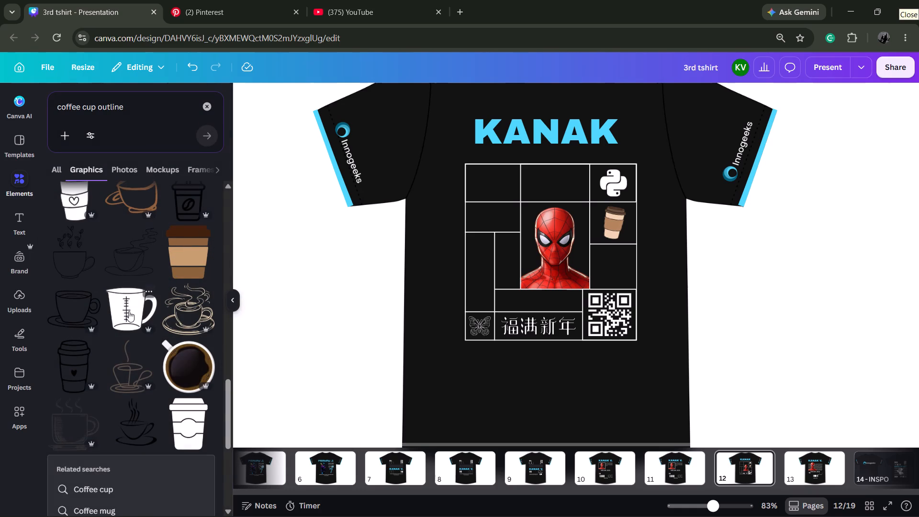
pyautogui.scroll(5, 129, 311)
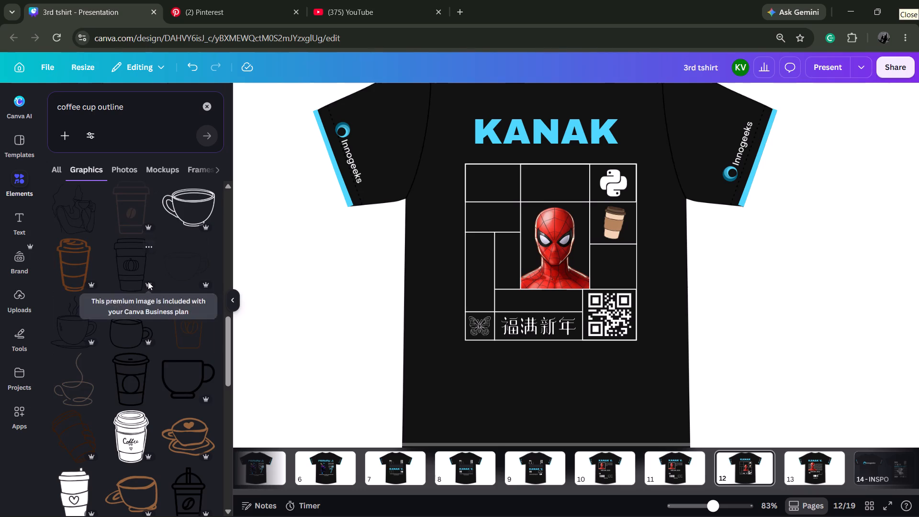
pyautogui.scroll(2, 189, 244)
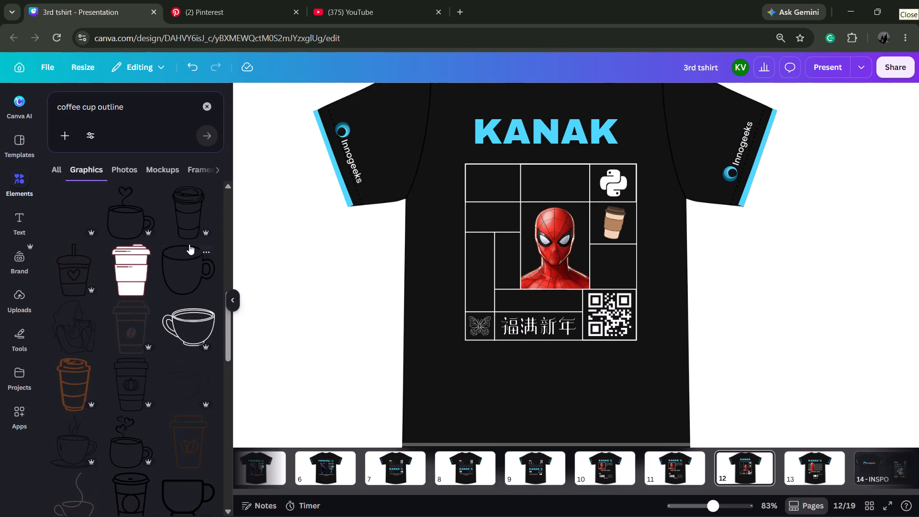
pyautogui.scroll(2, 189, 244)
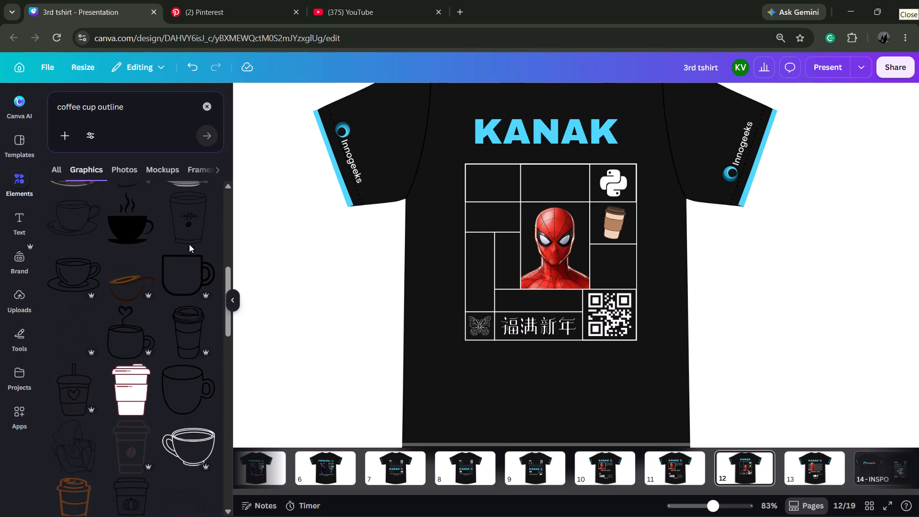
pyautogui.click(194, 334)
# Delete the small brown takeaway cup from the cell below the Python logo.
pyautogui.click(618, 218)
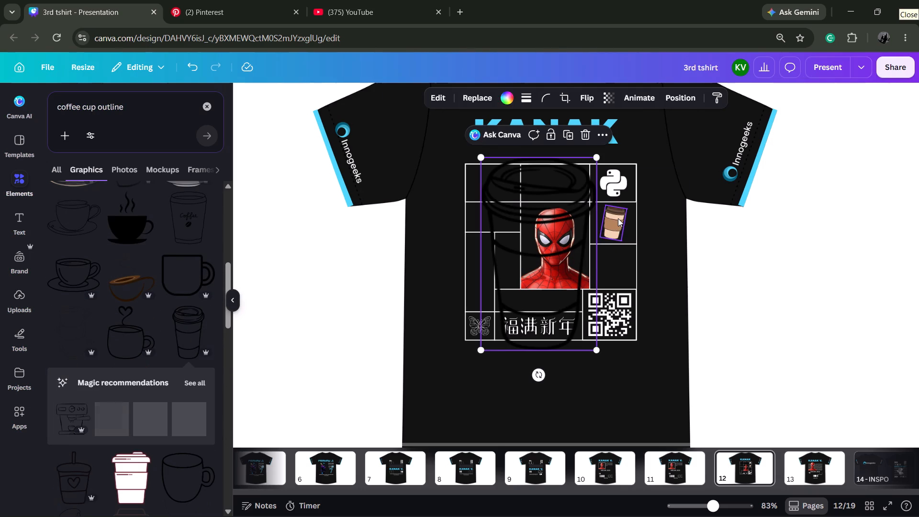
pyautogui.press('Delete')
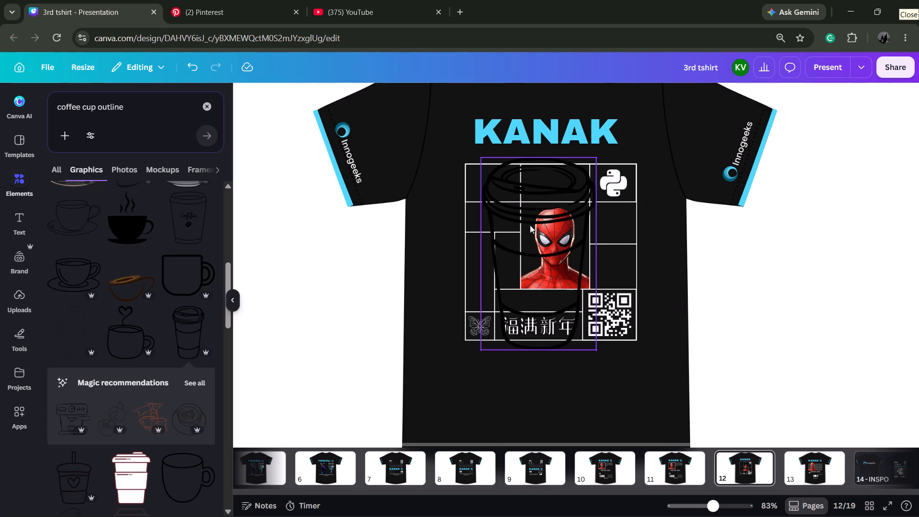
# Recolour the inserted takeaway cup outline from the graphics white.
pyautogui.click(529, 225)
pyautogui.click(502, 100)
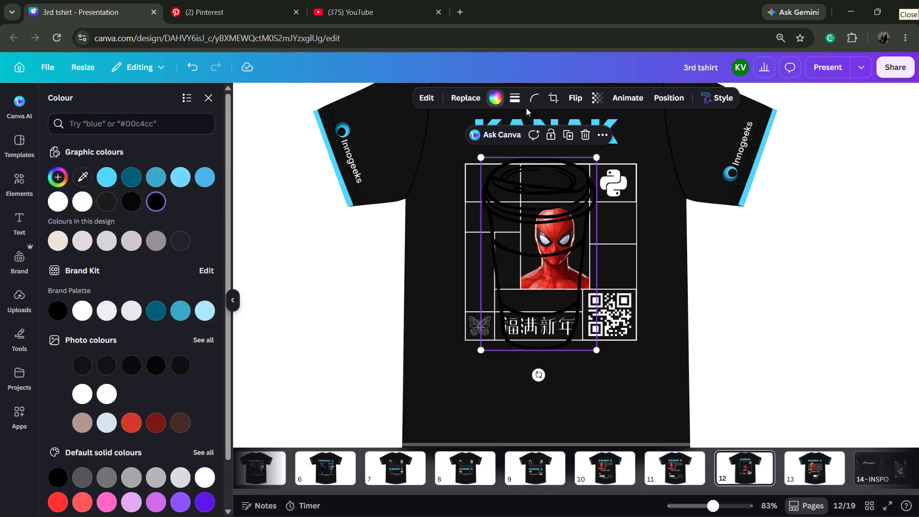
pyautogui.click(86, 205)
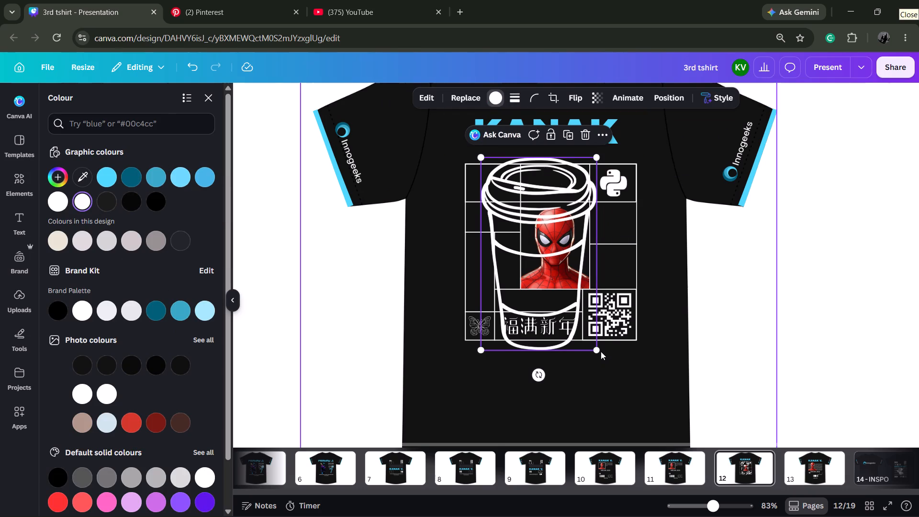
# Shrink the white takeaway cup, tilt it slightly and centre it in the grid cell below the Python logo.
pyautogui.moveTo(600, 351); pyautogui.dragTo(467, 223)
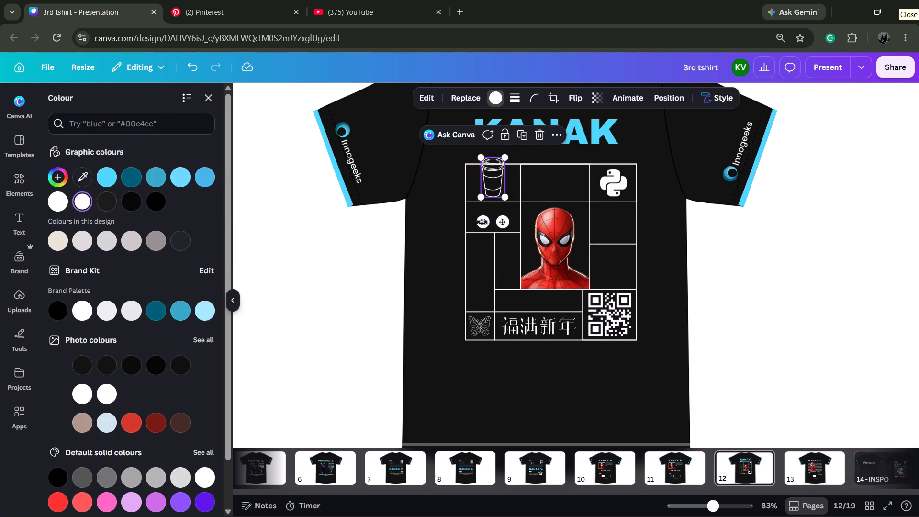
pyautogui.moveTo(480, 223); pyautogui.dragTo(472, 219)
pyautogui.moveTo(497, 190); pyautogui.dragTo(614, 230)
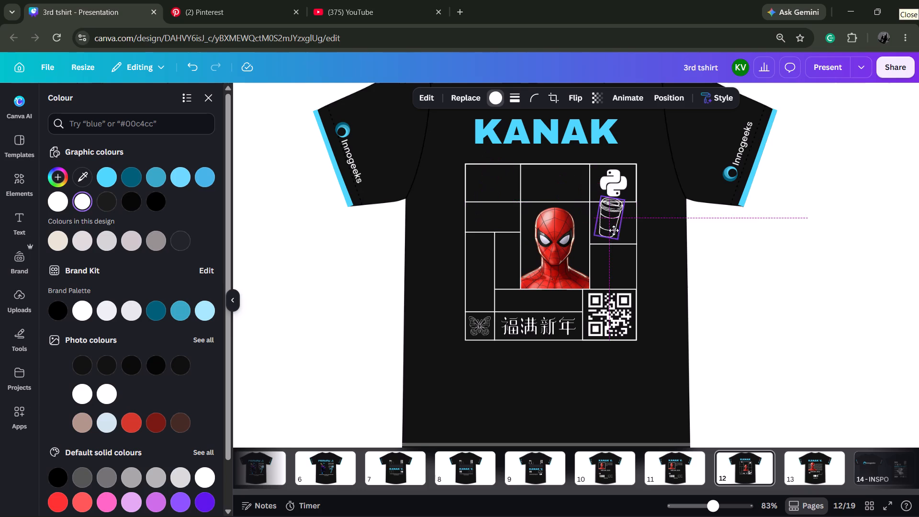
pyautogui.moveTo(614, 230); pyautogui.dragTo(617, 234)
pyautogui.moveTo(621, 243); pyautogui.dragTo(615, 236)
pyautogui.moveTo(614, 221); pyautogui.dragTo(615, 228)
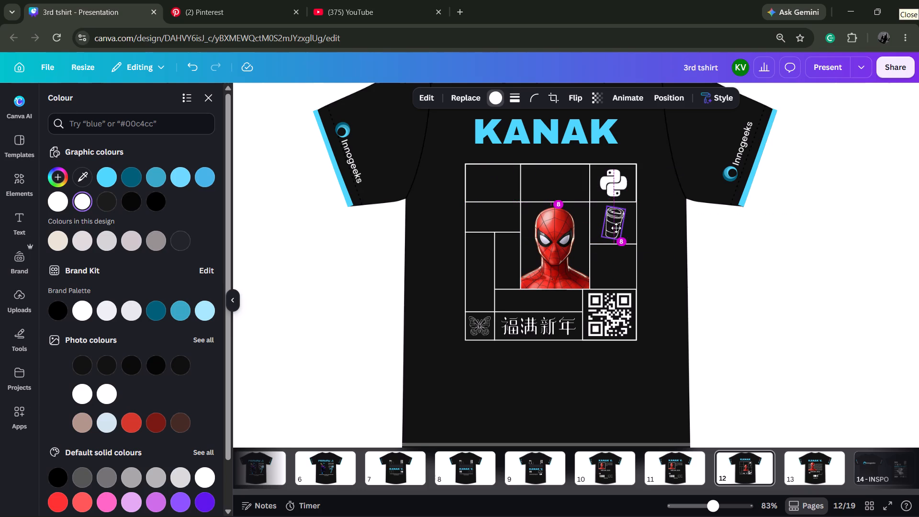
pyautogui.click(663, 236)
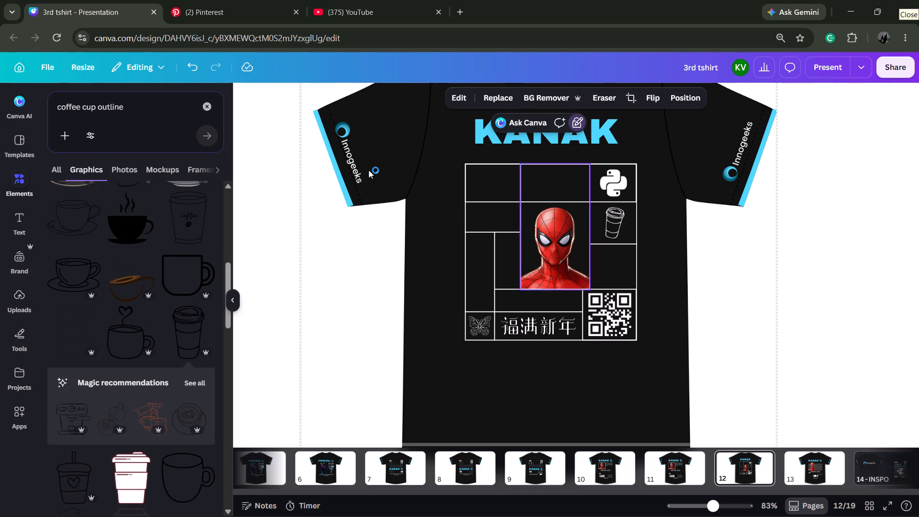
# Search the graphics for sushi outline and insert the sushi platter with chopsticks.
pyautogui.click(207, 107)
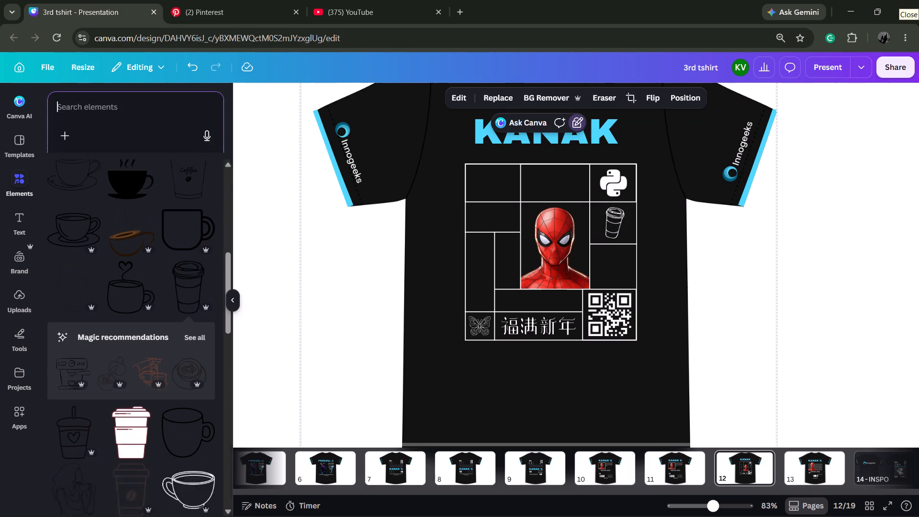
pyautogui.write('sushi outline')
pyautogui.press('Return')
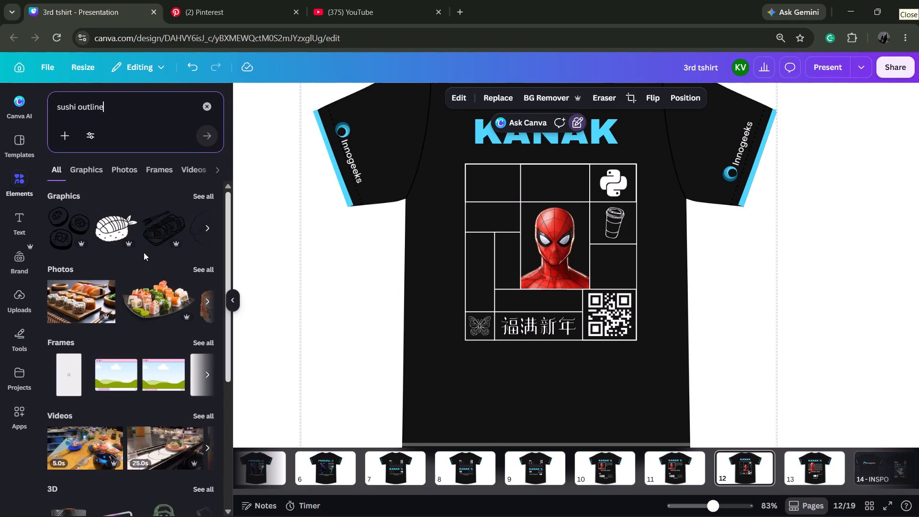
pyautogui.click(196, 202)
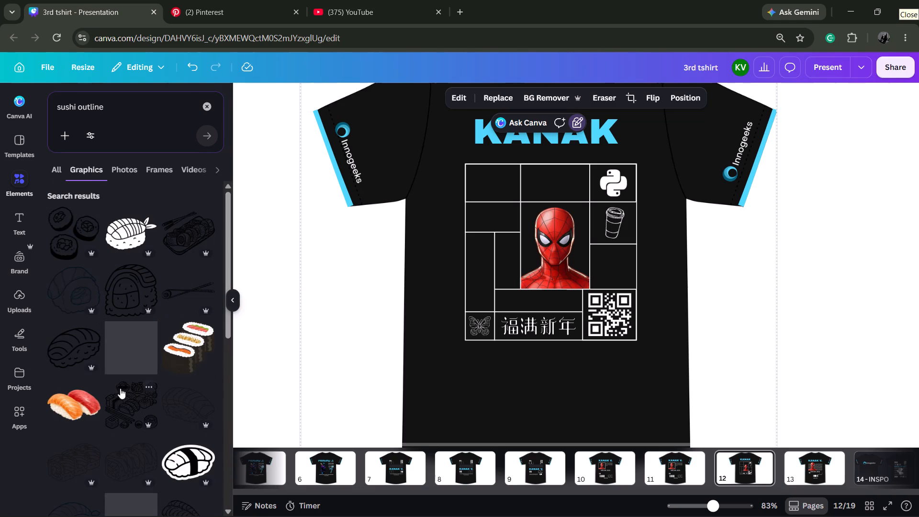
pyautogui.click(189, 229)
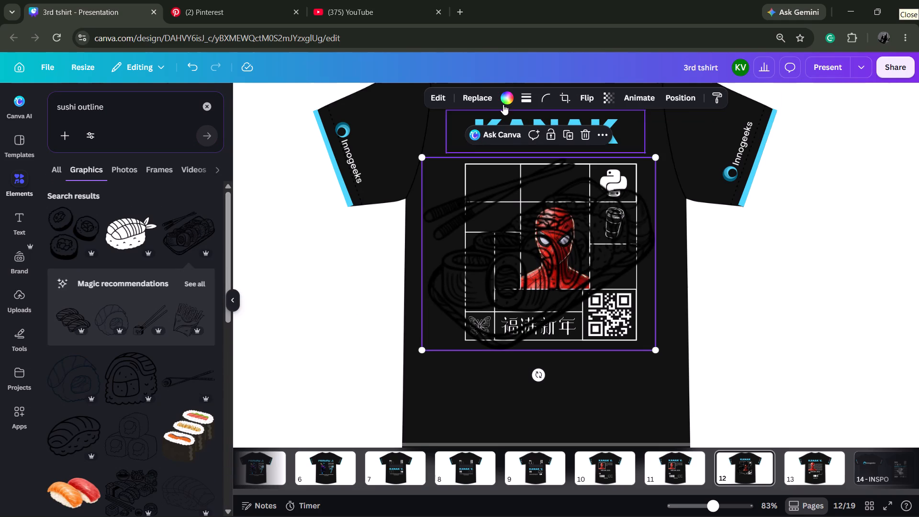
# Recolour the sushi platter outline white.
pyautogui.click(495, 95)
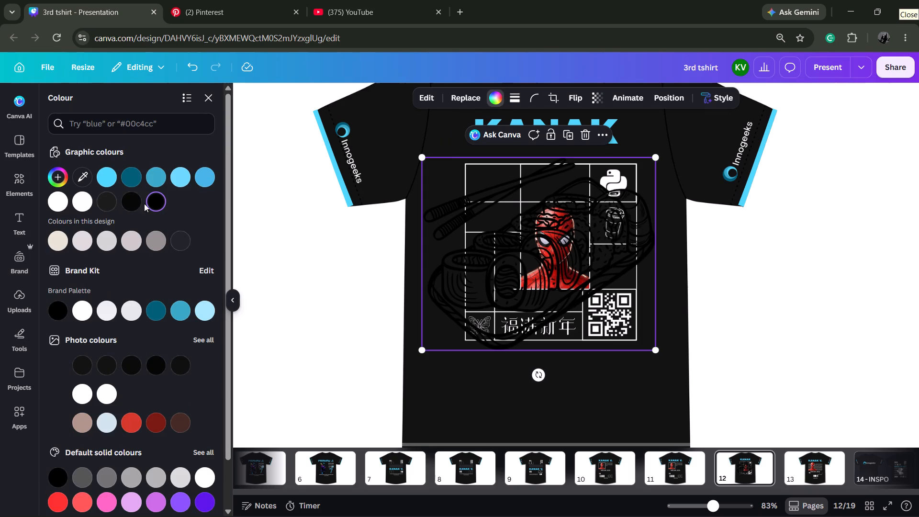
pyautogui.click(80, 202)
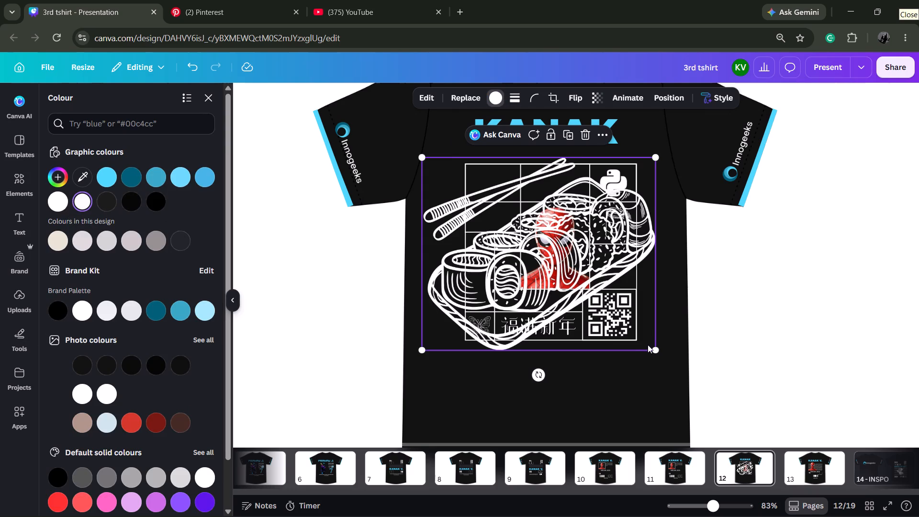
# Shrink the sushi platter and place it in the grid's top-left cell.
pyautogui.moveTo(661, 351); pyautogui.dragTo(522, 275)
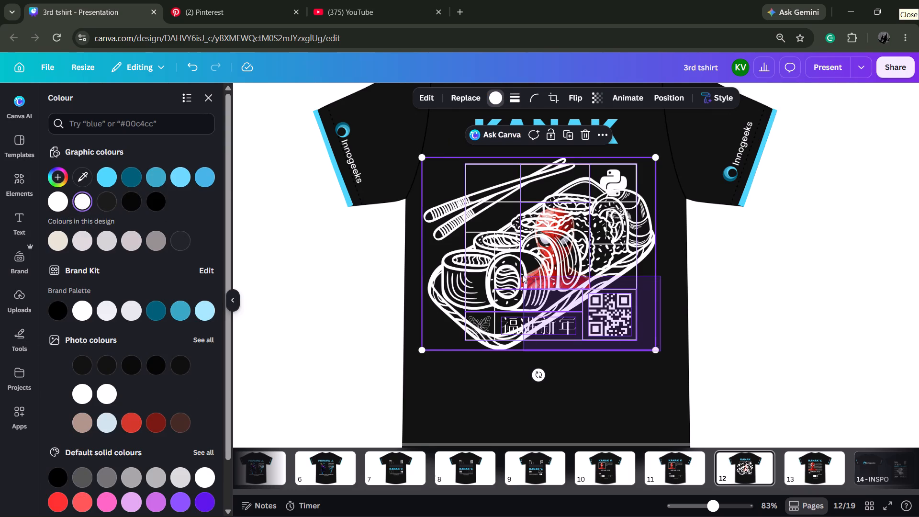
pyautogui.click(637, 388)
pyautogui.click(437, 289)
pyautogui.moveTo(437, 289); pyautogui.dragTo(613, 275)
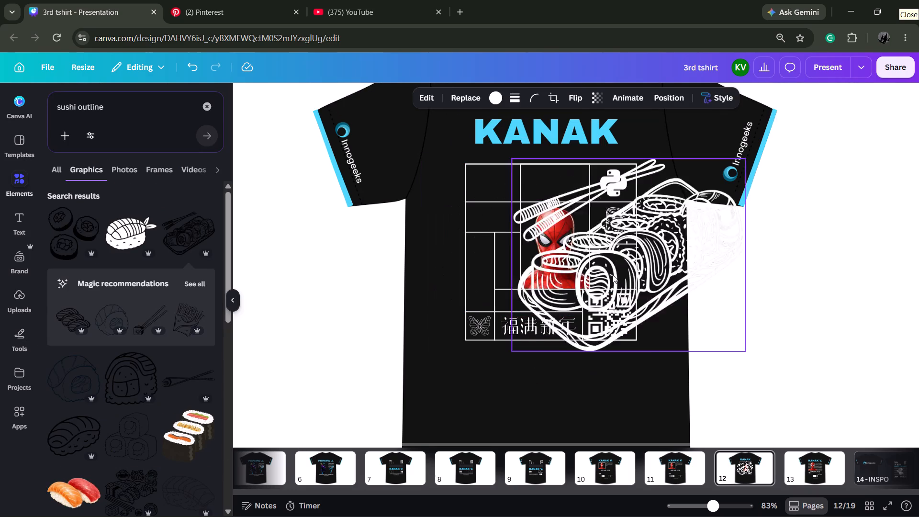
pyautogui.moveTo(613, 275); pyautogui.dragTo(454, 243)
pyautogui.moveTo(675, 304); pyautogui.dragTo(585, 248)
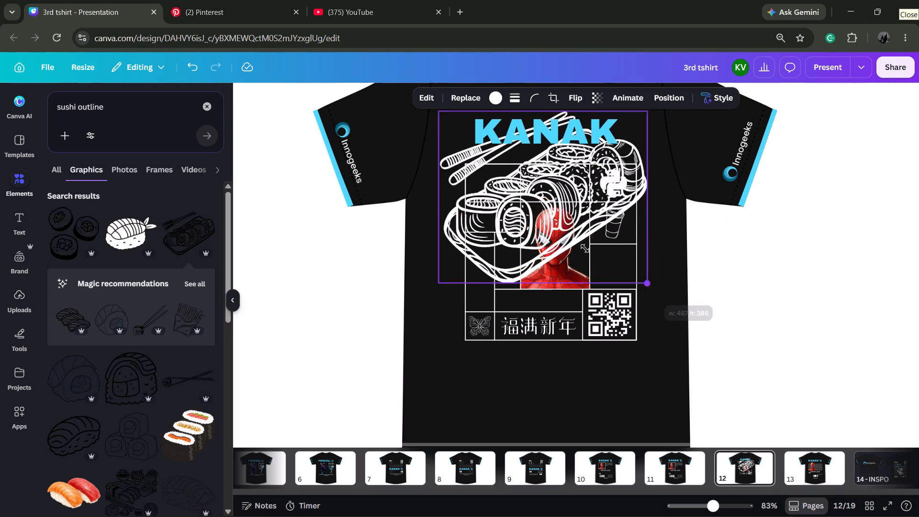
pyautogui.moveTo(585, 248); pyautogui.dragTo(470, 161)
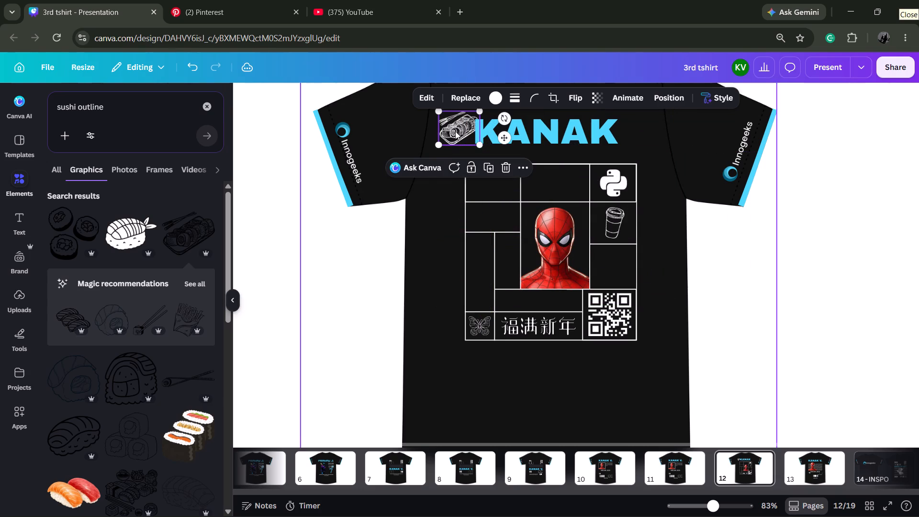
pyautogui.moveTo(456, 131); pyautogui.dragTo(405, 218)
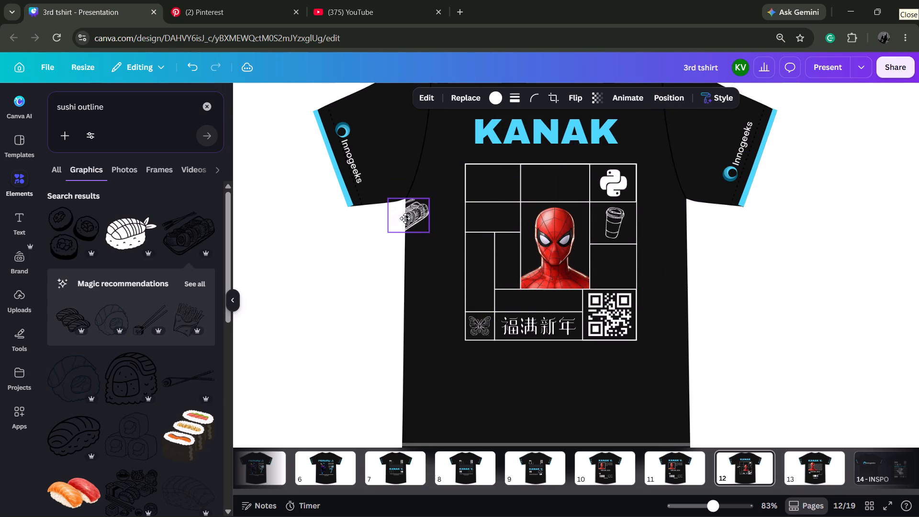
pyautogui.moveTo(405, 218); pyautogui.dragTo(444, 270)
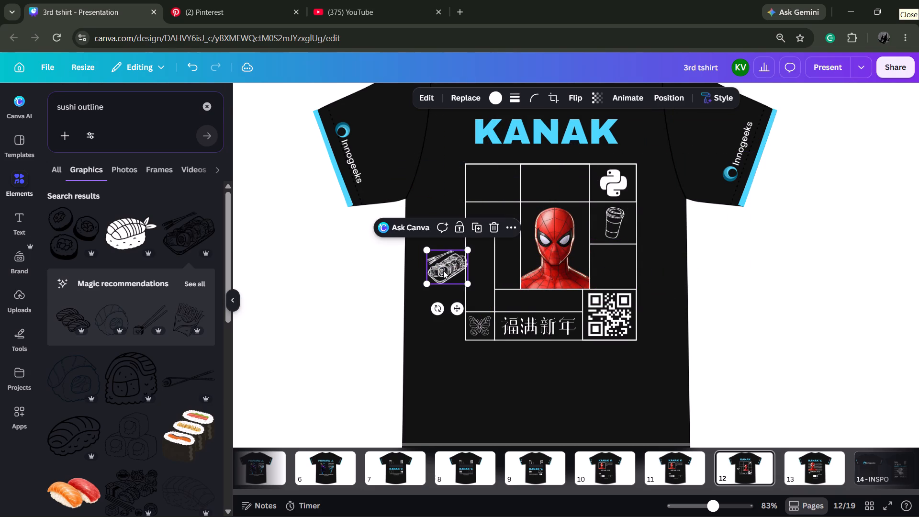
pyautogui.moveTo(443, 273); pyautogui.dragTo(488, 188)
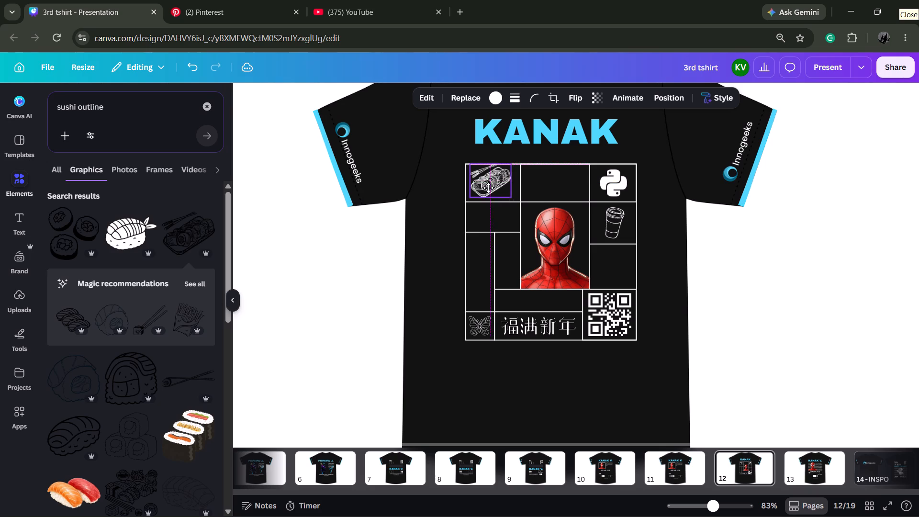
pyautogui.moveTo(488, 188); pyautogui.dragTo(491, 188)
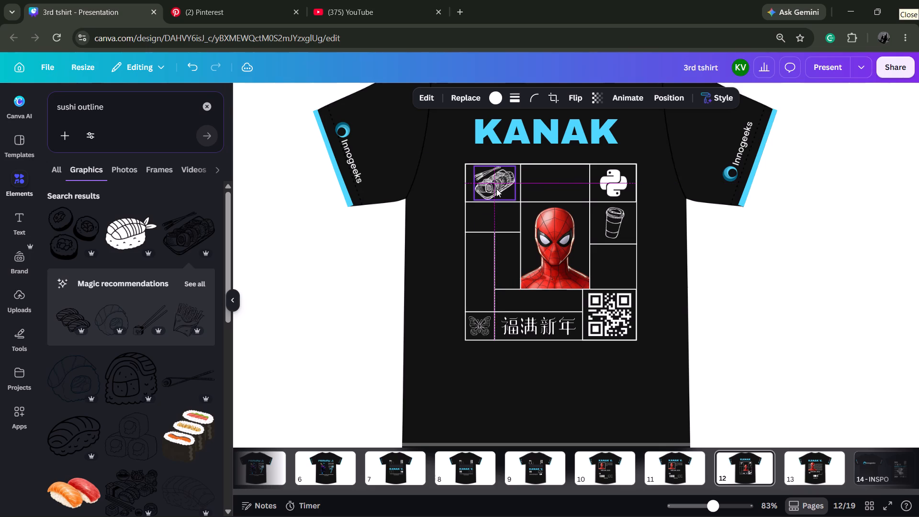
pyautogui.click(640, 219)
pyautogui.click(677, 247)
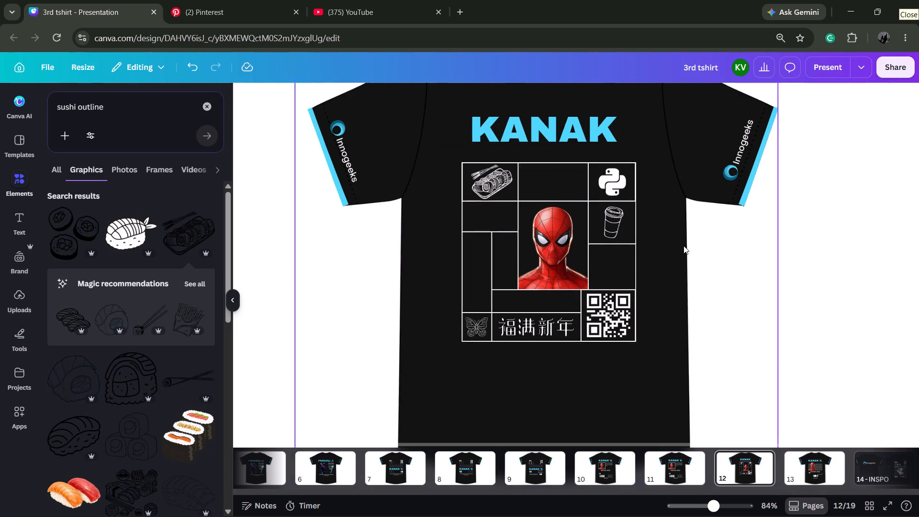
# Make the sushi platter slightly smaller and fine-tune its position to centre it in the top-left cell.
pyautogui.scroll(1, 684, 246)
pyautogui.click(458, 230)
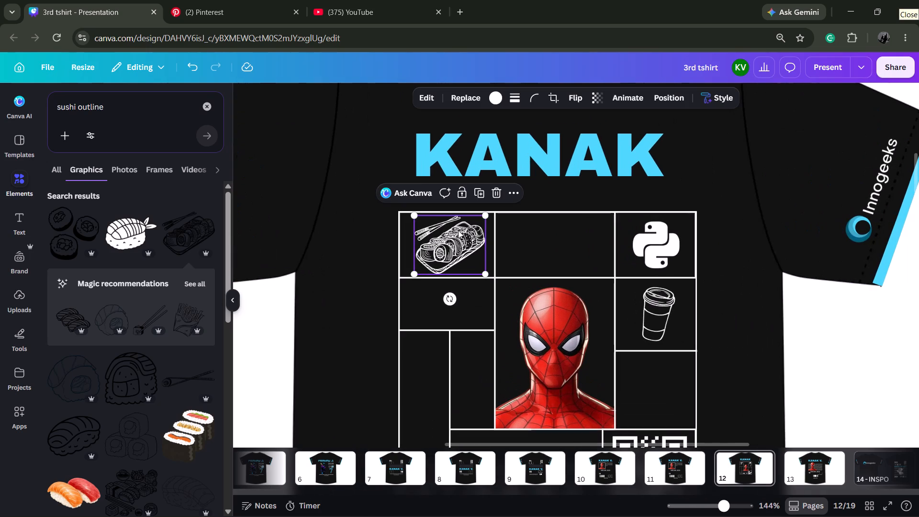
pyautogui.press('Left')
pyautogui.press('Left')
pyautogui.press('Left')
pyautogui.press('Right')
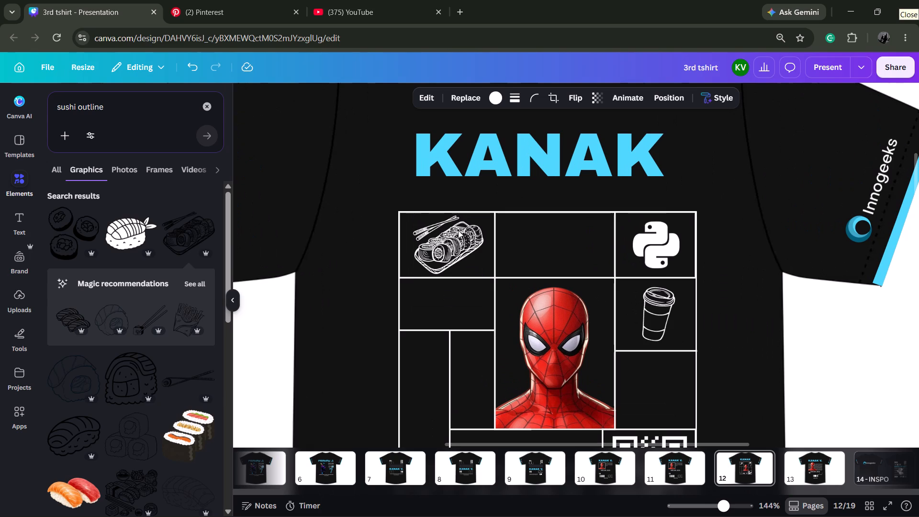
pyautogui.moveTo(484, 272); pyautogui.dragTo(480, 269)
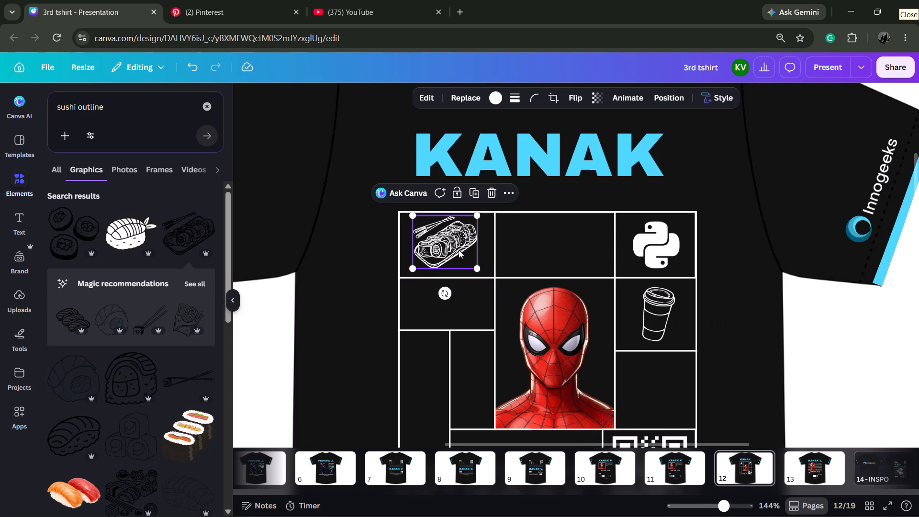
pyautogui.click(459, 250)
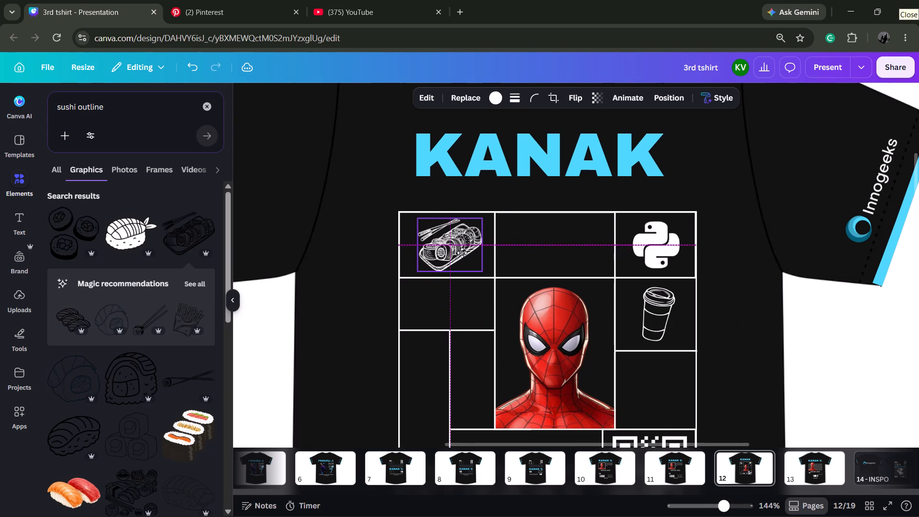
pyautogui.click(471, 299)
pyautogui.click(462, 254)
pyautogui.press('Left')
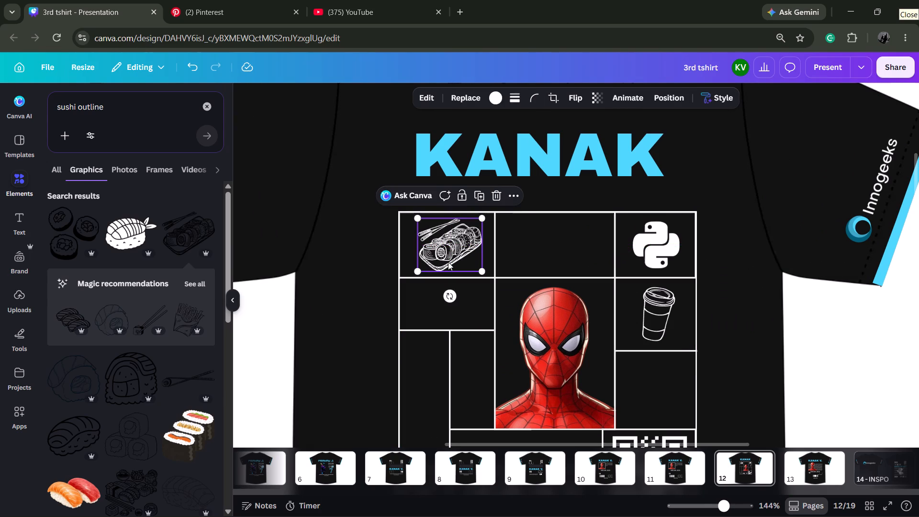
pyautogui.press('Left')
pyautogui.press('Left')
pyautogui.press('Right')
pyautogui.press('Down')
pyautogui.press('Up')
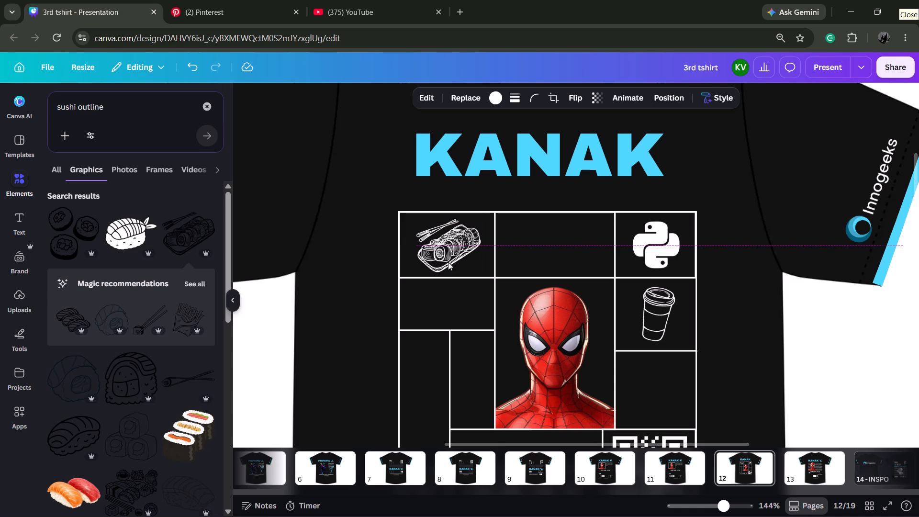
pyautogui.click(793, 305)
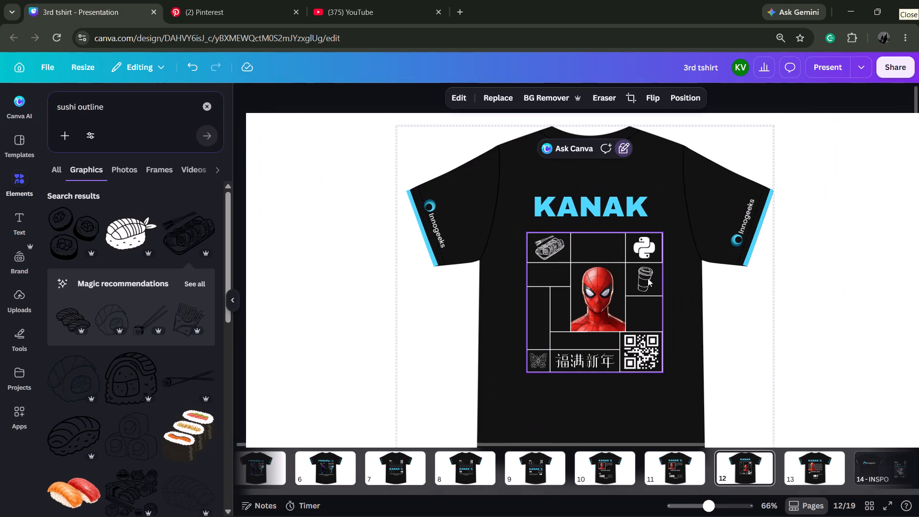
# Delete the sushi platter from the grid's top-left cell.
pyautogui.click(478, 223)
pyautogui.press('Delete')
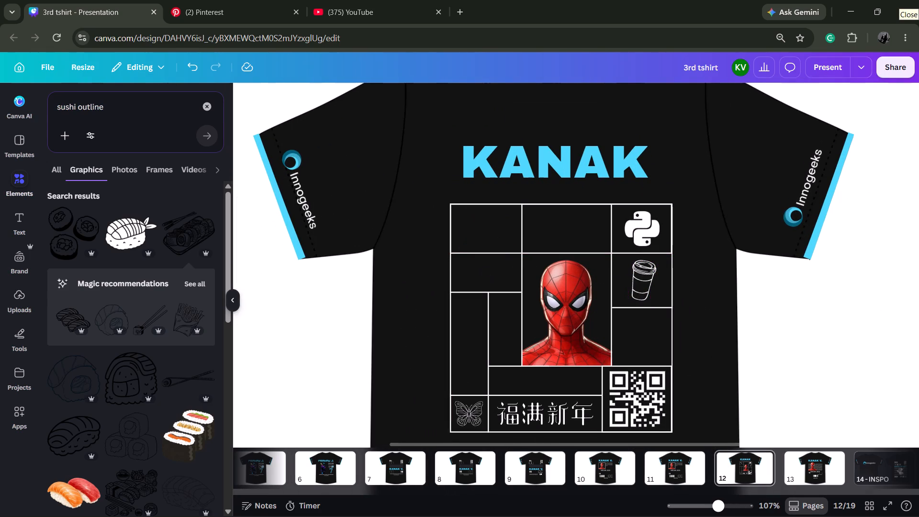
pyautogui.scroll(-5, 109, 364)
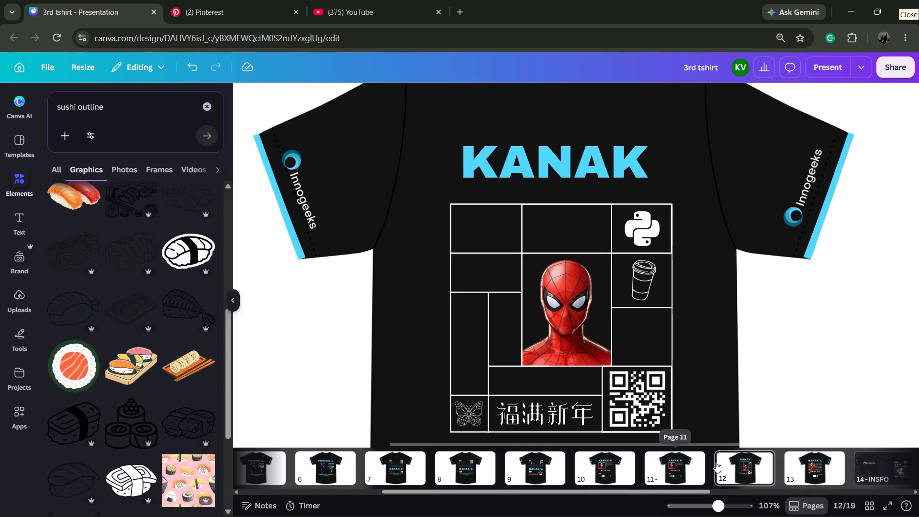
# Copy the number 19 from page 11 onto page 12 and place it in the empty grid cell below the coffee cup.
pyautogui.click(759, 474)
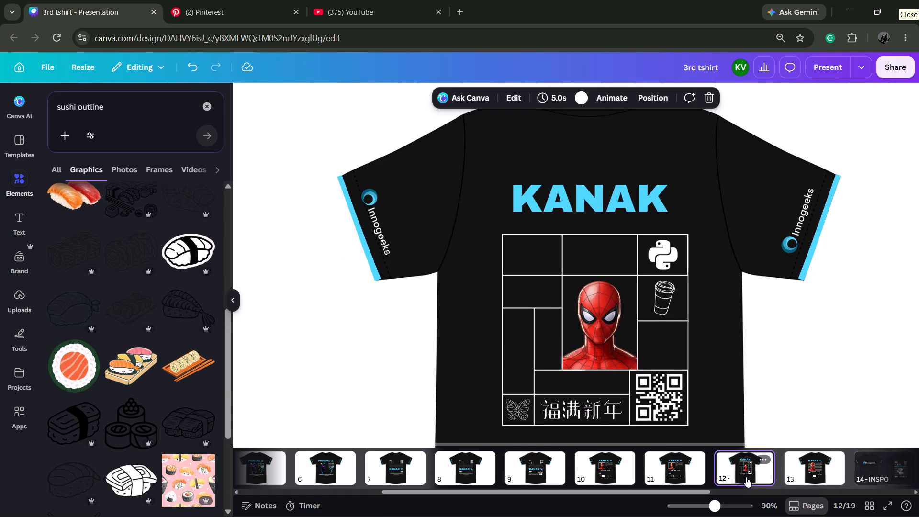
pyautogui.click(746, 468)
pyautogui.click(813, 471)
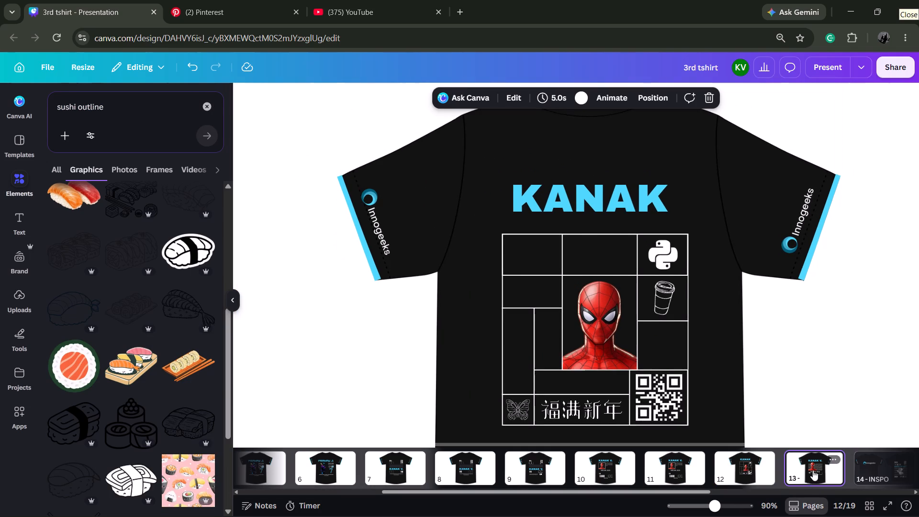
pyautogui.click(742, 473)
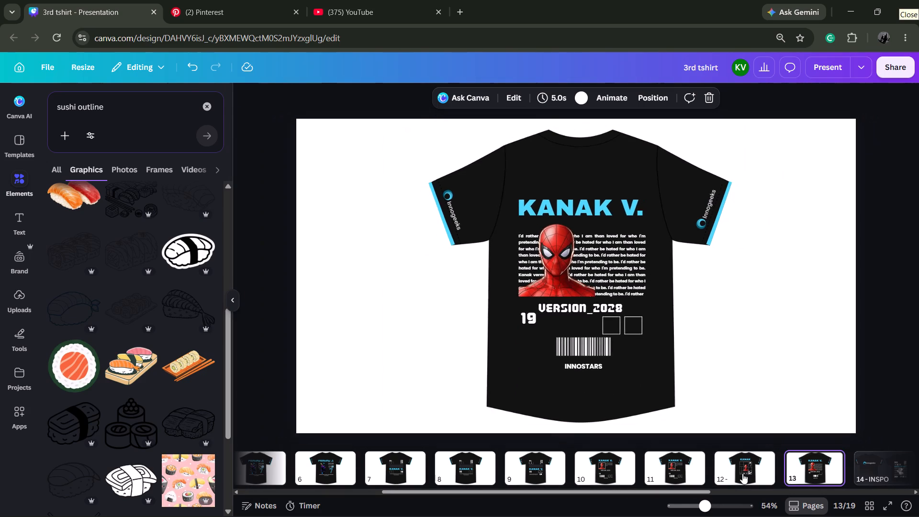
pyautogui.click(673, 463)
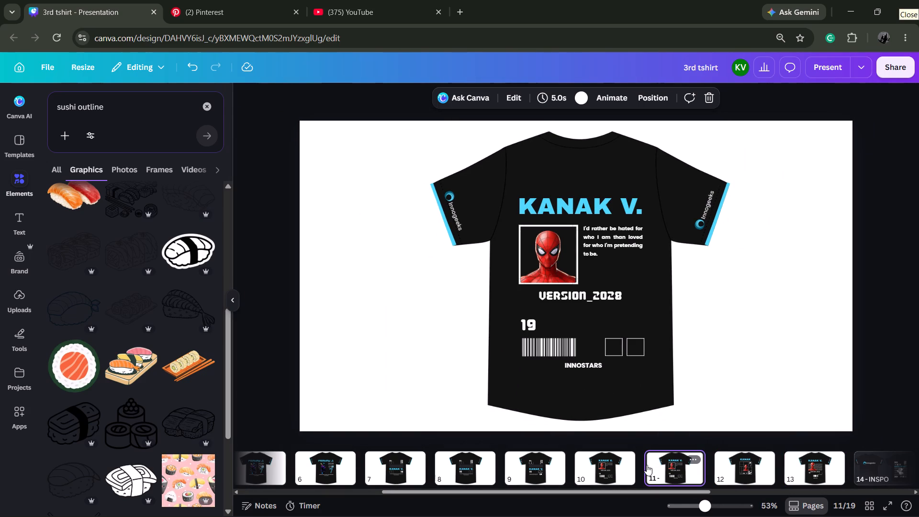
pyautogui.click(526, 321)
pyautogui.hotkey('ctrl', 'c')
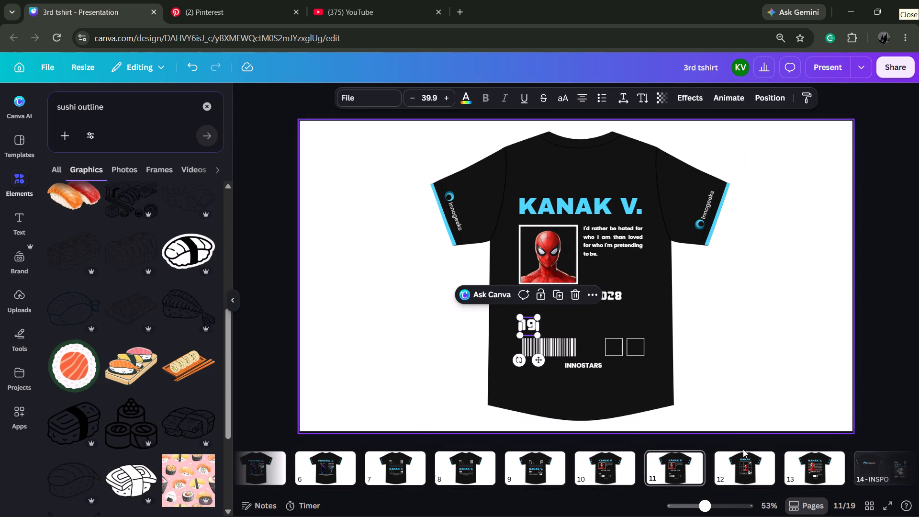
pyautogui.click(748, 458)
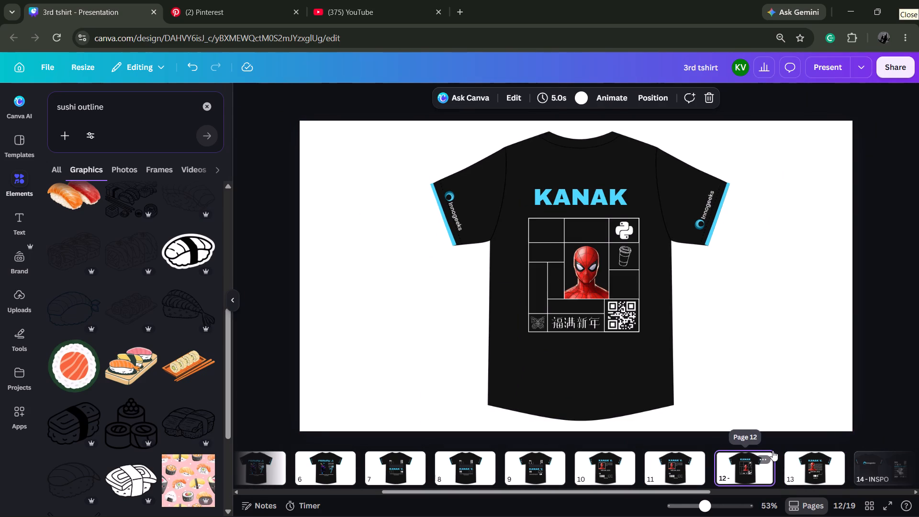
pyautogui.hotkey('ctrl', 'v')
pyautogui.moveTo(541, 363); pyautogui.dragTo(638, 325)
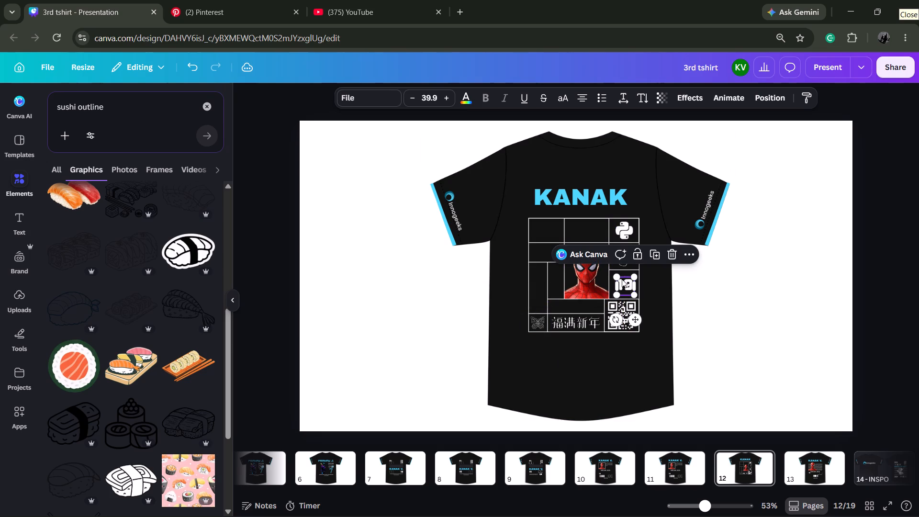
# Enlarge the 19 to font size 53.4 and adjust its position to sit centred in the cell below the coffee cup.
pyautogui.moveTo(616, 276); pyautogui.dragTo(610, 271)
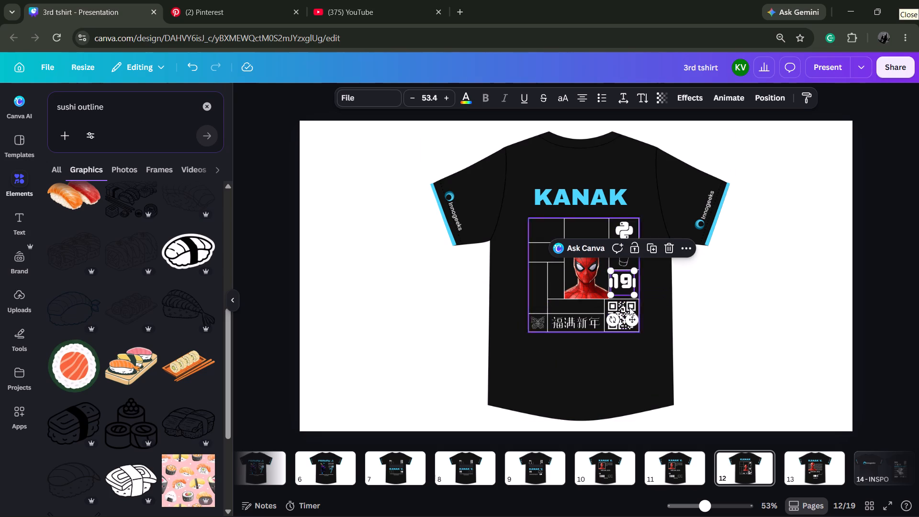
pyautogui.click(632, 315)
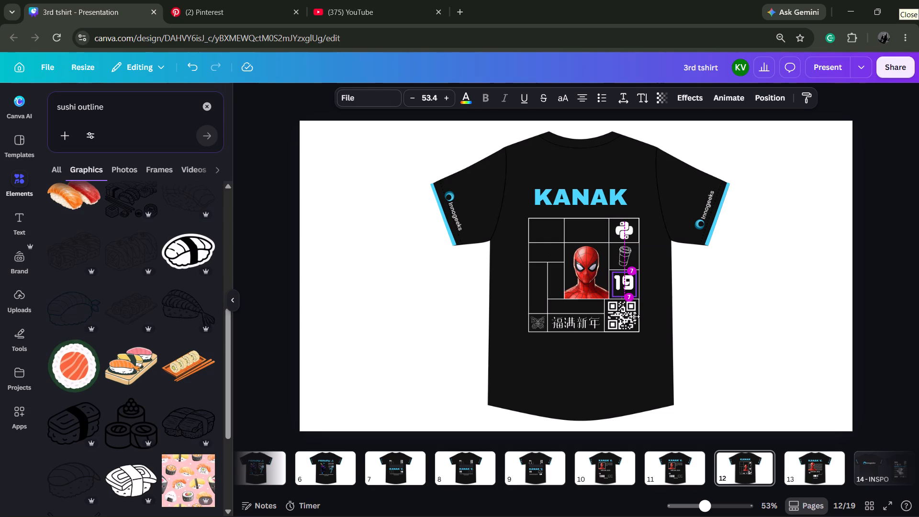
pyautogui.click(654, 296)
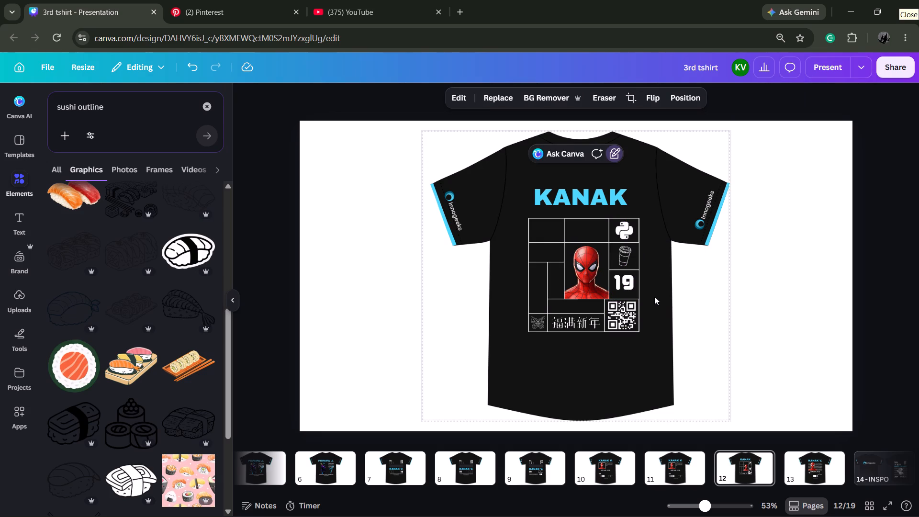
pyautogui.click(636, 285)
pyautogui.press('Down')
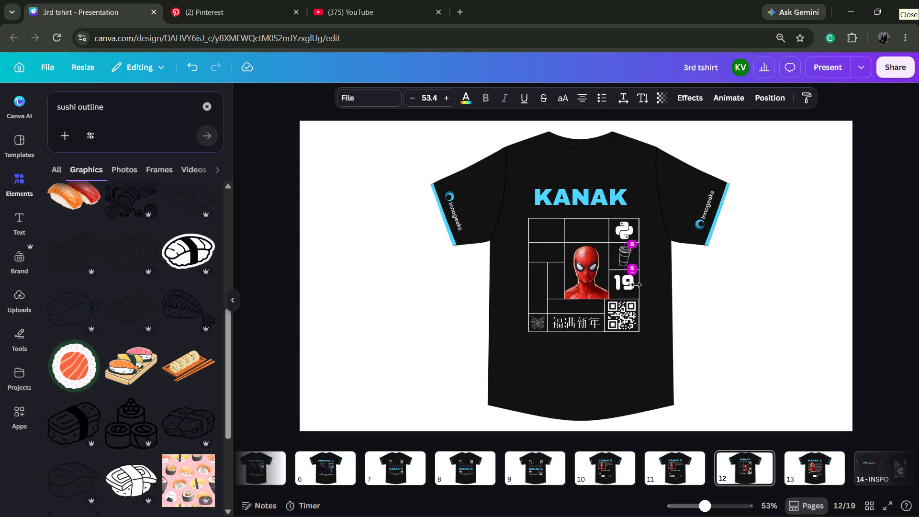
pyautogui.press('Down')
pyautogui.press('Down')
pyautogui.press('Down')
pyautogui.press('Down')
pyautogui.press('Down')
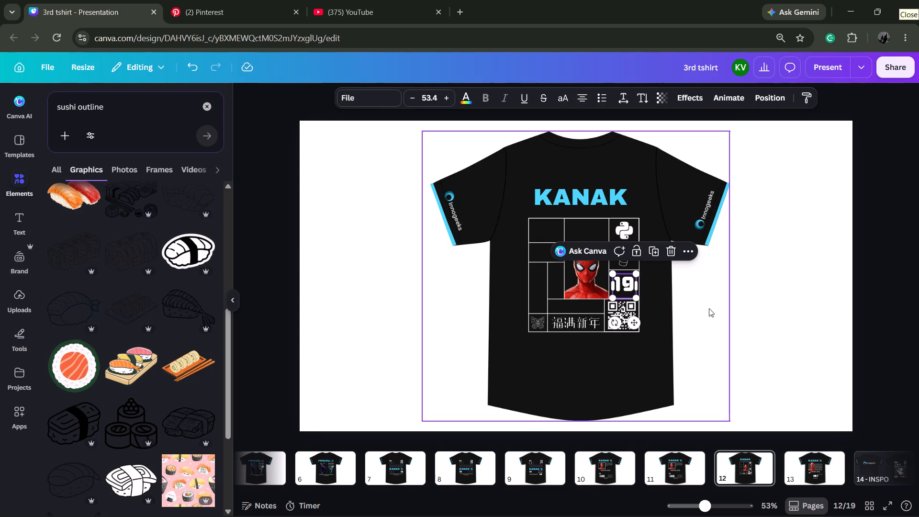
pyautogui.click(717, 330)
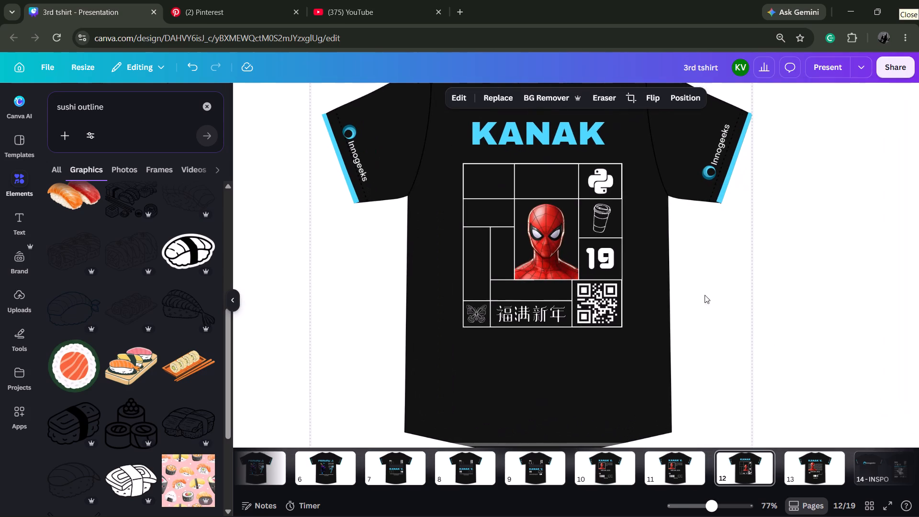
# Reduce the 19 to font size 47.8 and nudge it down to centre it in its cell.
pyautogui.click(608, 257)
pyautogui.moveTo(583, 244); pyautogui.dragTo(587, 245)
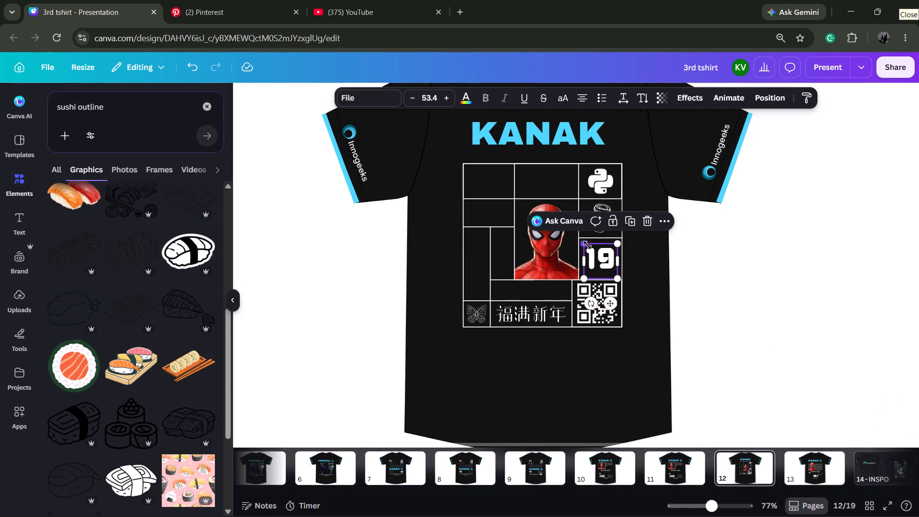
pyautogui.moveTo(587, 245); pyautogui.dragTo(587, 247)
pyautogui.click(598, 265)
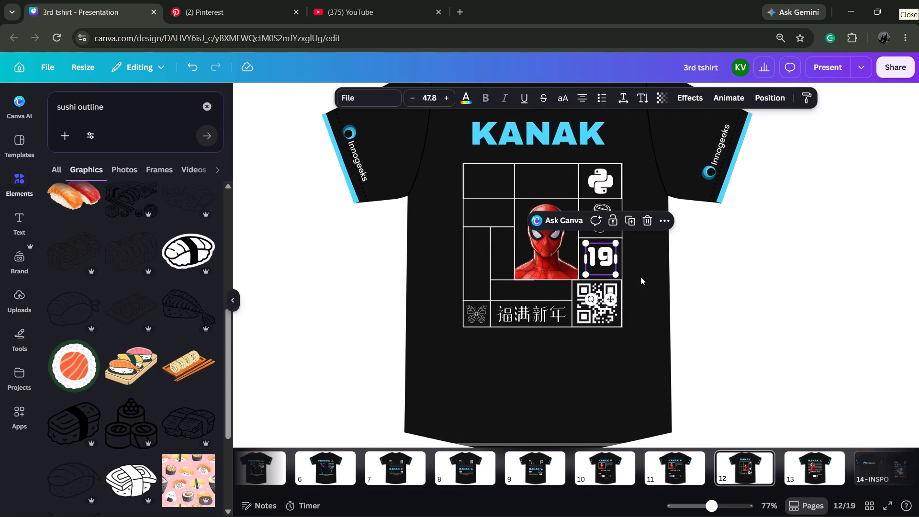
pyautogui.press('Down')
pyautogui.press('Down')
pyautogui.press('Down')
pyautogui.press('Down')
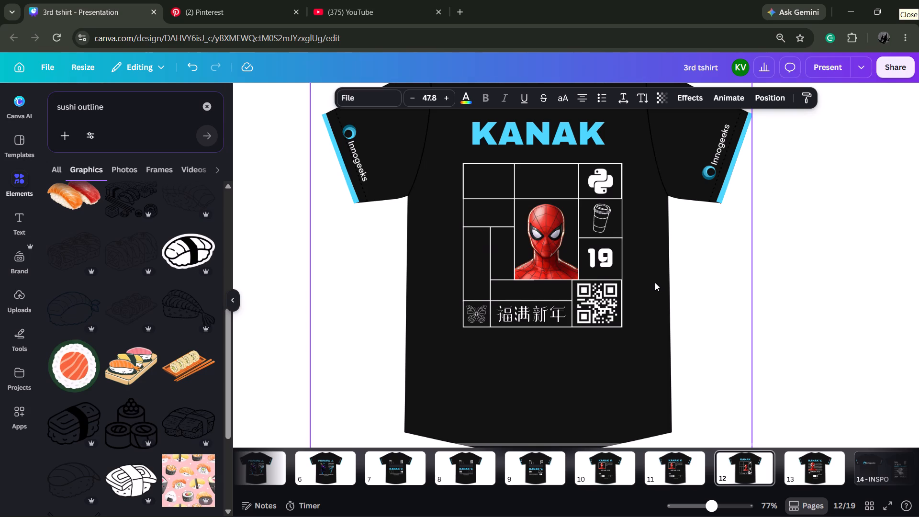
pyautogui.click(633, 329)
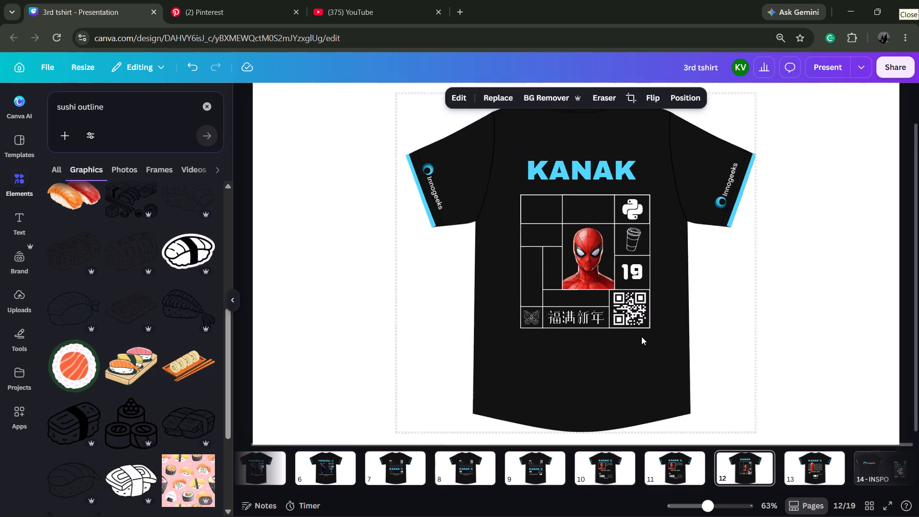
# Copy the VERSION_2028 text from page 11 to page 12, shrink it to size 16.5 and place it in the cell above the Chinese lettering.
pyautogui.click(662, 462)
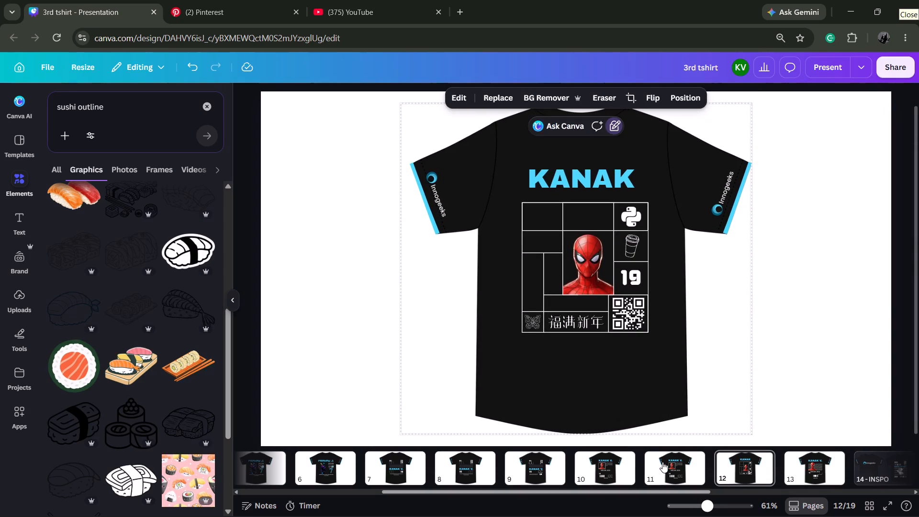
pyautogui.click(587, 291)
pyautogui.hotkey('ctrl', 'c')
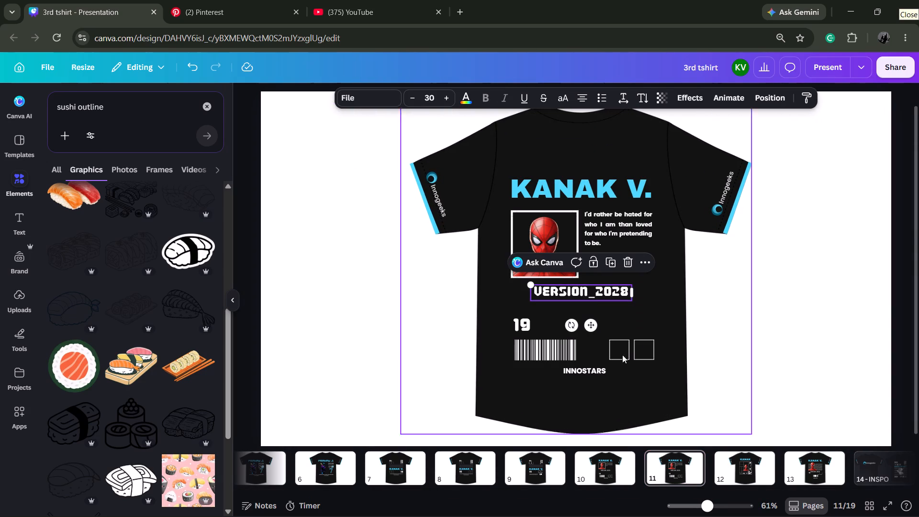
pyautogui.click(743, 472)
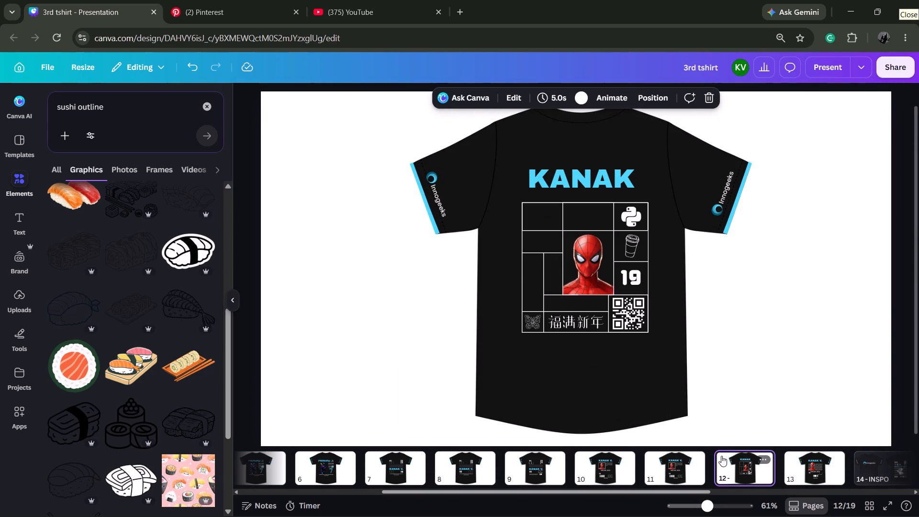
pyautogui.hotkey('ctrl', 'v')
pyautogui.moveTo(528, 281); pyautogui.dragTo(540, 285)
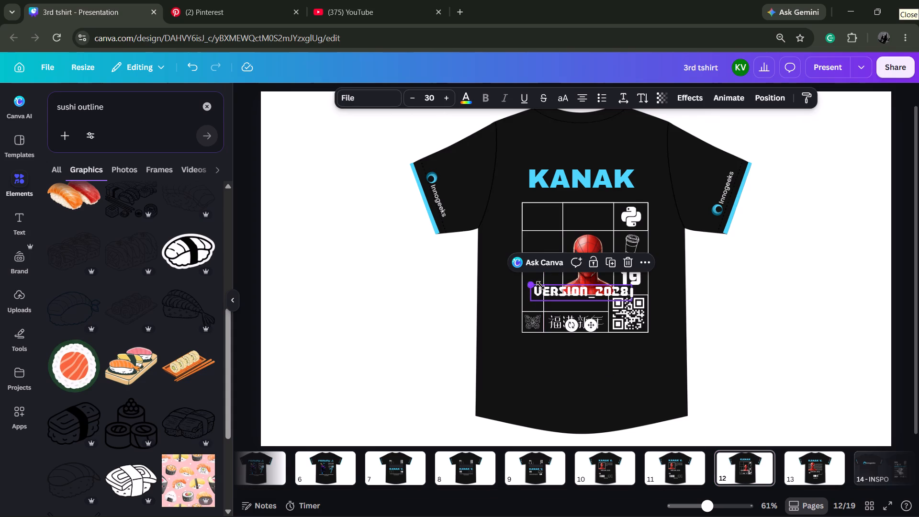
pyautogui.moveTo(540, 285); pyautogui.dragTo(571, 298)
pyautogui.moveTo(616, 325); pyautogui.dragTo(592, 331)
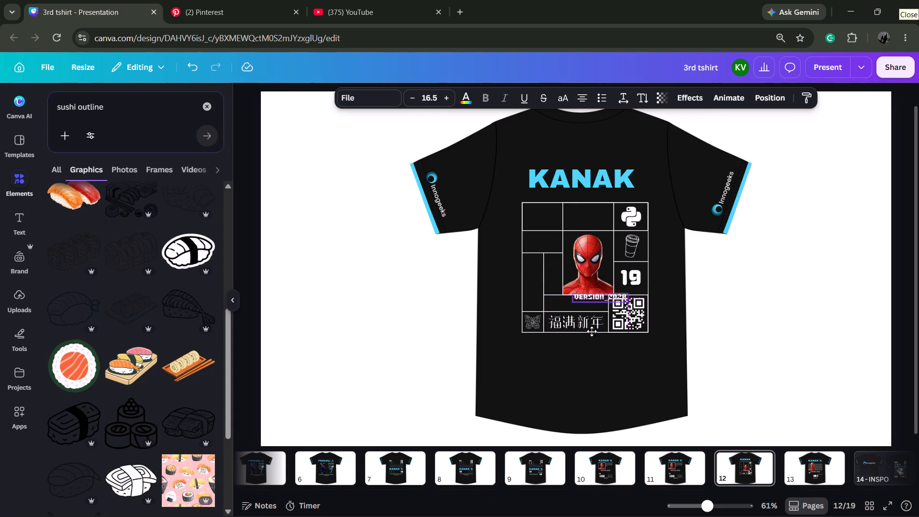
pyautogui.moveTo(592, 331); pyautogui.dragTo(589, 333)
pyautogui.click(678, 333)
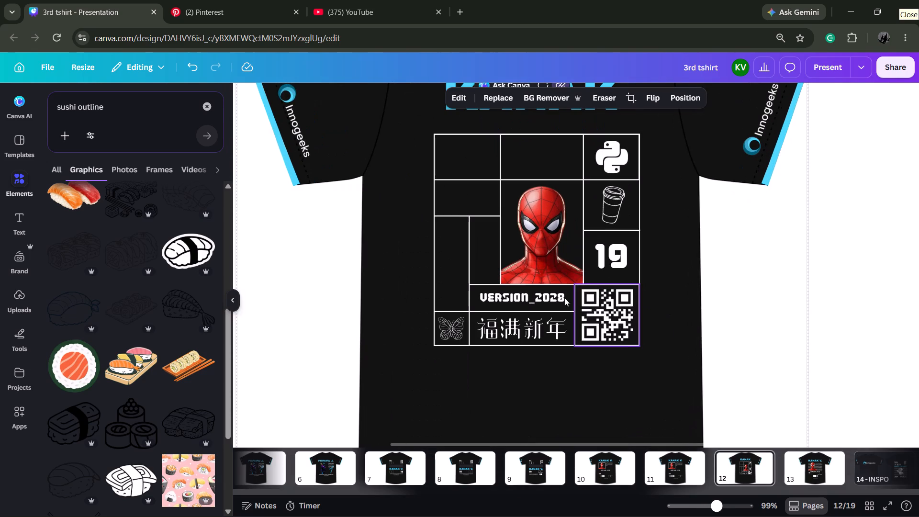
# Enlarge VERSION_2028 to font size 17.9 and fine-tune its position to centre it in the cell above the Chinese lettering.
pyautogui.click(547, 293)
pyautogui.moveTo(478, 291); pyautogui.dragTo(471, 290)
pyautogui.click(509, 300)
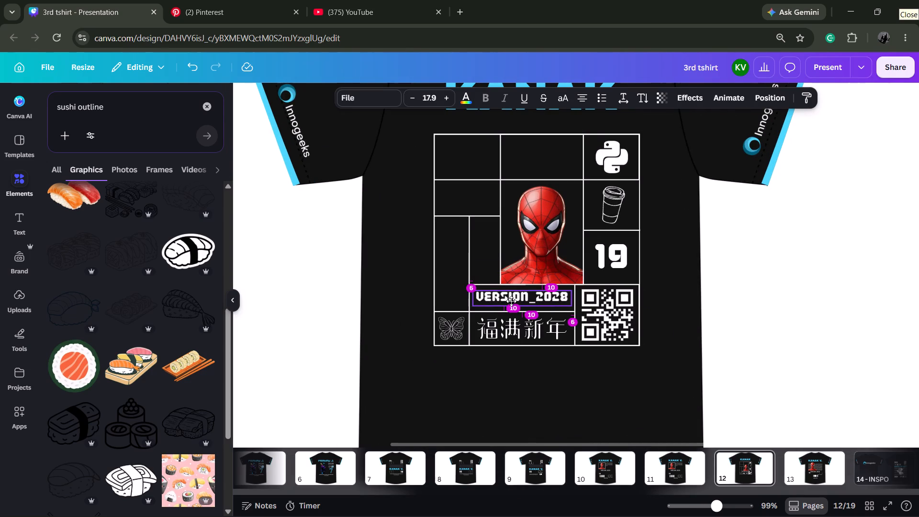
pyautogui.click(714, 338)
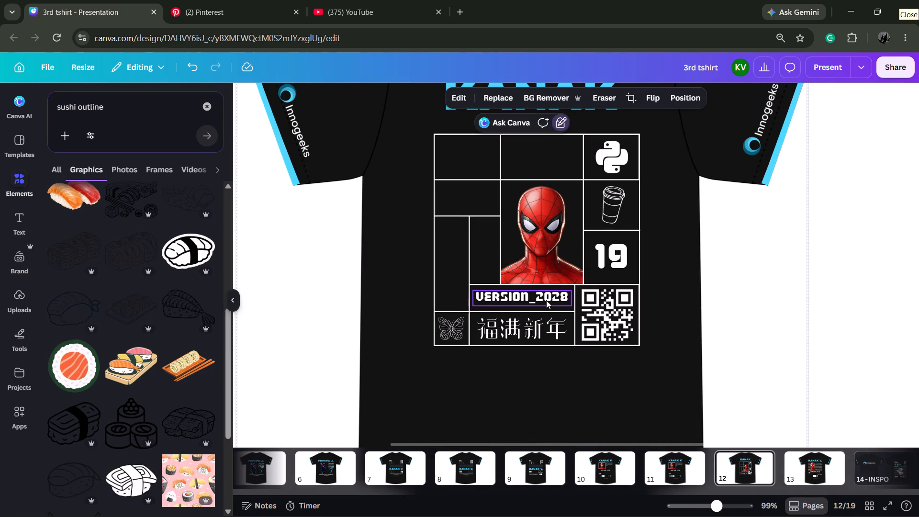
pyautogui.click(546, 300)
pyautogui.press('Down')
pyautogui.press('Down')
pyautogui.press('Down')
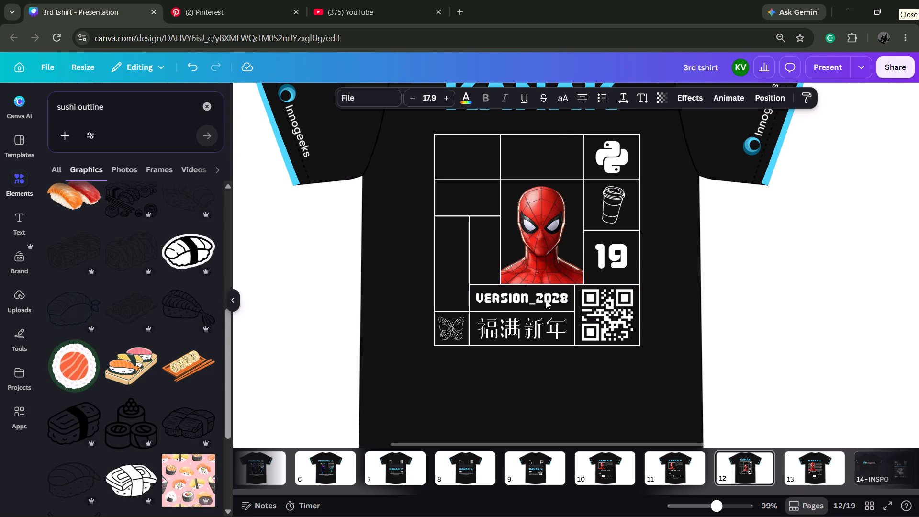
pyautogui.click(546, 300)
pyautogui.press('Up')
pyautogui.press('Down')
pyautogui.click(717, 318)
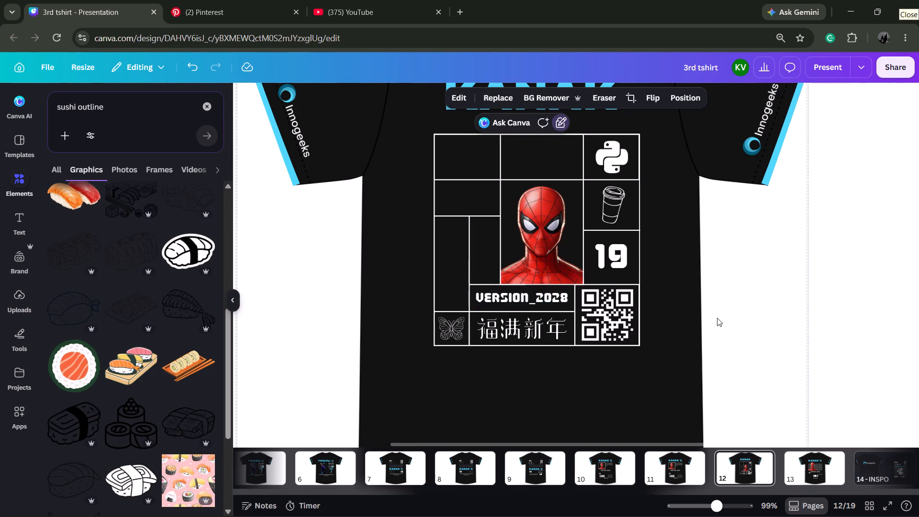
pyautogui.click(682, 390)
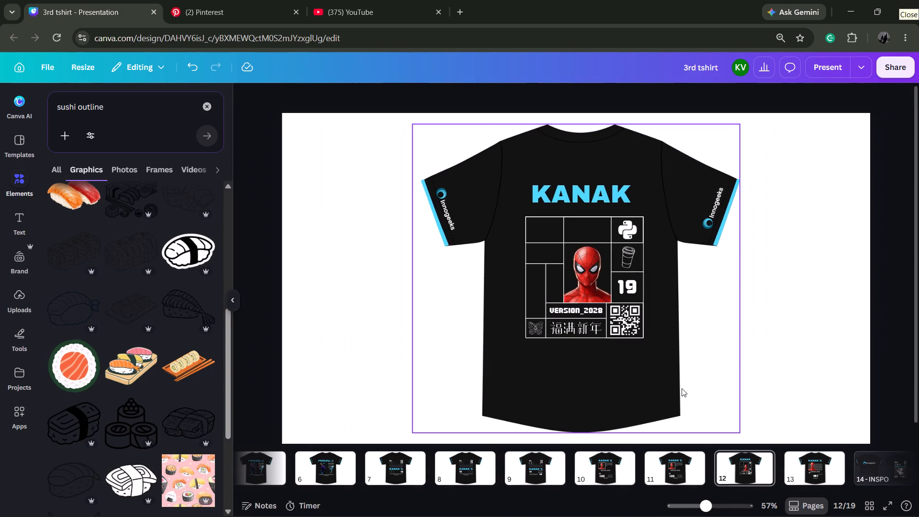
# Nudge the 19 slightly down and left within its cell.
pyautogui.click(632, 290)
pyautogui.press('Down')
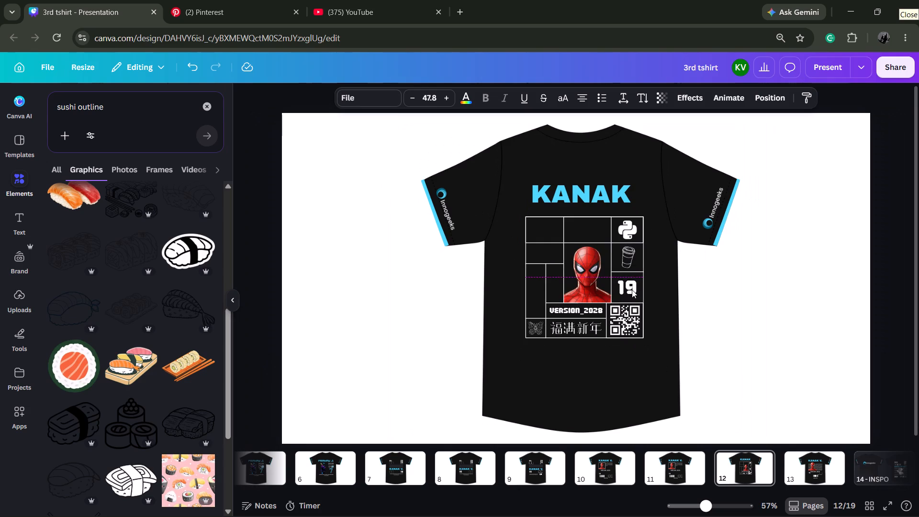
pyautogui.press('Left')
pyautogui.press('Down')
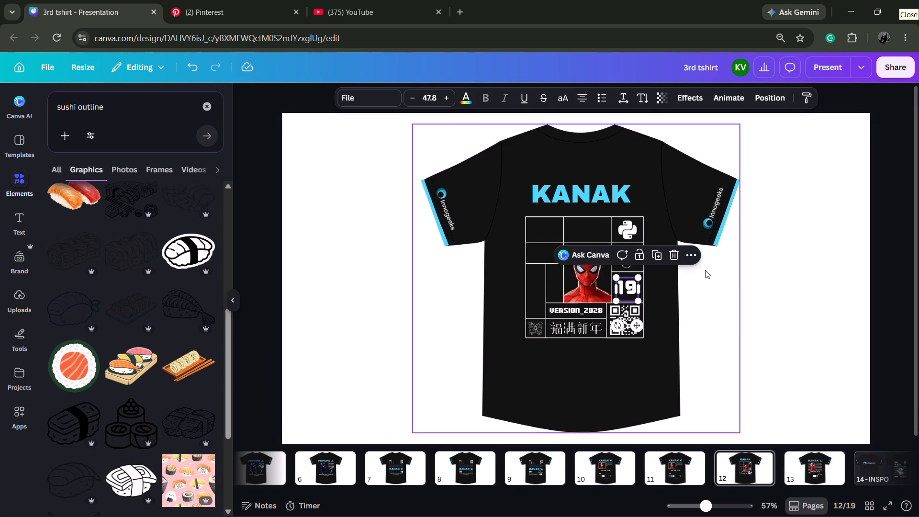
pyautogui.click(705, 270)
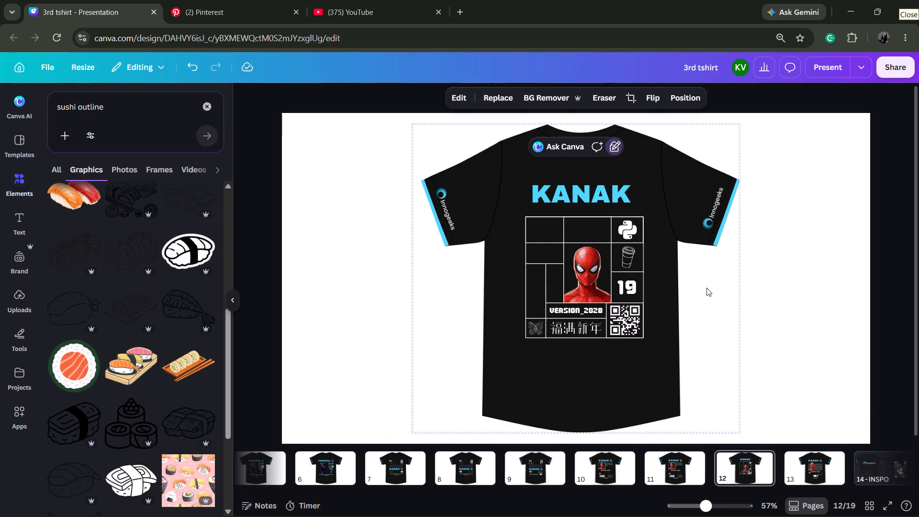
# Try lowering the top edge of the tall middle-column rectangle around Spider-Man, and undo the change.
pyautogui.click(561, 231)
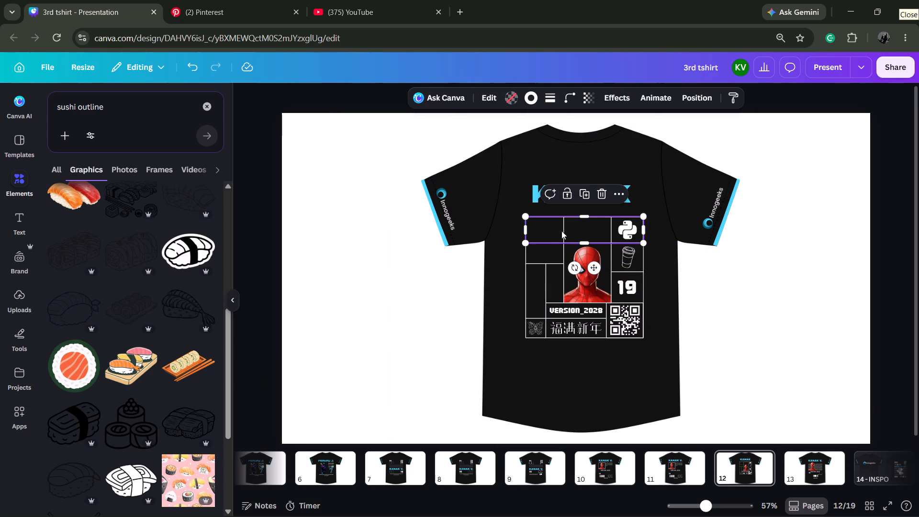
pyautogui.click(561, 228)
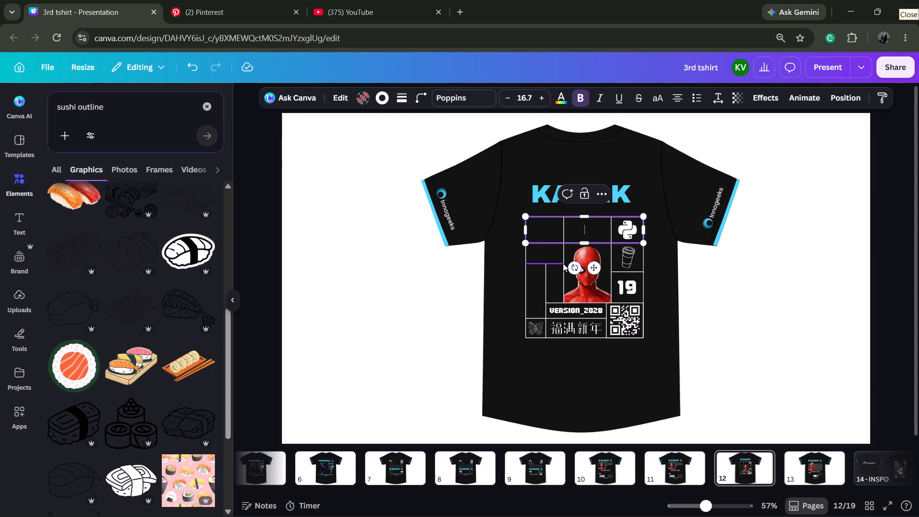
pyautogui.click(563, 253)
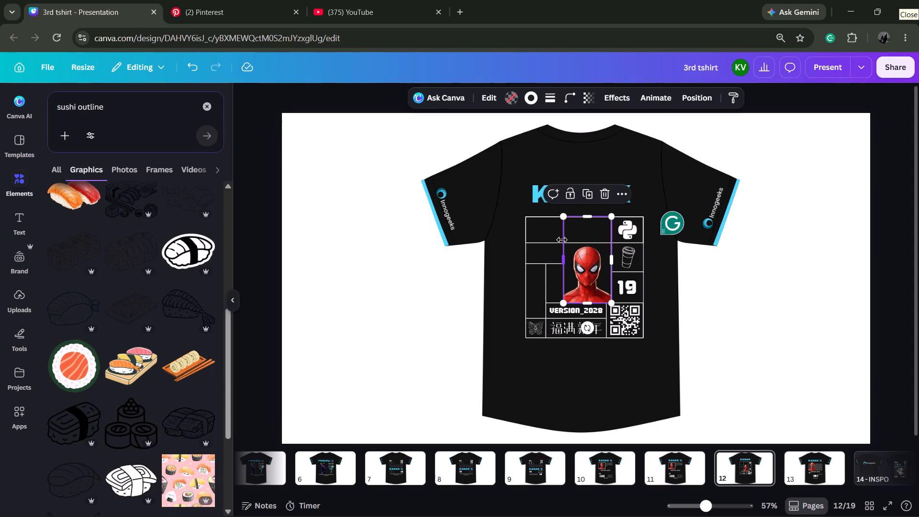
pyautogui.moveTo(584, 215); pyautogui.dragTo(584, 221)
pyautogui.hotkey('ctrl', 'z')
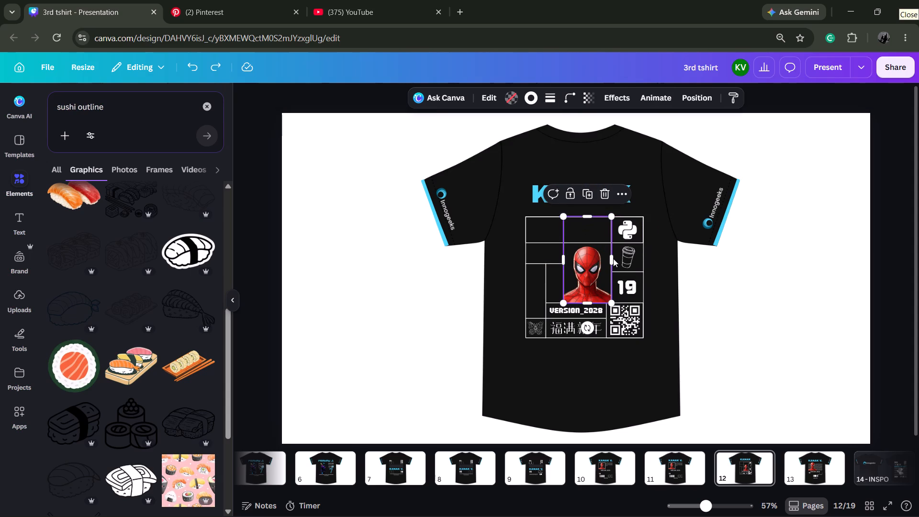
# Move the VERSION_2028 text out of its cell to the blank area above the KANAK heading.
pyautogui.click(767, 299)
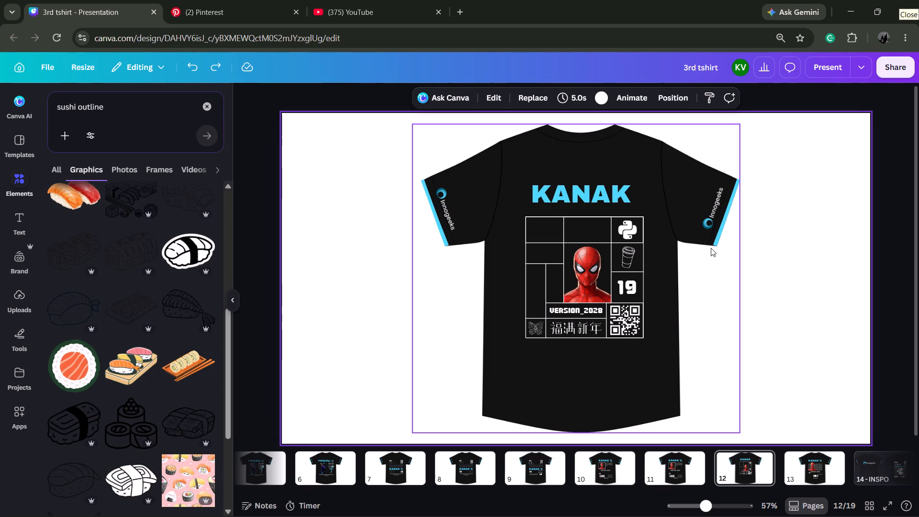
pyautogui.doubleClick(587, 310)
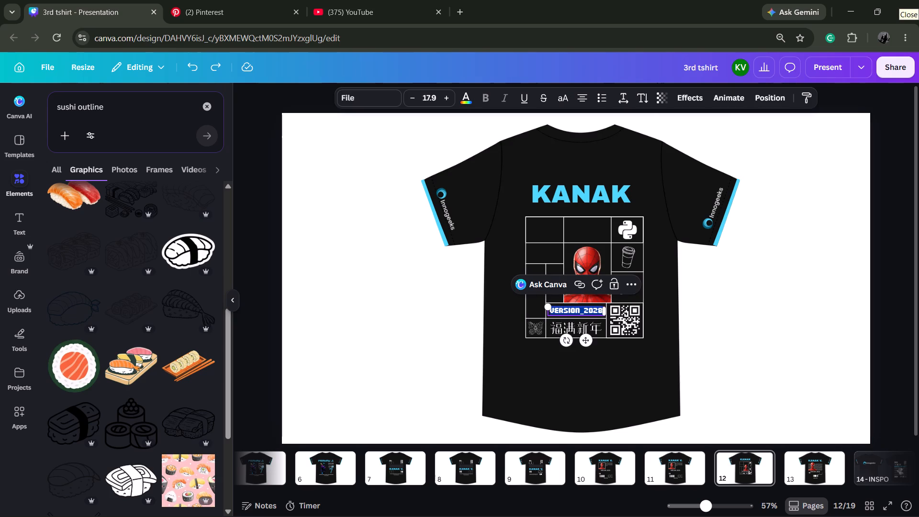
pyautogui.click(583, 310)
pyautogui.moveTo(583, 310); pyautogui.dragTo(595, 308)
pyautogui.doubleClick(595, 308)
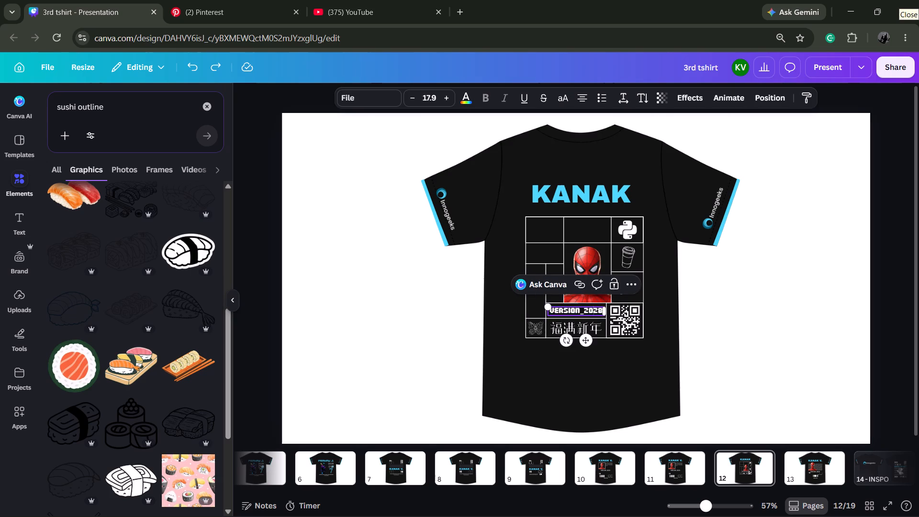
pyautogui.click(599, 316)
pyautogui.click(591, 309)
pyautogui.moveTo(591, 309); pyautogui.dragTo(594, 308)
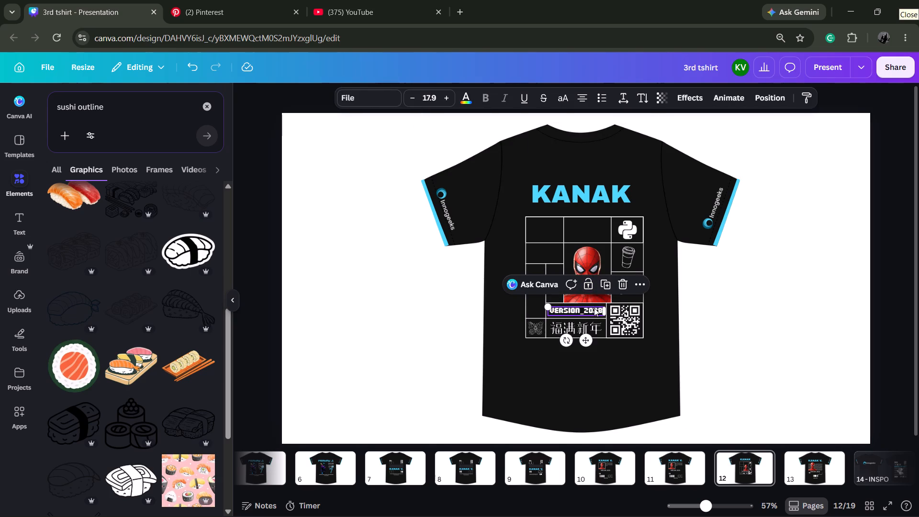
pyautogui.moveTo(594, 308); pyautogui.dragTo(598, 150)
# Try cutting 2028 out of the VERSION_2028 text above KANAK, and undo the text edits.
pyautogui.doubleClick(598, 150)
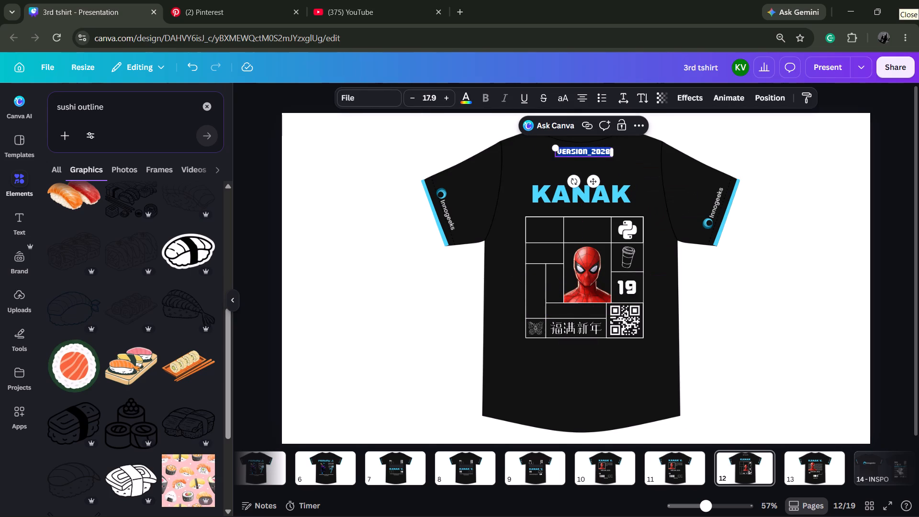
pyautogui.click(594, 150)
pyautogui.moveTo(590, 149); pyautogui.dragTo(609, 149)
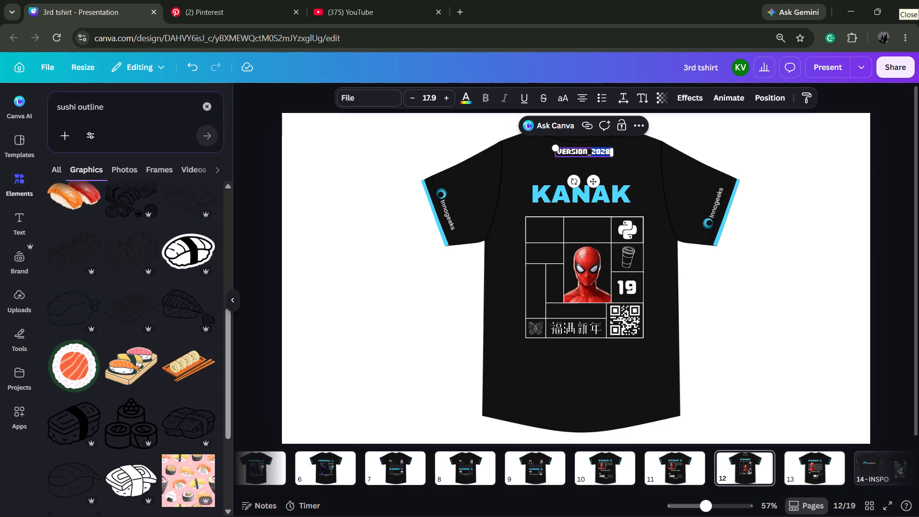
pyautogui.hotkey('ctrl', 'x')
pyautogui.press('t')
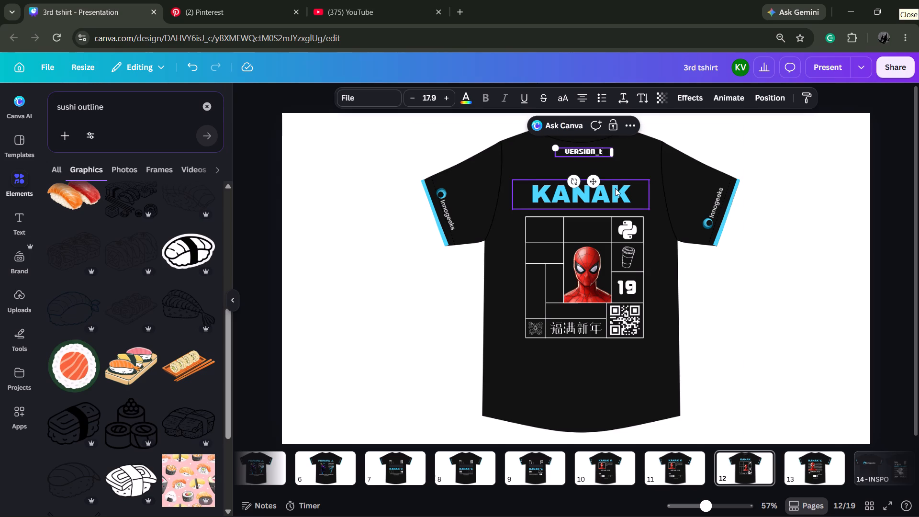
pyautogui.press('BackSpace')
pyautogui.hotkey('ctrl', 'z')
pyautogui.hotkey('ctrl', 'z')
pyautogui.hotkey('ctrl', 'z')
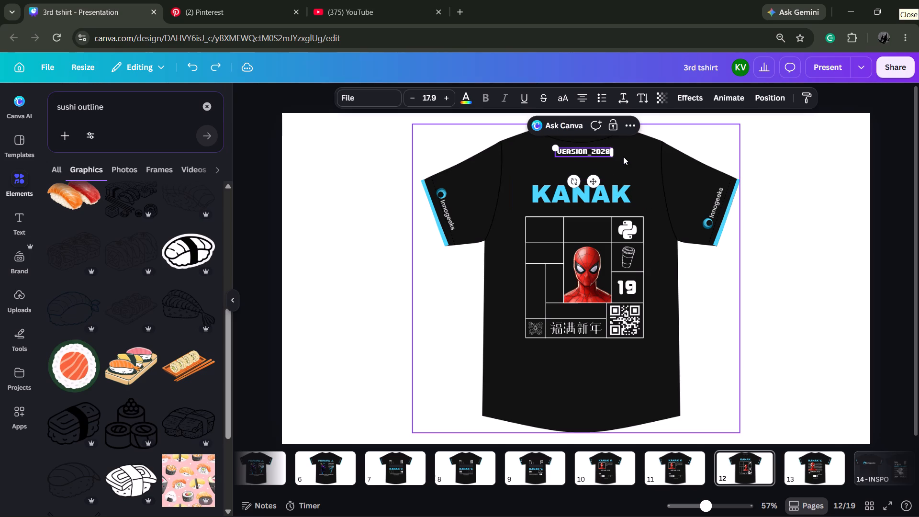
# Narrow the VERSION_2028 text box to one character wide so its characters stack in a single vertical column.
pyautogui.doubleClick(599, 151)
pyautogui.click(597, 151)
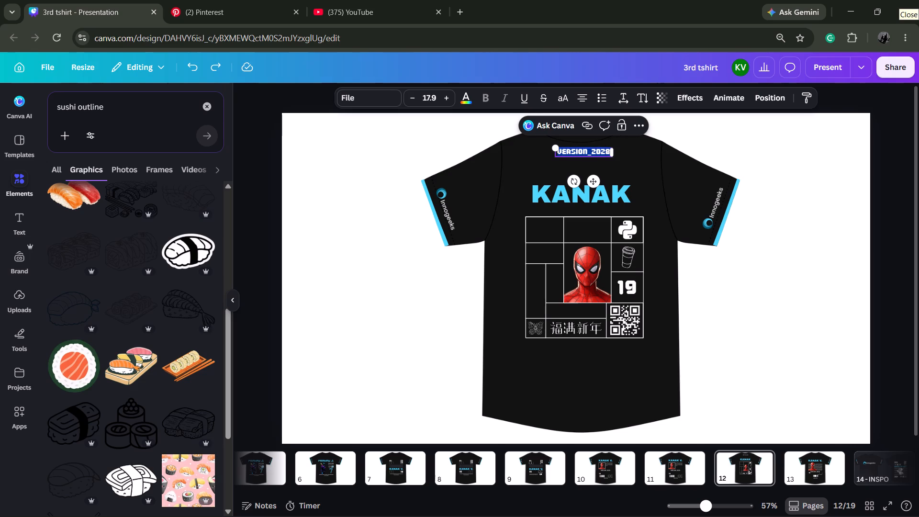
pyautogui.click(592, 150)
pyautogui.moveTo(592, 150); pyautogui.dragTo(604, 151)
pyautogui.moveTo(614, 151); pyautogui.dragTo(565, 151)
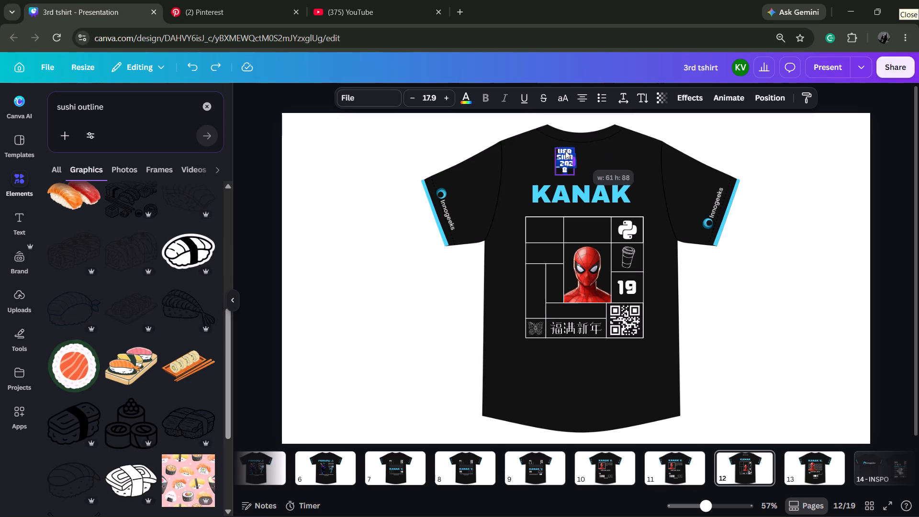
pyautogui.moveTo(565, 151); pyautogui.dragTo(562, 151)
# Delete VERSION_ from the stacked text, leaving only the vertical 2028.
pyautogui.click(556, 159)
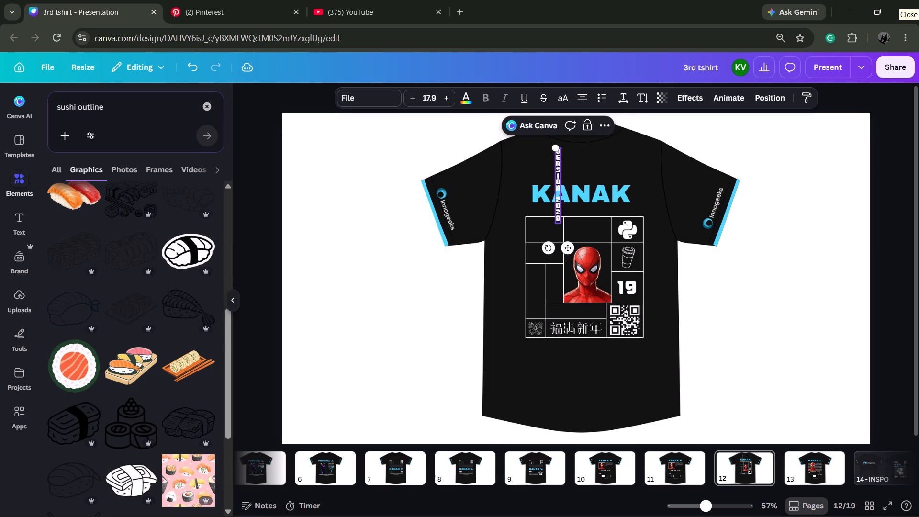
pyautogui.moveTo(558, 193); pyautogui.dragTo(552, 153)
pyautogui.press('BackSpace')
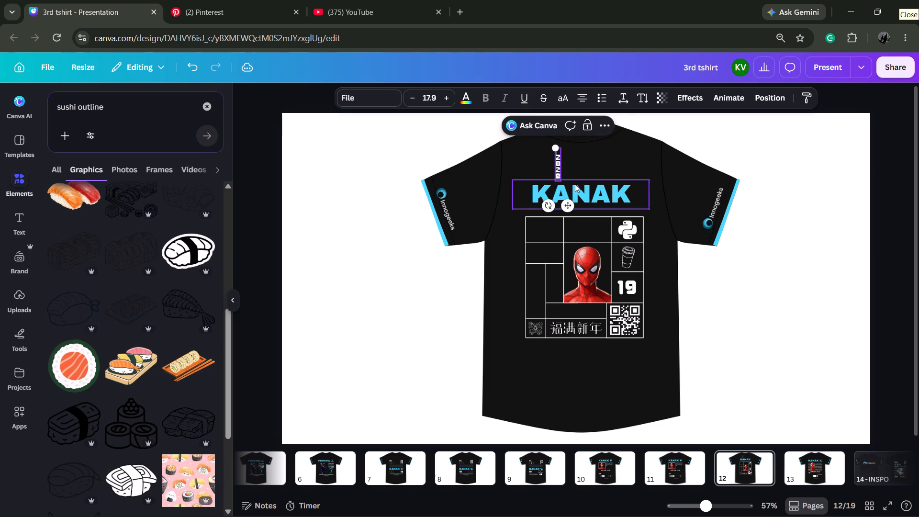
pyautogui.click(572, 165)
# Place the vertical 2028 in the narrow cell beside Spider-Man, enlarge it to font size 25.1 and centre it there.
pyautogui.moveTo(559, 166); pyautogui.dragTo(559, 285)
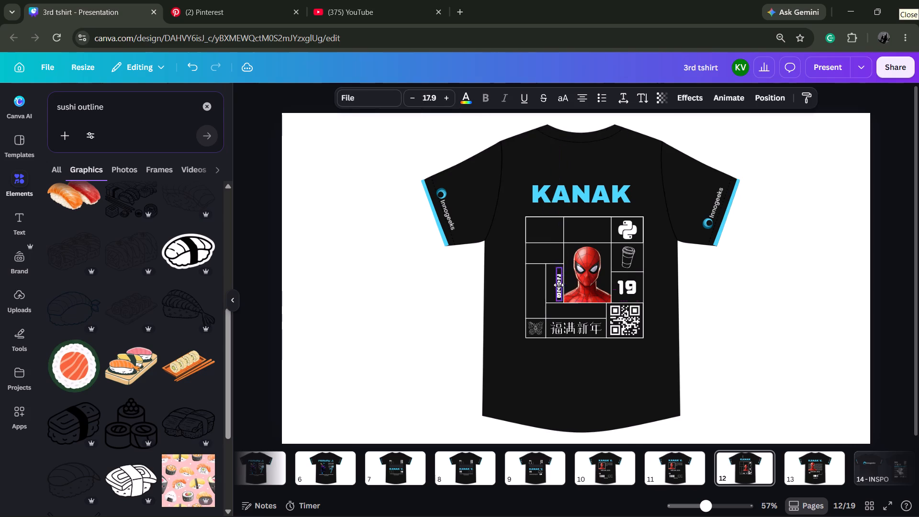
pyautogui.moveTo(559, 285); pyautogui.dragTo(558, 281)
pyautogui.moveTo(551, 262); pyautogui.dragTo(535, 252)
pyautogui.moveTo(564, 319); pyautogui.dragTo(563, 325)
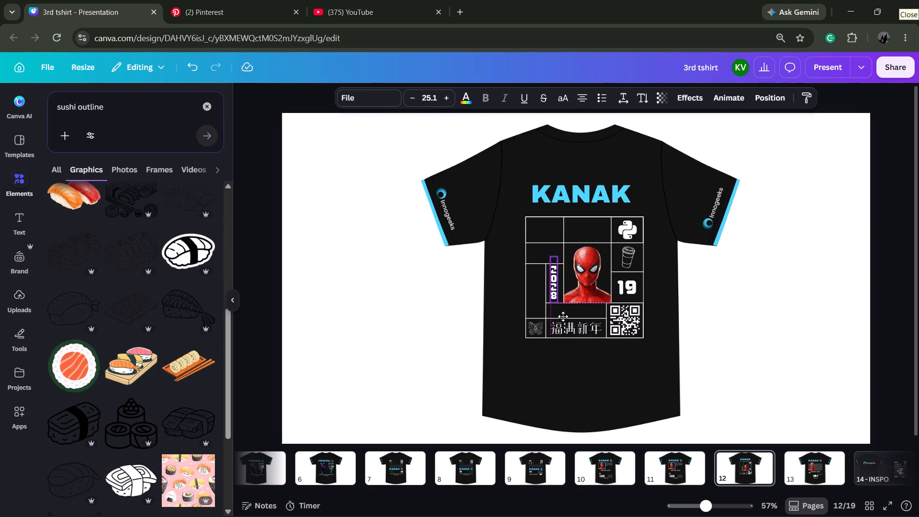
pyautogui.click(885, 237)
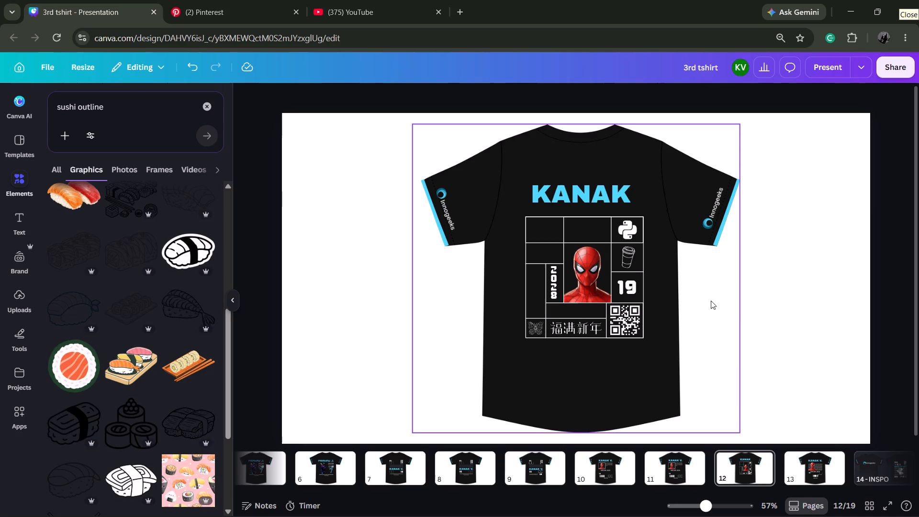
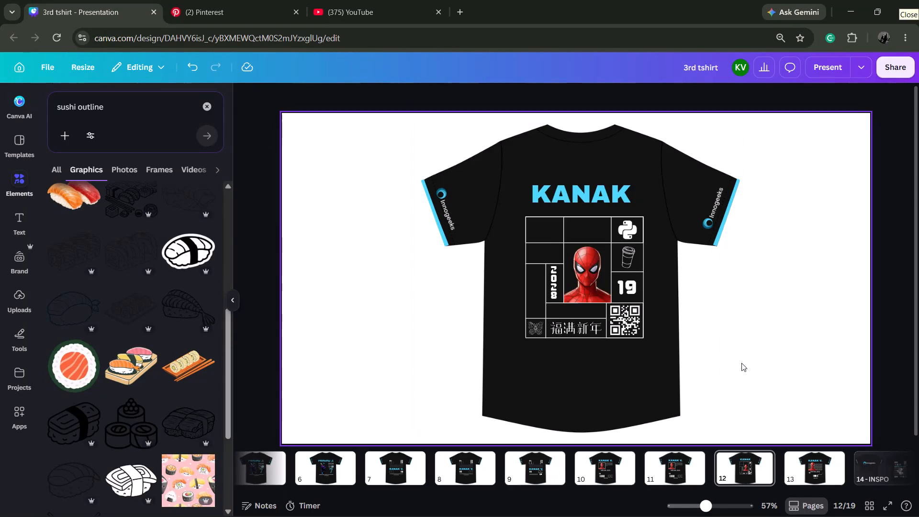
# Undo the vertical 2028 edits until the horizontal VERSION_2028 text is back in the cell above the Chinese lettering.
pyautogui.hotkey('ctrl', 'z')
pyautogui.hotkey('ctrl', 'z')
pyautogui.hotkey('ctrl', 'z')
pyautogui.hotkey('ctrl', 'z')
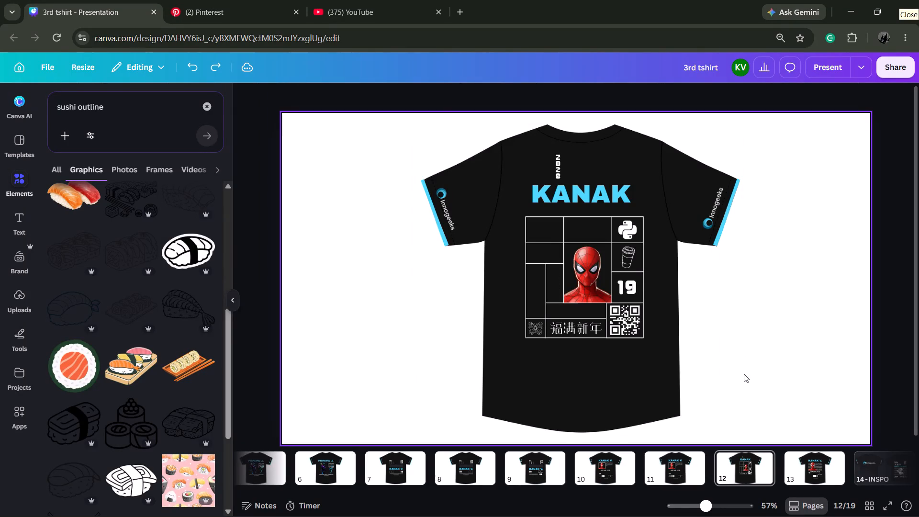
pyautogui.hotkey('ctrl', 'z')
pyautogui.hotkey('ctrl', 'z')
pyautogui.hotkey('ctrl', 'z')
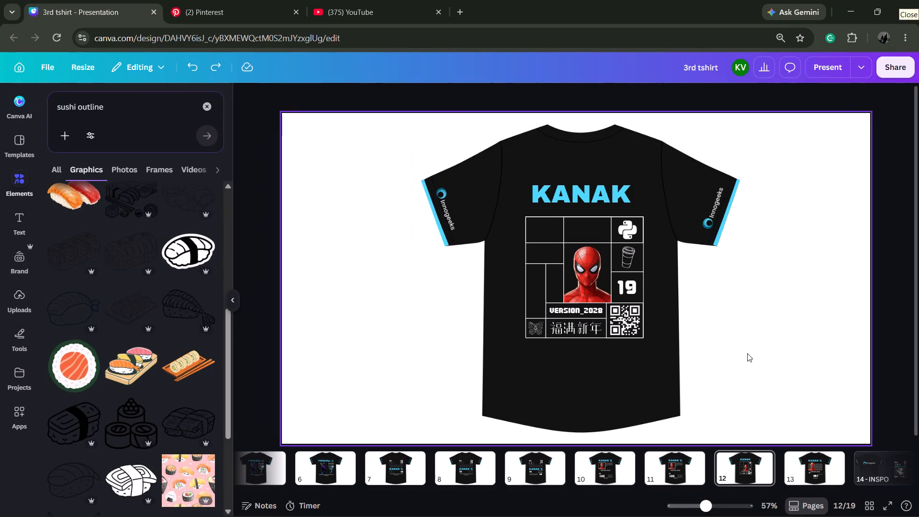
pyautogui.click(754, 338)
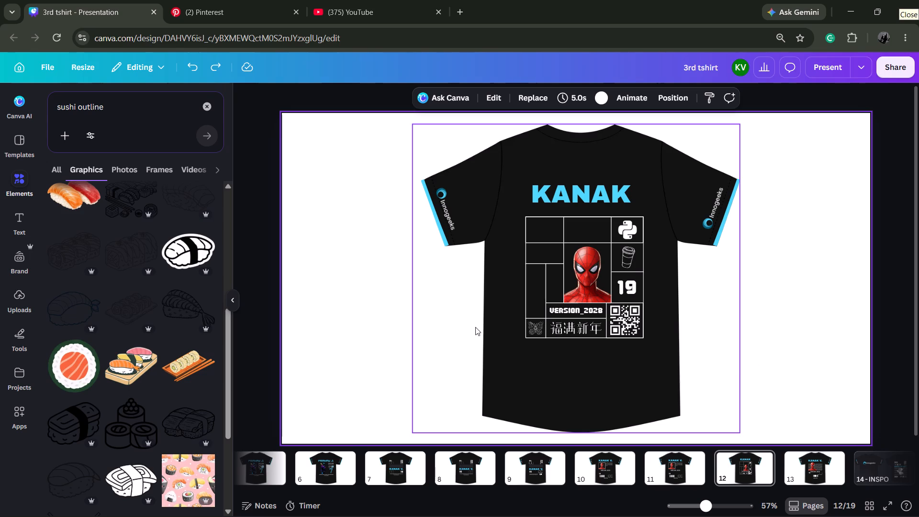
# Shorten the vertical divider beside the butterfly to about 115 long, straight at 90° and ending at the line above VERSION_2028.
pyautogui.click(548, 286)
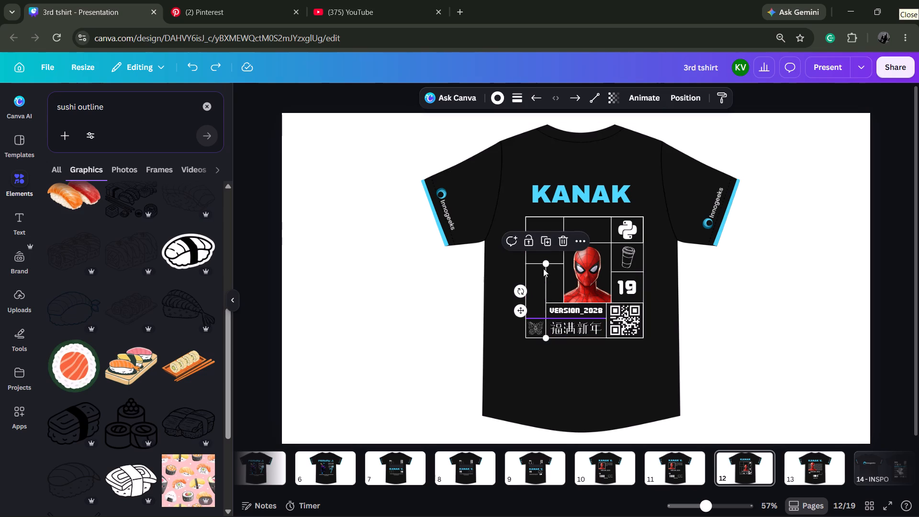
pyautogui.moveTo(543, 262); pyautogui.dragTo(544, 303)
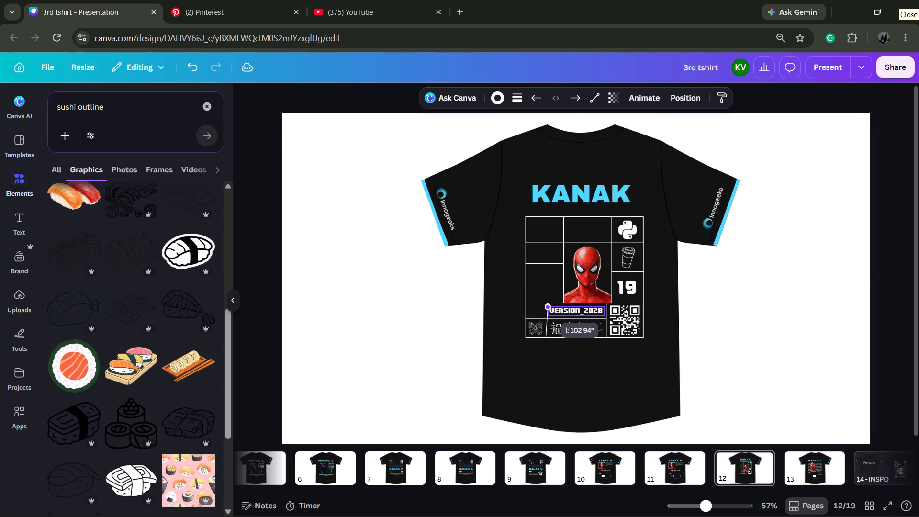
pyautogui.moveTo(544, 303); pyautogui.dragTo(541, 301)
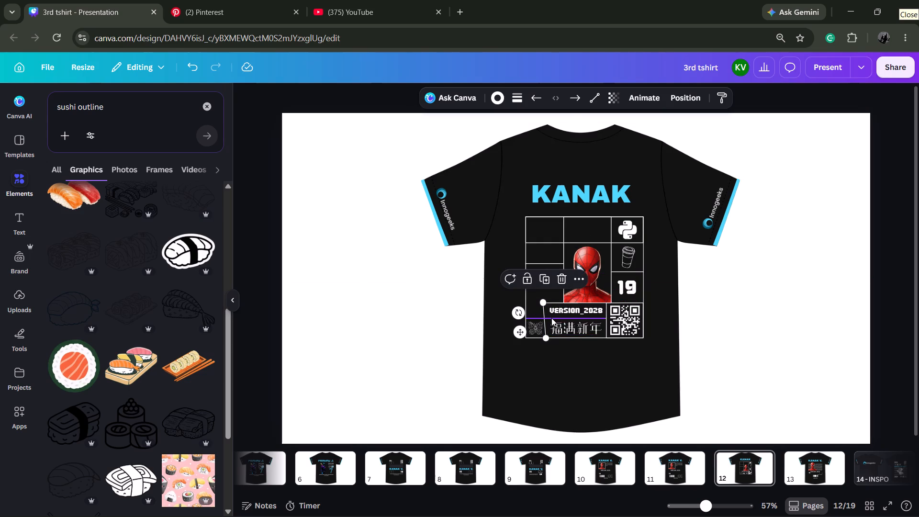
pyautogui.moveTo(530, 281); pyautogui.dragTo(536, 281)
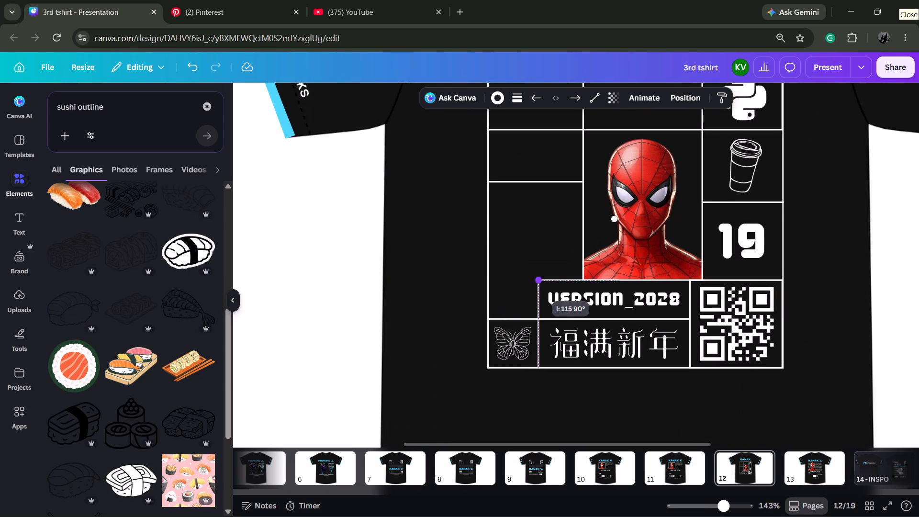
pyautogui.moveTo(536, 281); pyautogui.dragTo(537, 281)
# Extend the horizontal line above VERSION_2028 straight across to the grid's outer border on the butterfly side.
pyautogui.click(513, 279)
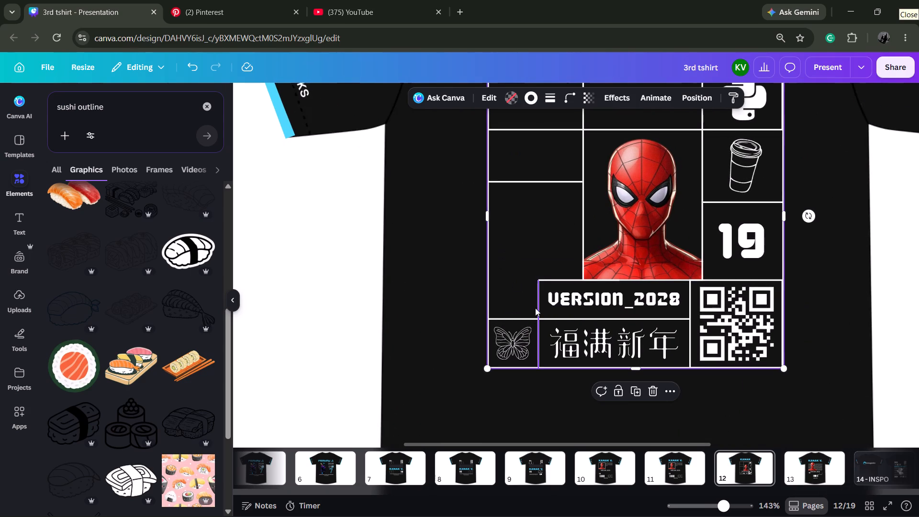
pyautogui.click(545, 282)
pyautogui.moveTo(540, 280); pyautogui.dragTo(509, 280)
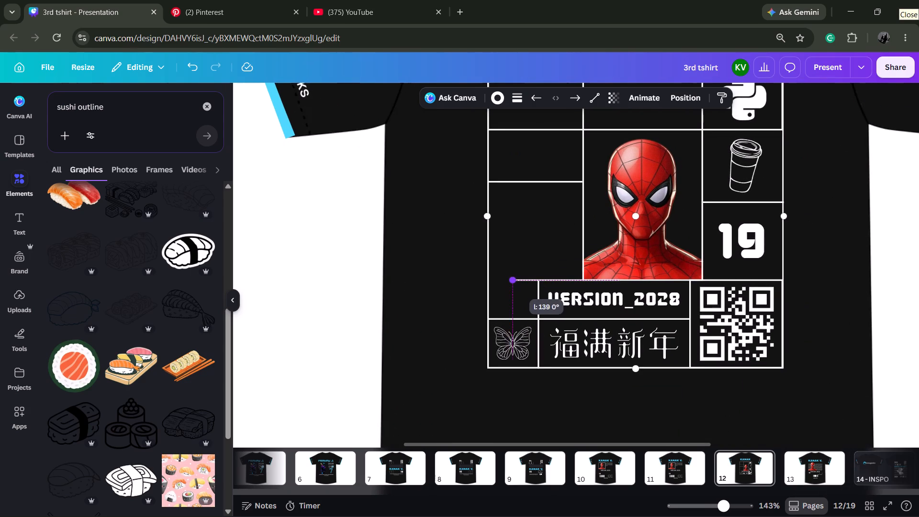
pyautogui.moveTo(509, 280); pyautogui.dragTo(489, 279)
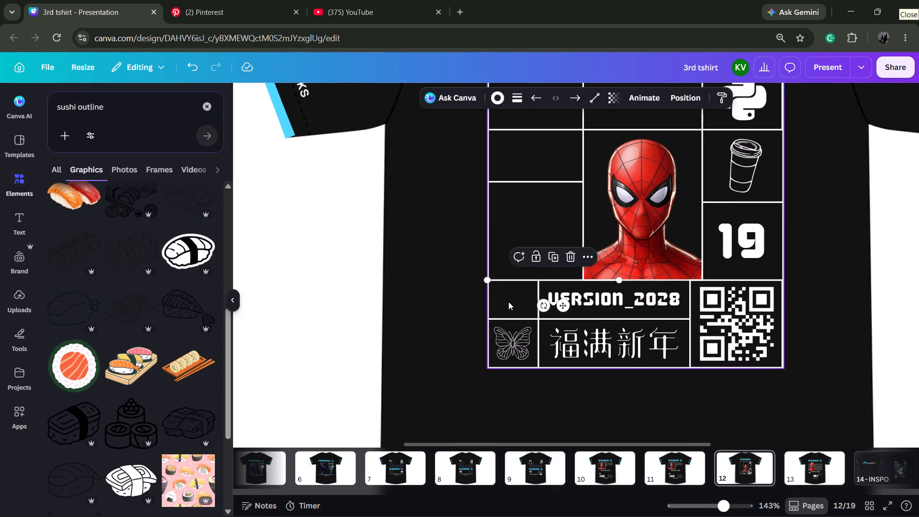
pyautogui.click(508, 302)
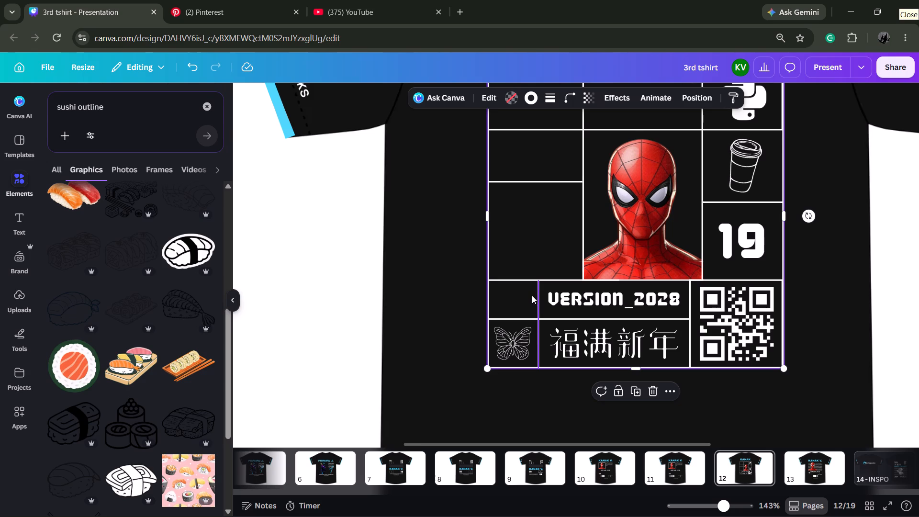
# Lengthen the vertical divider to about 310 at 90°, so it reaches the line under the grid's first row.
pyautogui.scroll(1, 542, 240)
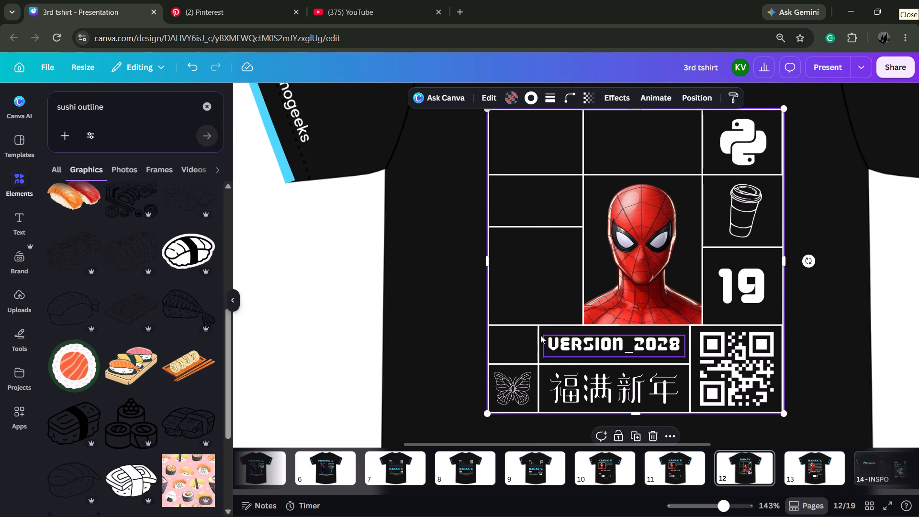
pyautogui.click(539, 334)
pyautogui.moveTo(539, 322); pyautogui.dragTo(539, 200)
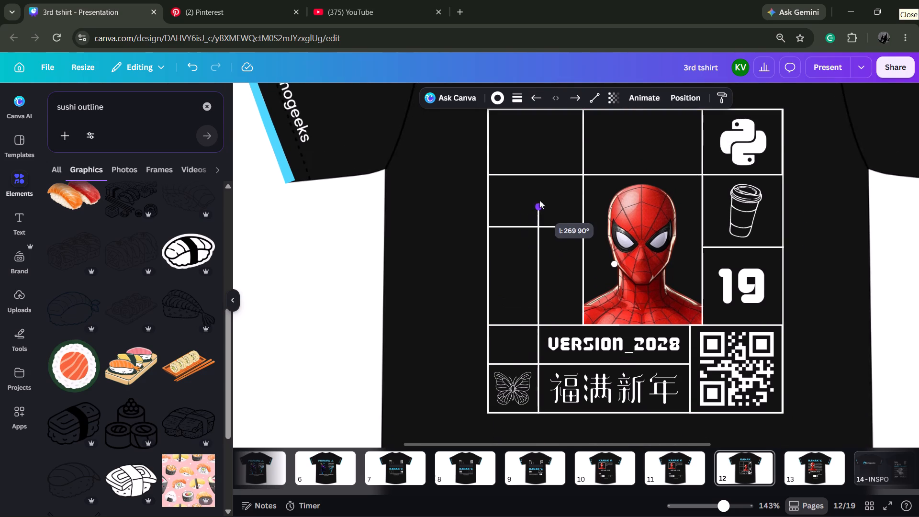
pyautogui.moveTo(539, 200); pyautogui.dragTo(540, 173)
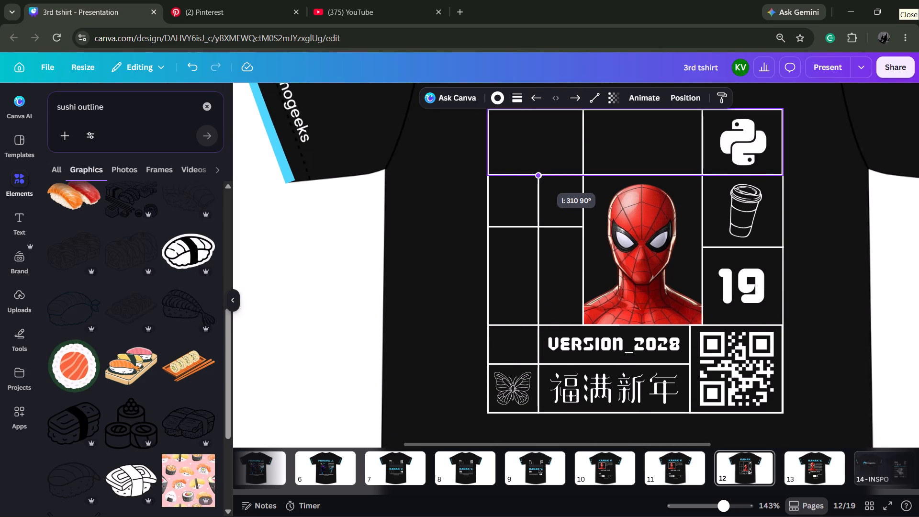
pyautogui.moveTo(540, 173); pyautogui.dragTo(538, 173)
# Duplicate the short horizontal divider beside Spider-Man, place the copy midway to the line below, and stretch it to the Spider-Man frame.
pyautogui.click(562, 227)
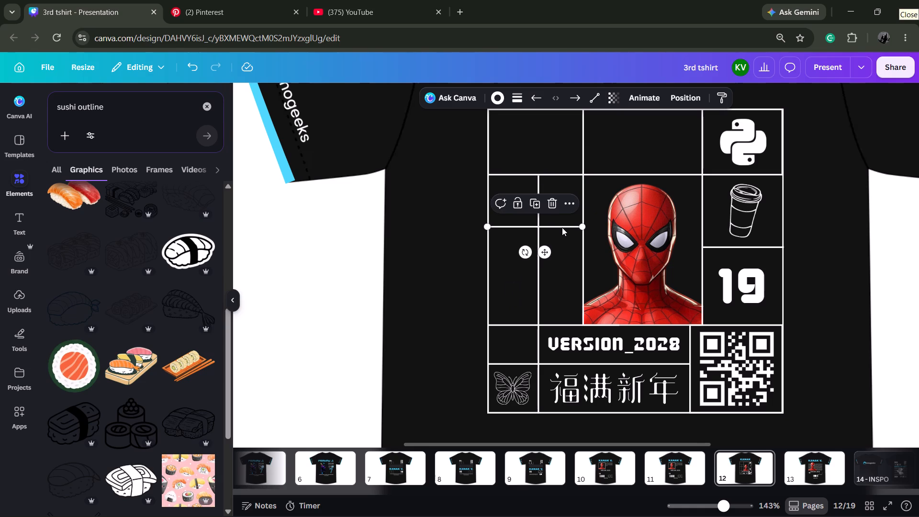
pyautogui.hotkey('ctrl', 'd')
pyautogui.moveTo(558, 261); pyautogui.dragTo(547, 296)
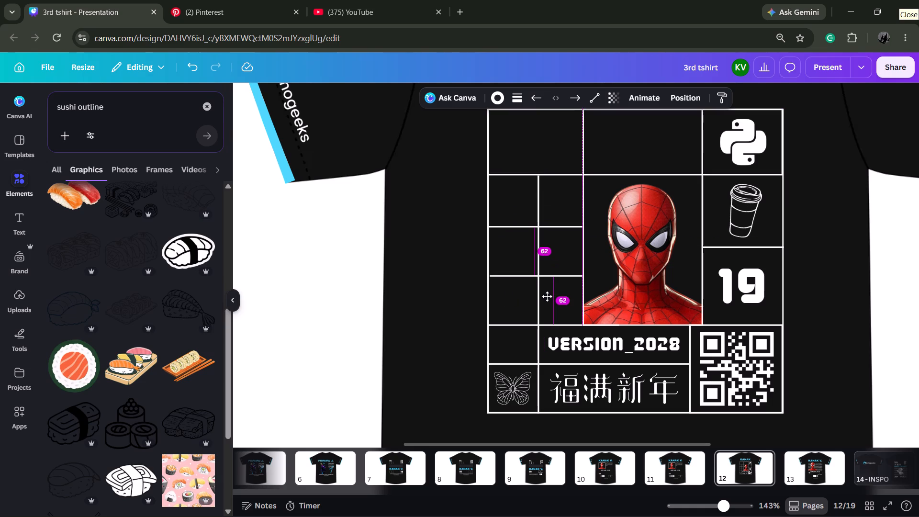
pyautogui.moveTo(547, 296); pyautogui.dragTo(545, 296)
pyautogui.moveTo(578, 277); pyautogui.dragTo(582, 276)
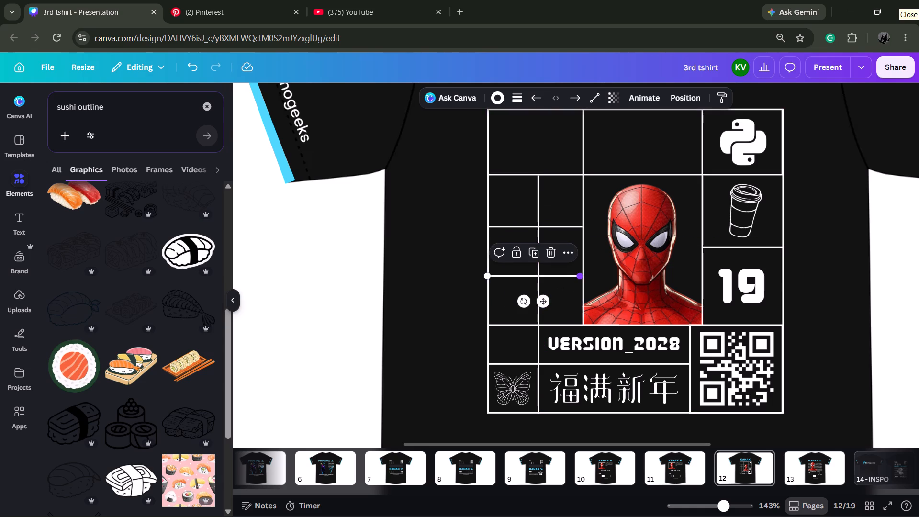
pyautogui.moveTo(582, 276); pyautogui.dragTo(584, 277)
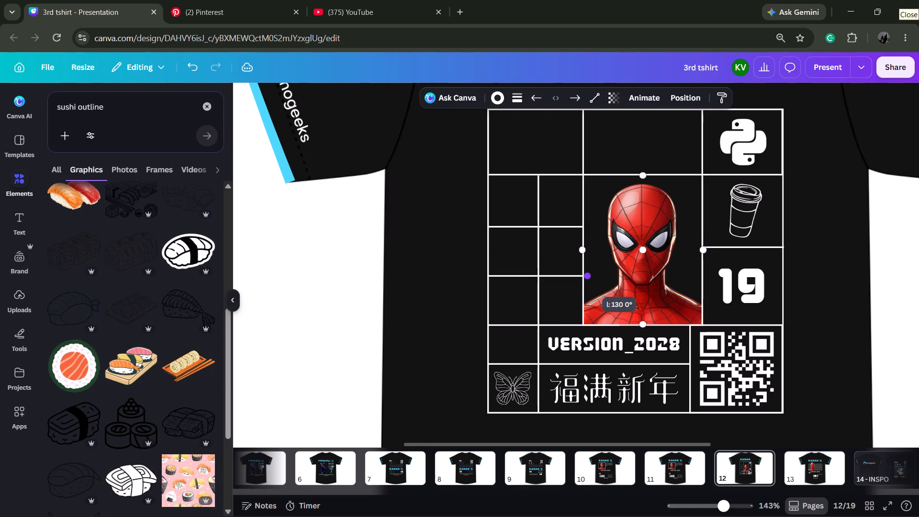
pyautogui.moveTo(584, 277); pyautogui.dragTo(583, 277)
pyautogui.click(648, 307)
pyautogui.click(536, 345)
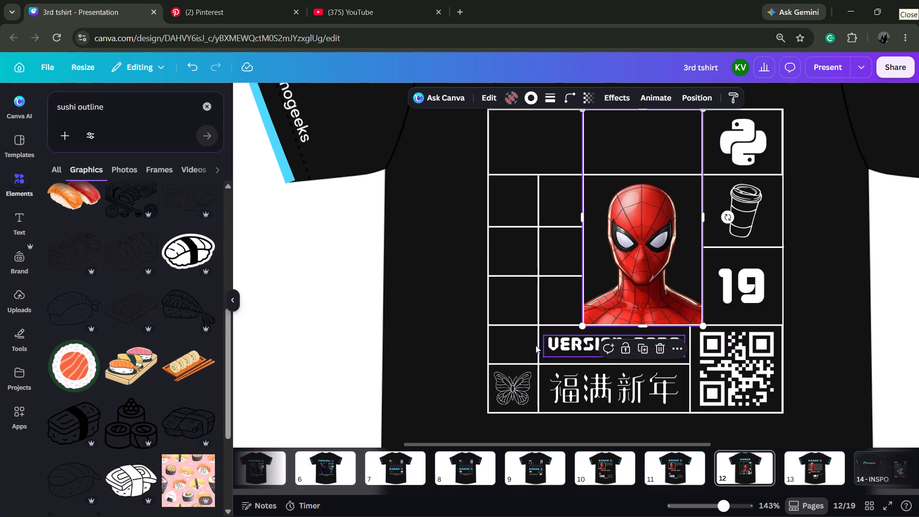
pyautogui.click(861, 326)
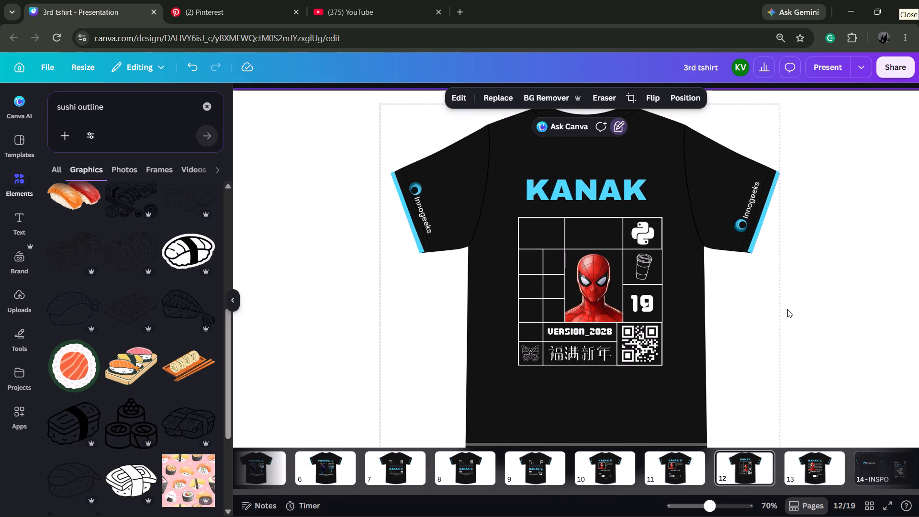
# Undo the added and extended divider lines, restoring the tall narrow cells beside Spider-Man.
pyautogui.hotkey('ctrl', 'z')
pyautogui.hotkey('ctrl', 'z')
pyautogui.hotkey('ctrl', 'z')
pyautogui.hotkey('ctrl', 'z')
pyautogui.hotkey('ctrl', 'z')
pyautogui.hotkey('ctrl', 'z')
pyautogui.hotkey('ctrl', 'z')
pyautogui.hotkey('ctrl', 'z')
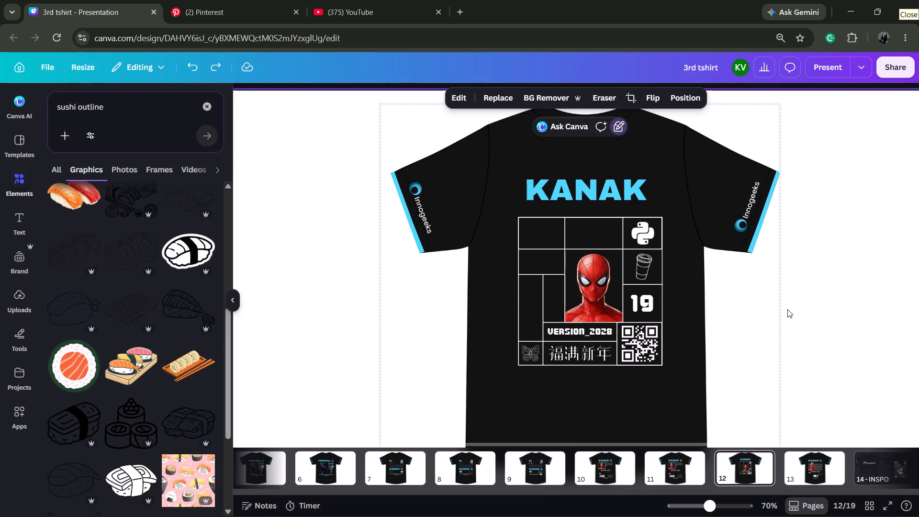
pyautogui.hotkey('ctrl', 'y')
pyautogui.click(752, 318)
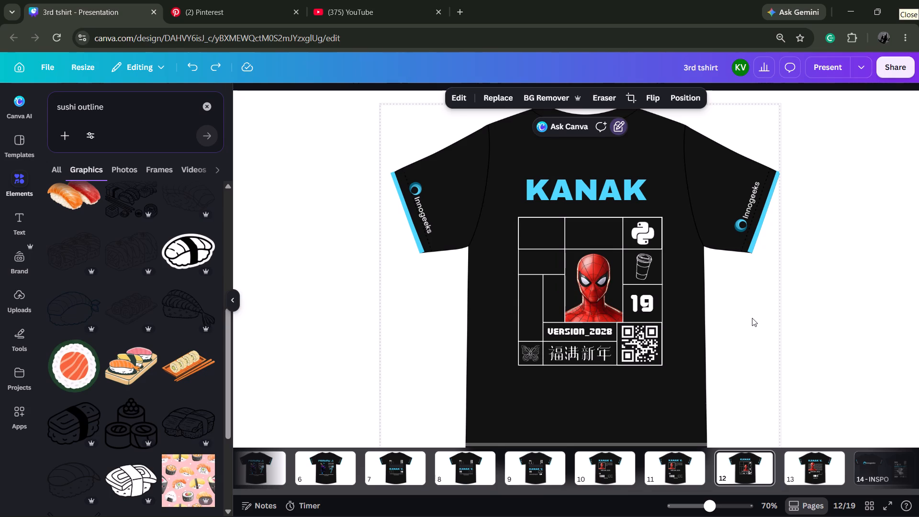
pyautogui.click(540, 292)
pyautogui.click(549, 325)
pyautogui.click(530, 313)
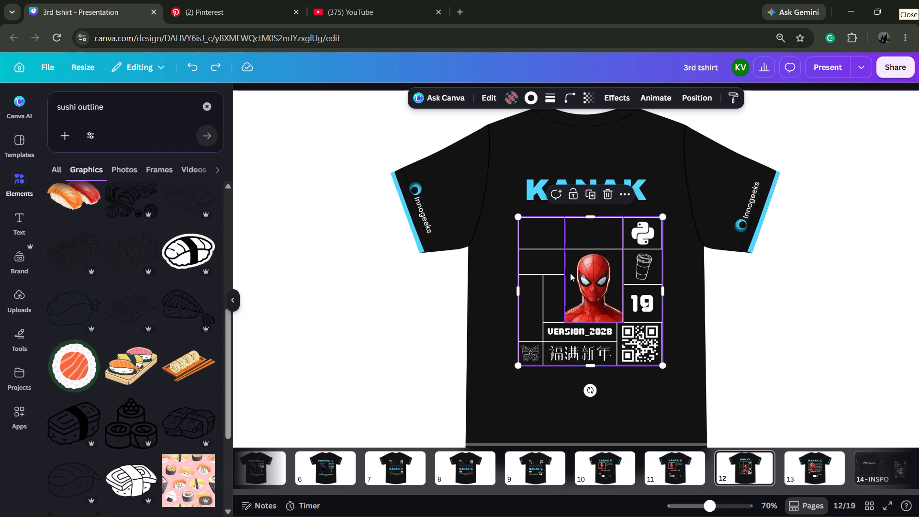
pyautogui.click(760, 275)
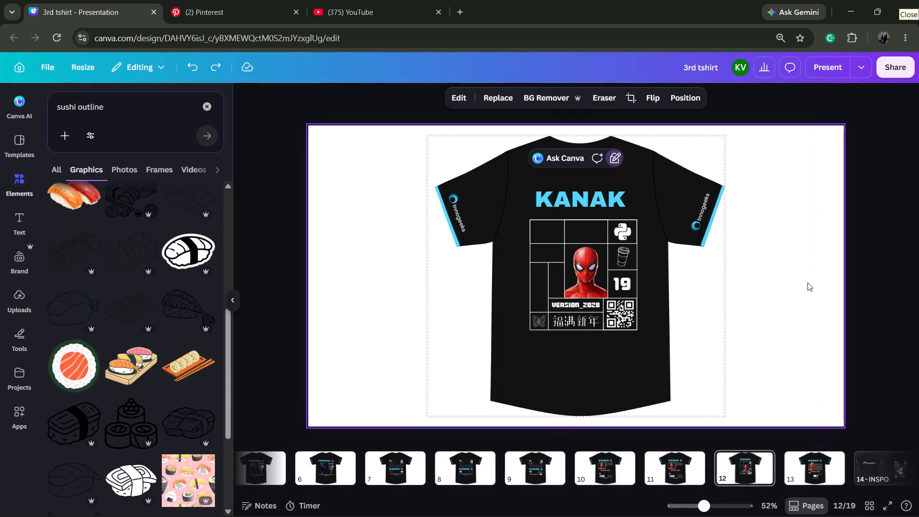
# Copy the INNOSTARS text from page 11 and paste it onto the KANAK grid shirt on page 12.
pyautogui.click(697, 459)
pyautogui.click(581, 366)
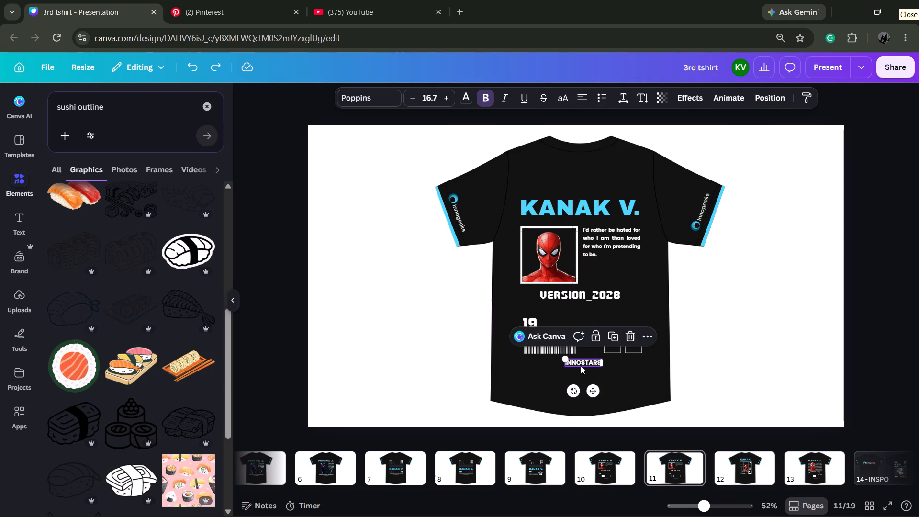
pyautogui.hotkey('ctrl', 'c')
pyautogui.click(688, 462)
pyautogui.click(723, 471)
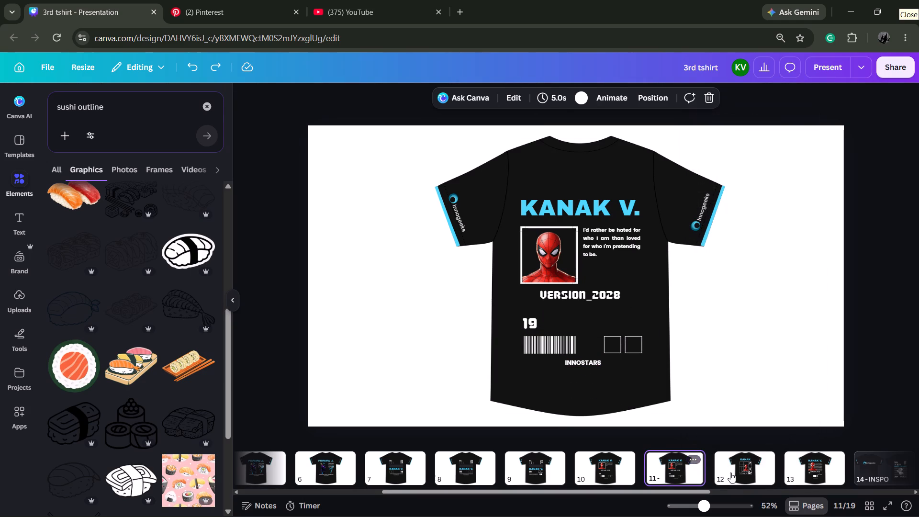
pyautogui.click(730, 472)
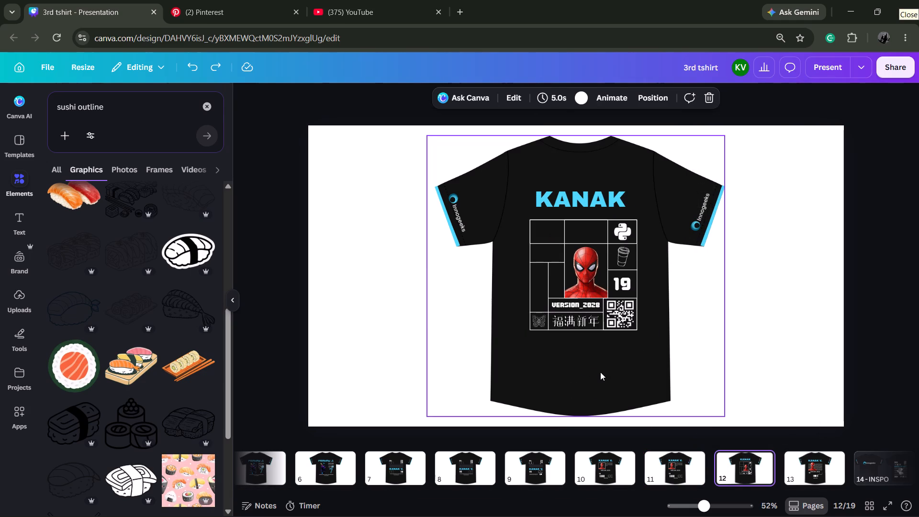
pyautogui.hotkey('ctrl', 'v')
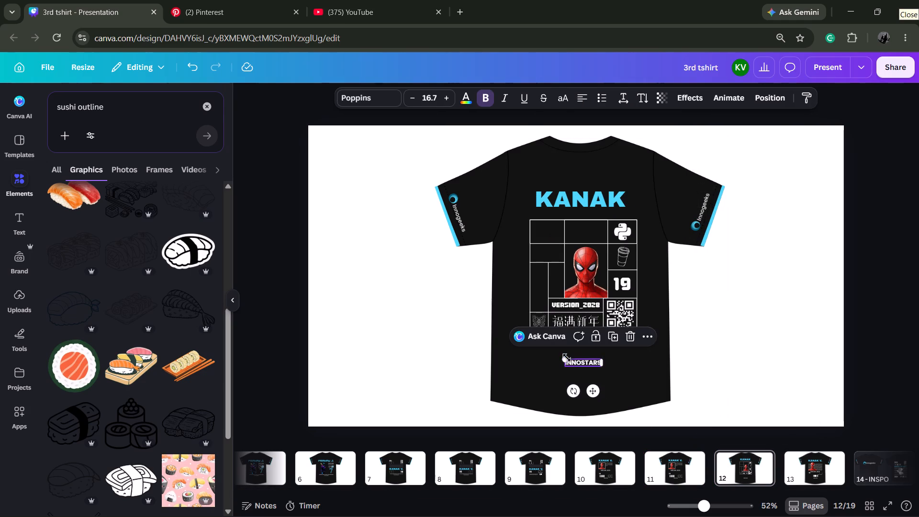
# Enlarge INNOSTARS to font size 19.8 and centre it just beneath the cell grid.
pyautogui.moveTo(566, 357); pyautogui.dragTo(560, 356)
pyautogui.moveTo(591, 396); pyautogui.dragTo(595, 379)
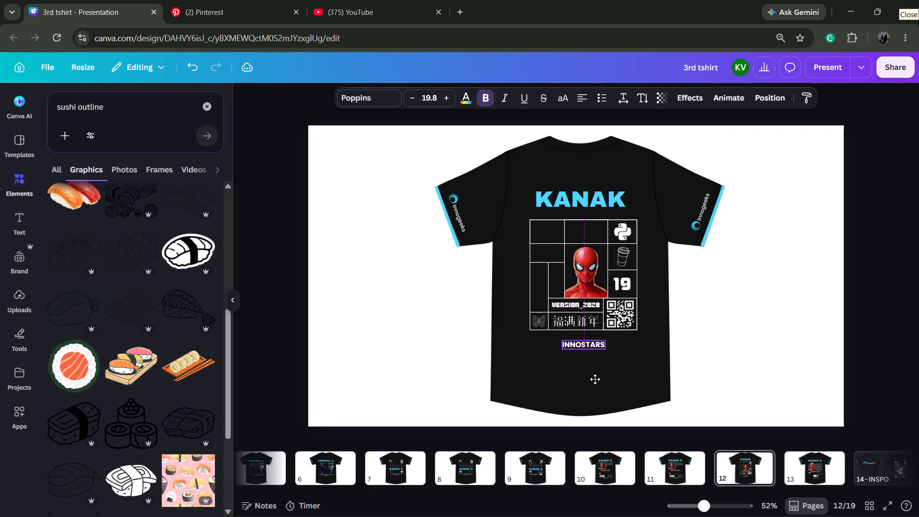
pyautogui.moveTo(595, 379); pyautogui.dragTo(594, 380)
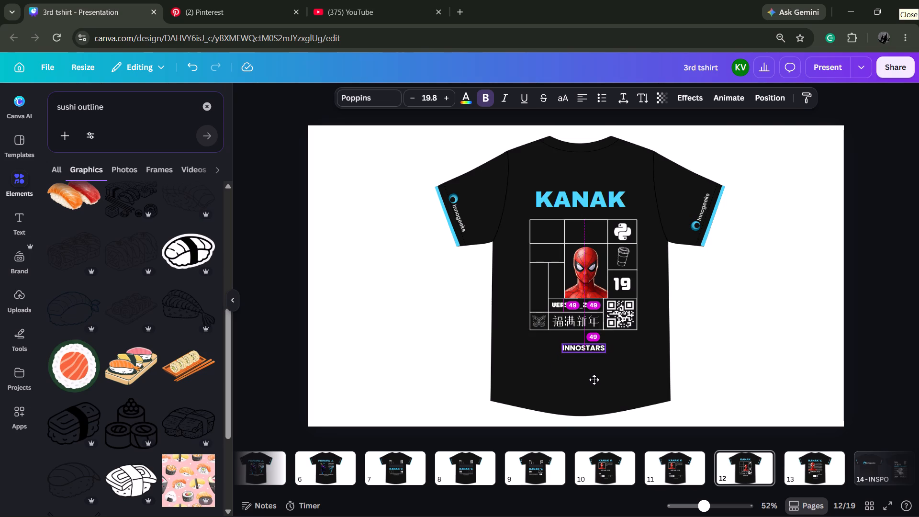
pyautogui.moveTo(594, 380); pyautogui.dragTo(594, 379)
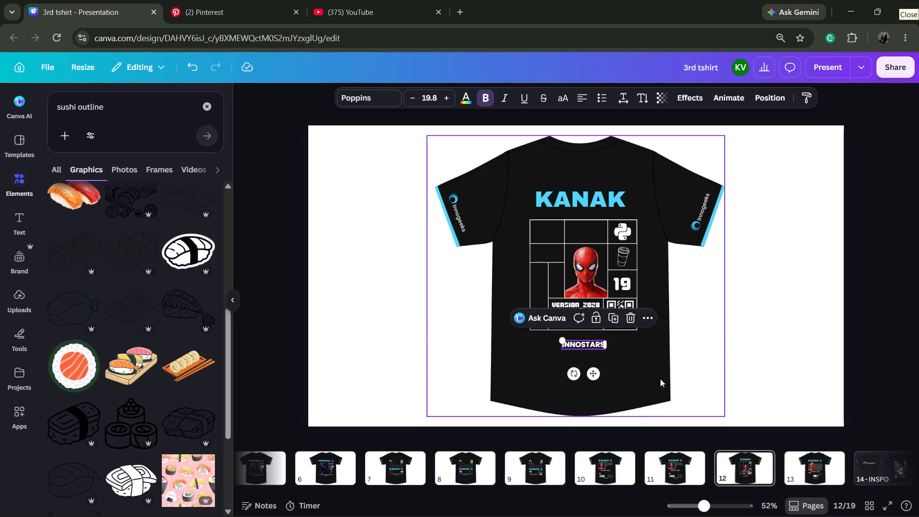
pyautogui.click(660, 379)
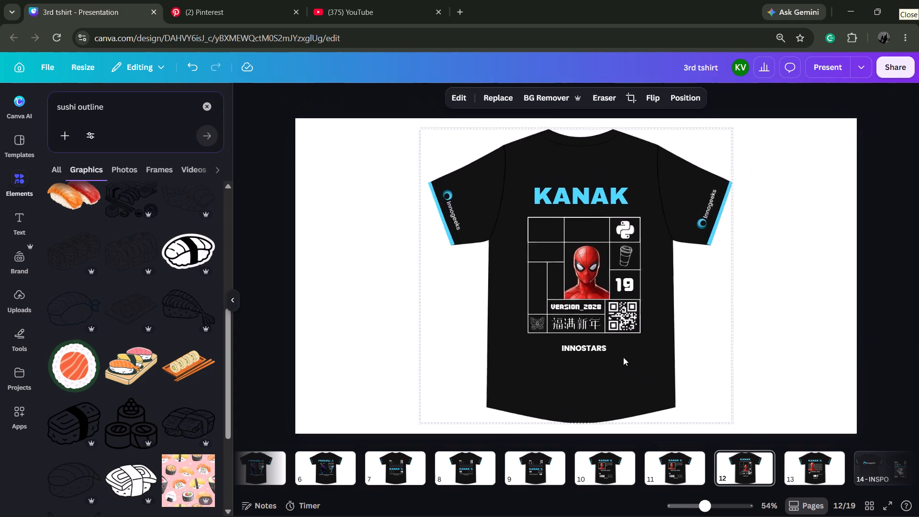
# Nudge the INNOSTARS text slightly upward, closer to the cell grid.
pyautogui.click(582, 331)
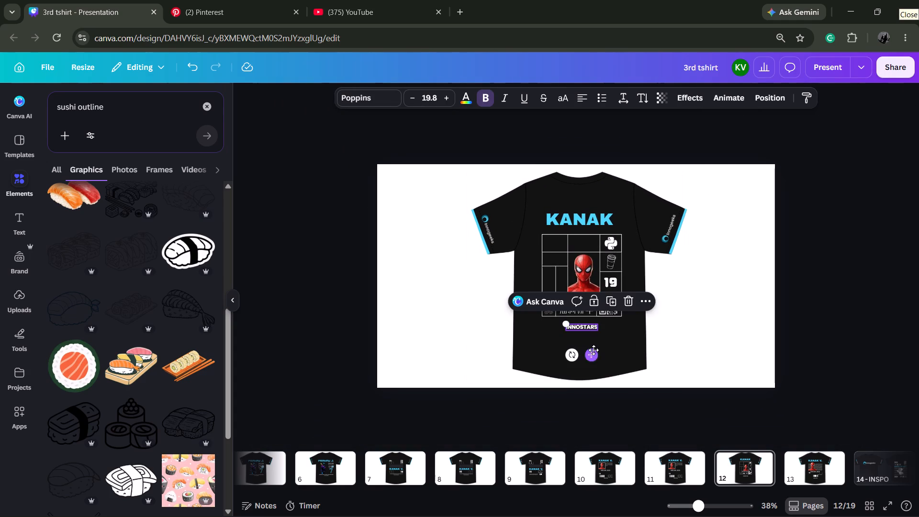
pyautogui.press('Up')
pyautogui.press('Up')
pyautogui.press('Up')
pyautogui.press('Up')
pyautogui.press('Up')
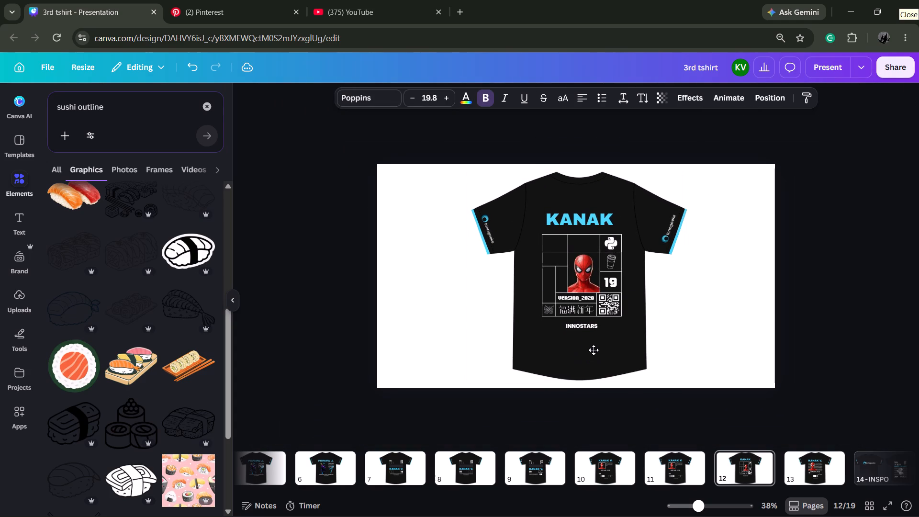
# Delete the INNOSTARS text beneath the cell grid on page 12.
pyautogui.press('Down')
pyautogui.press('Delete')
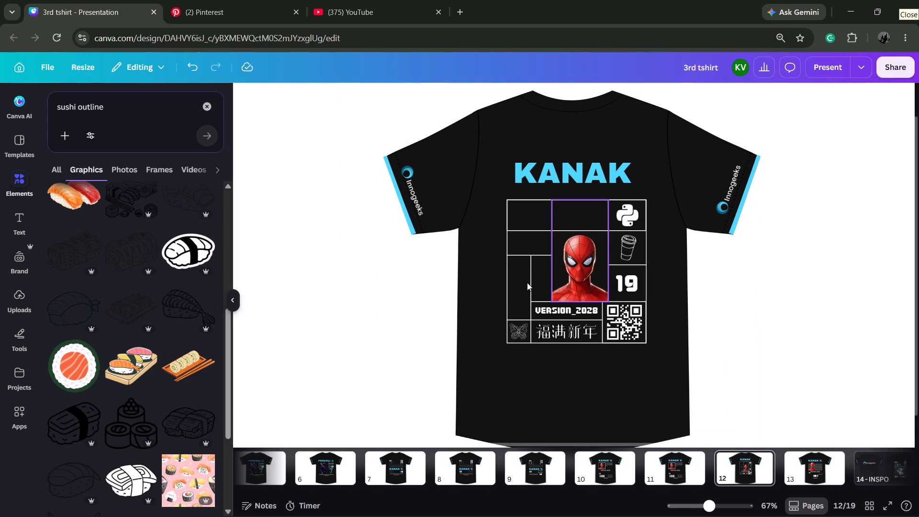
# Nudge the number 19 slightly up and to the right within its grid cell, then deselect it.
pyautogui.click(659, 278)
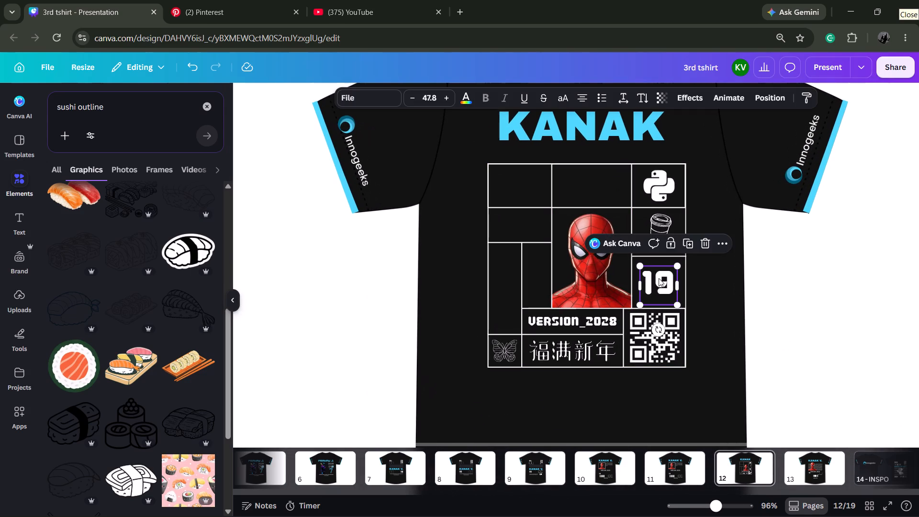
pyautogui.press('Up')
pyautogui.press('Up')
pyautogui.press('Right')
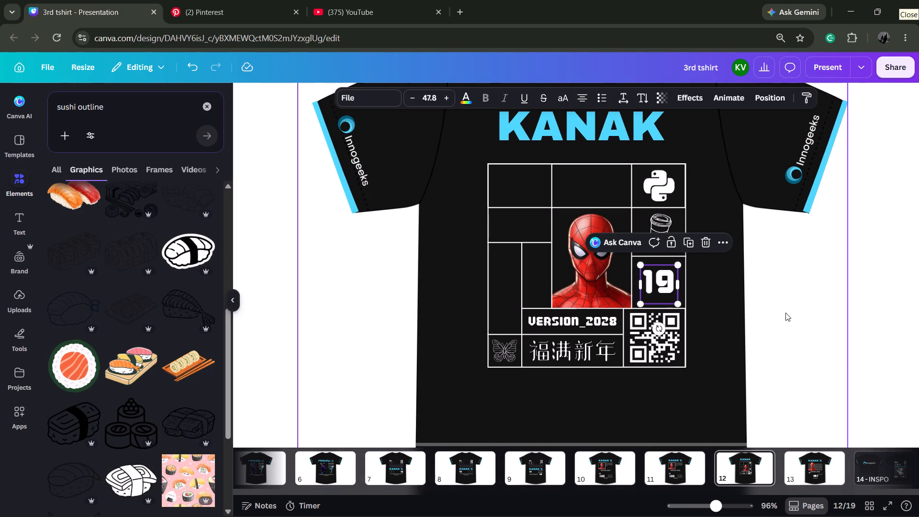
pyautogui.click(786, 312)
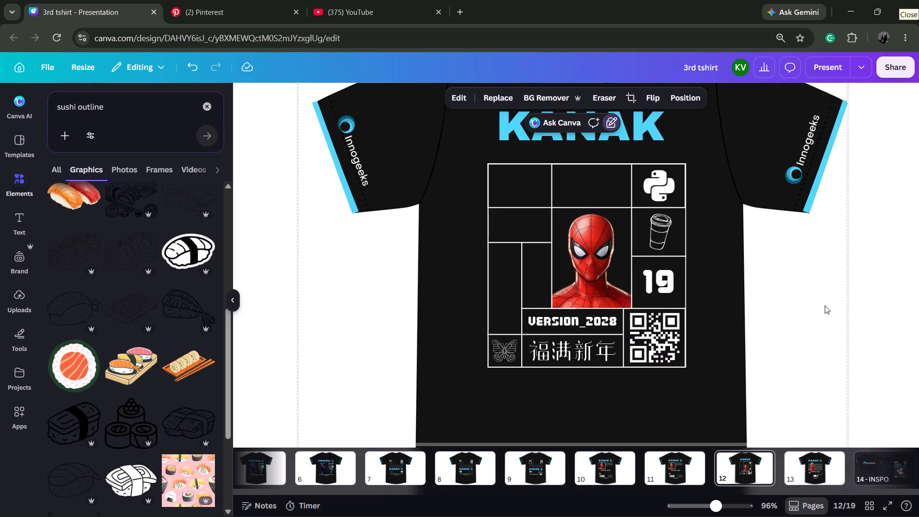
pyautogui.click(789, 318)
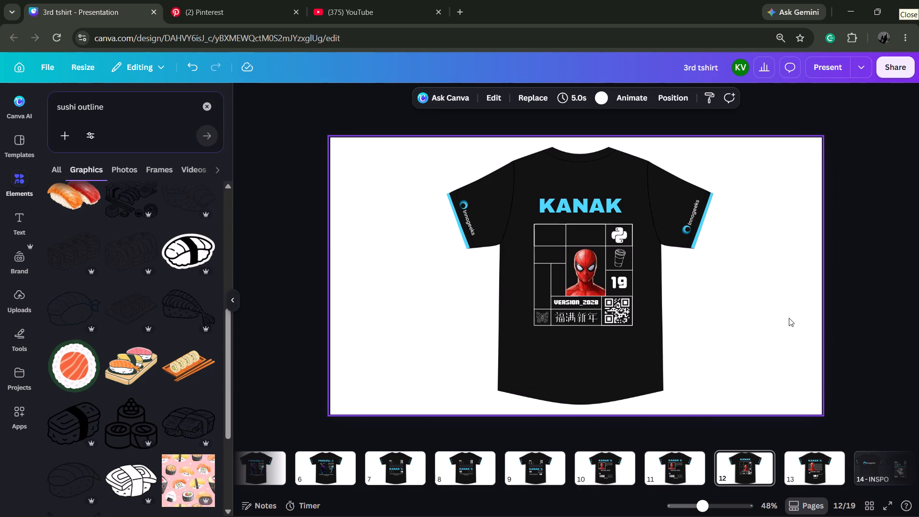
# Search the design elements for "meme".
pyautogui.click(207, 103)
pyautogui.write('meme')
pyautogui.press('Return')
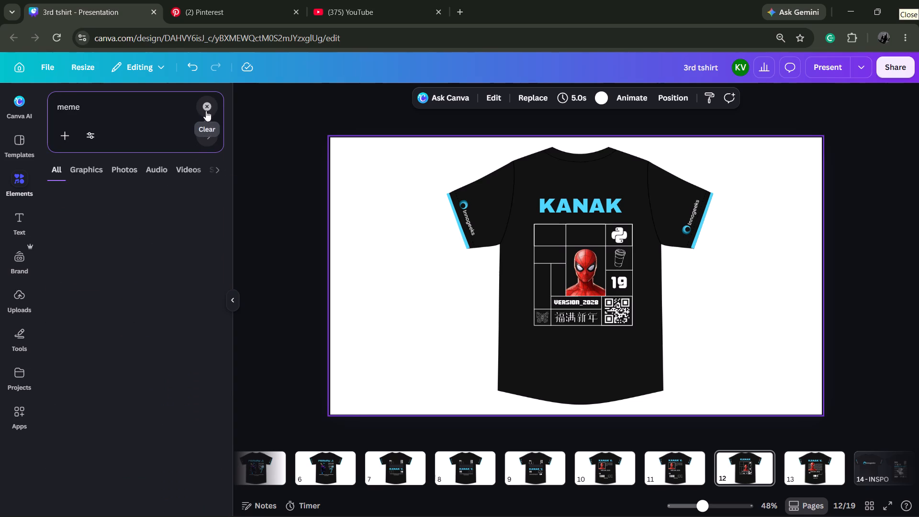
pyautogui.click(147, 107)
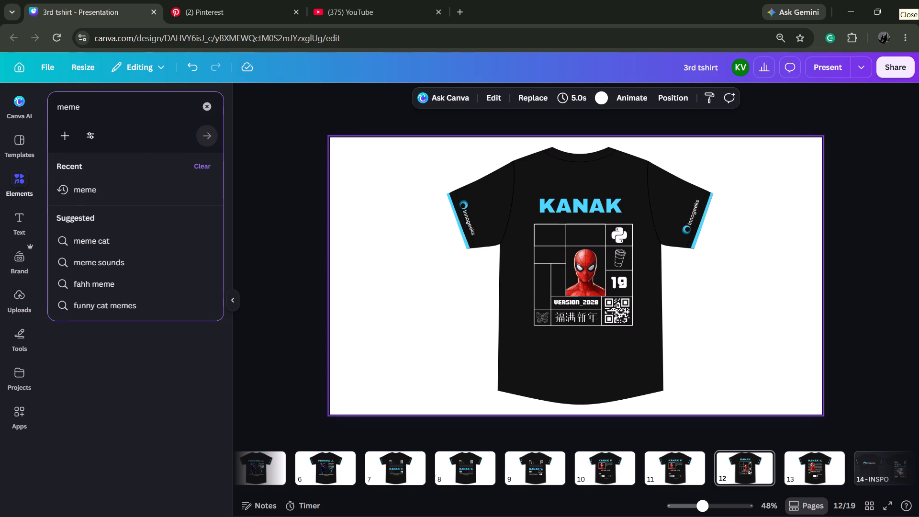
pyautogui.press('Return')
pyautogui.press('Return')
pyautogui.press('Return')
# Search the design elements for "car" and browse all the graphics for one suiting the grid.
pyautogui.click(210, 98)
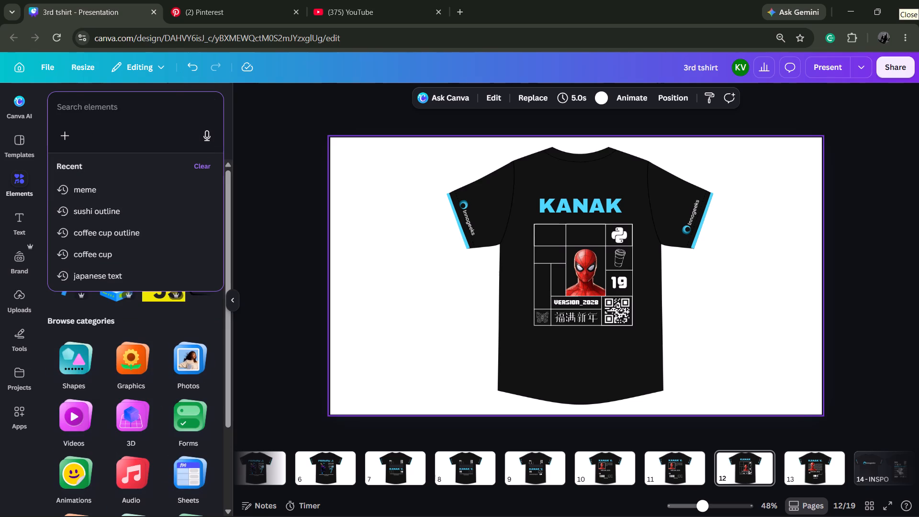
pyautogui.write('car')
pyautogui.press('Return')
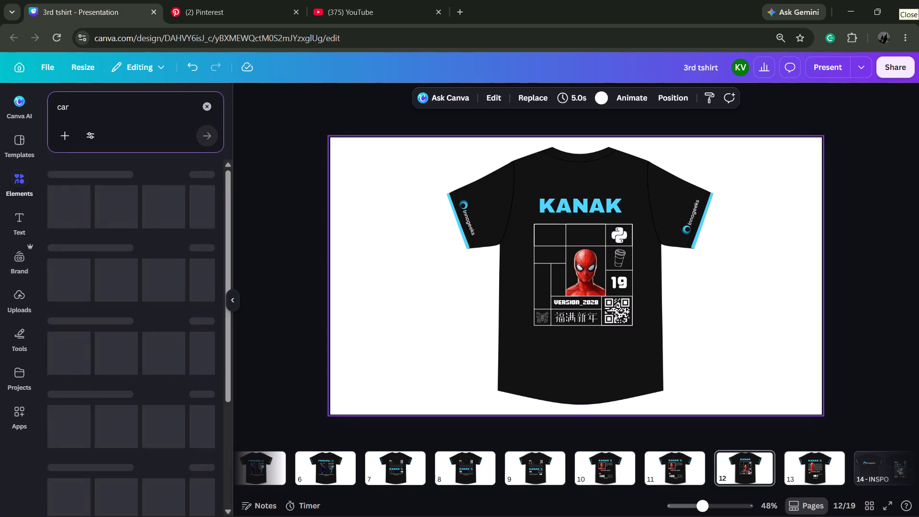
pyautogui.click(205, 201)
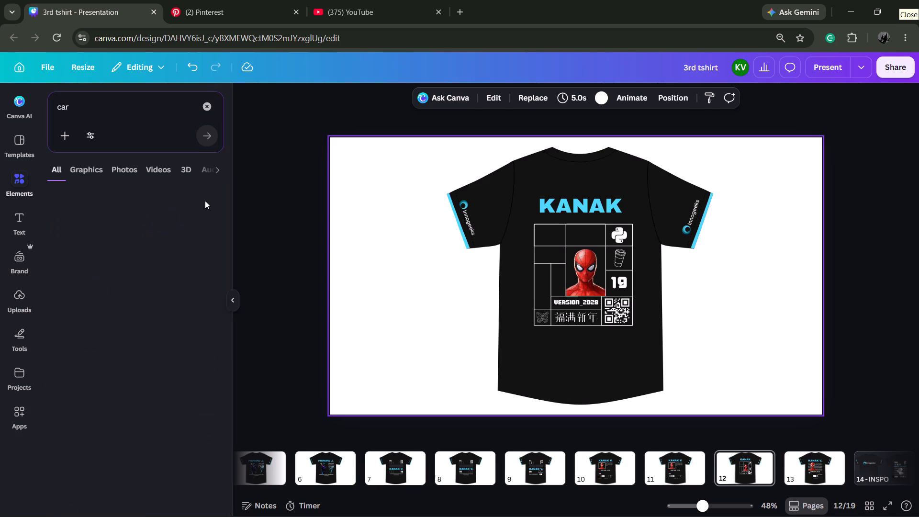
pyautogui.scroll(-2, 178, 308)
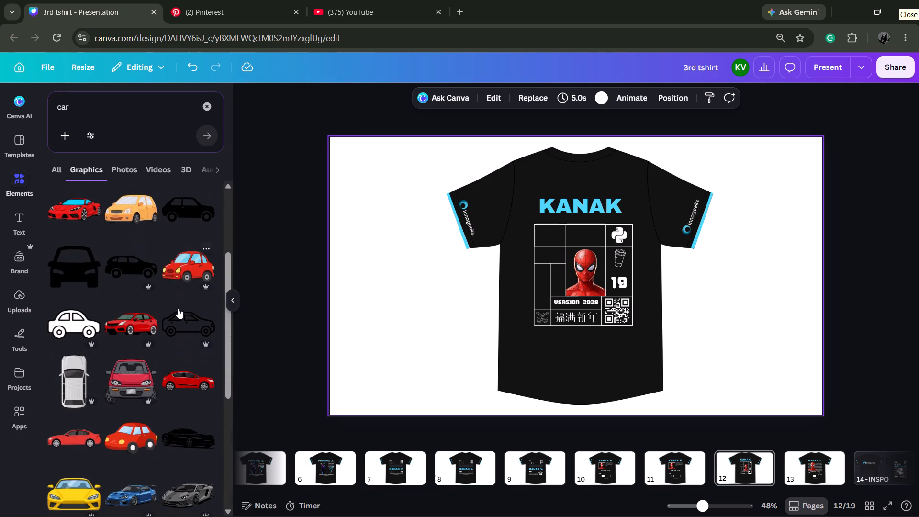
pyautogui.scroll(-3, 178, 308)
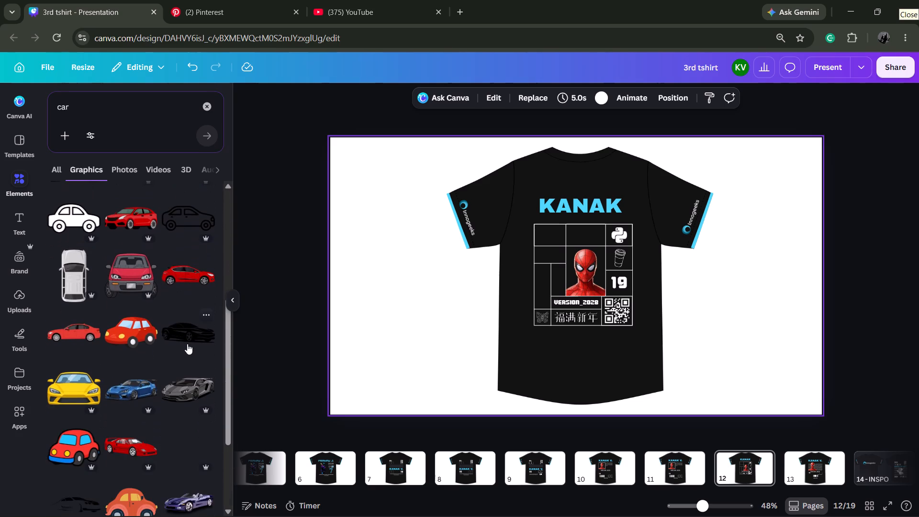
pyautogui.scroll(-4, 187, 344)
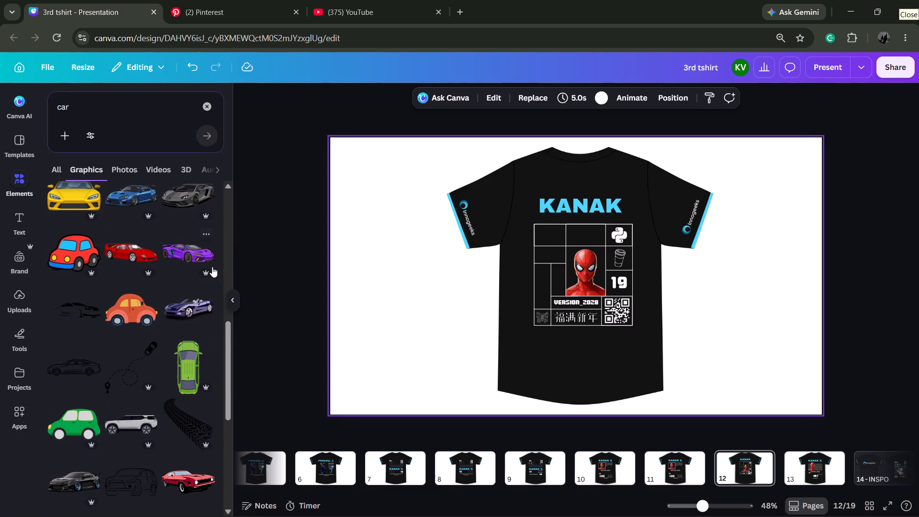
# Search the design elements for "accelerometer" and show all the matching graphics.
pyautogui.click(200, 109)
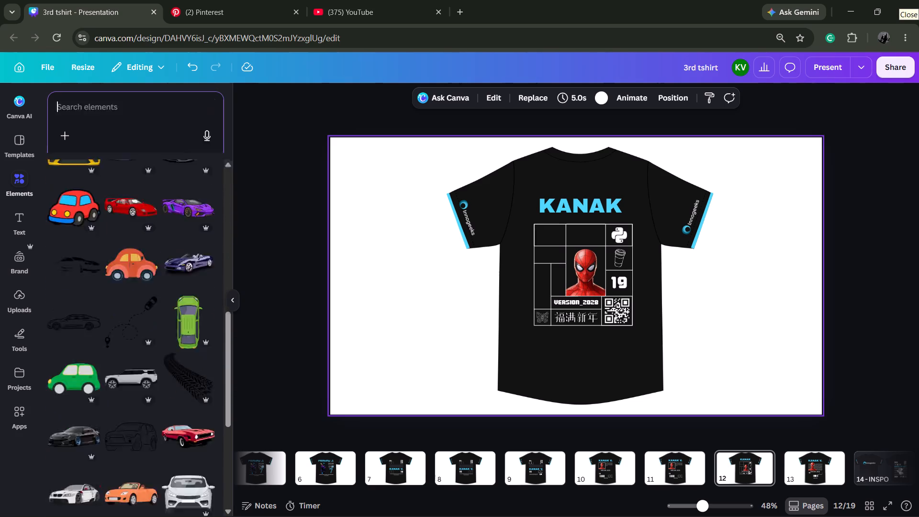
pyautogui.write('accelerometer')
pyautogui.press('Return')
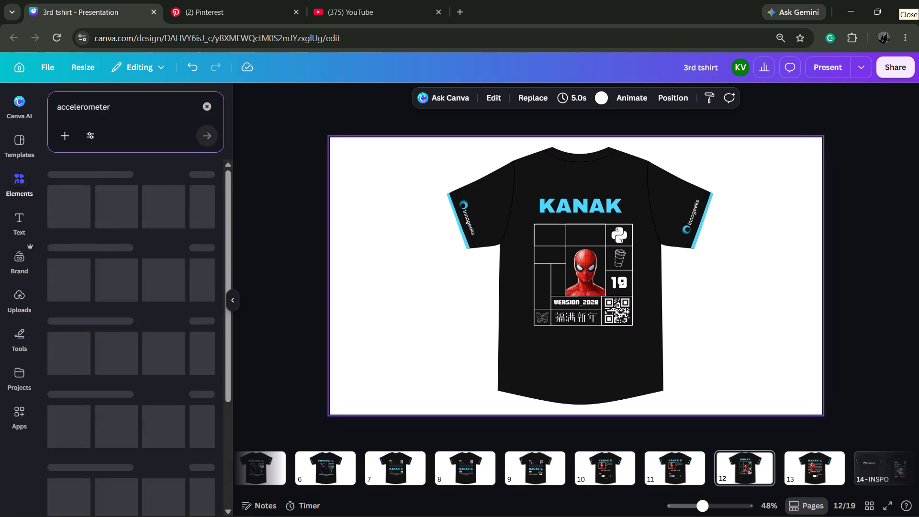
pyautogui.click(195, 196)
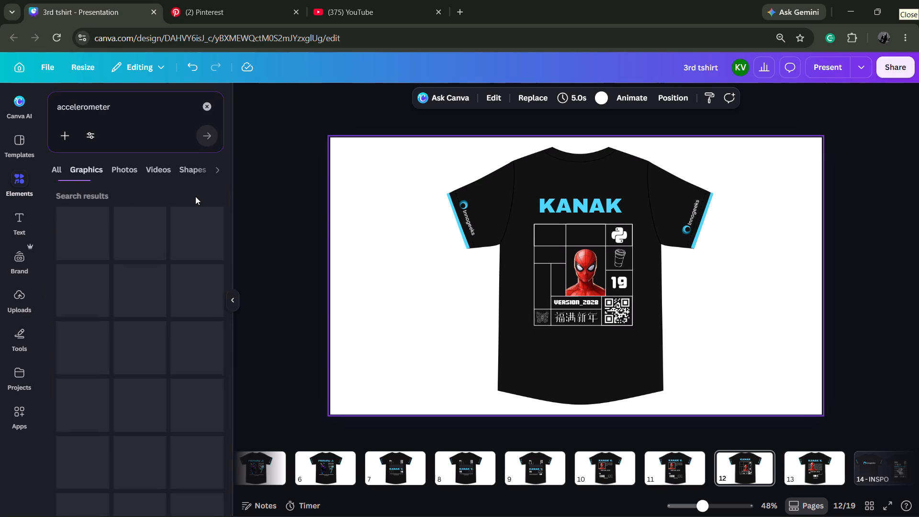
# Search Google in a new browser tab for the device that measures car speed.
pyautogui.click(461, 11)
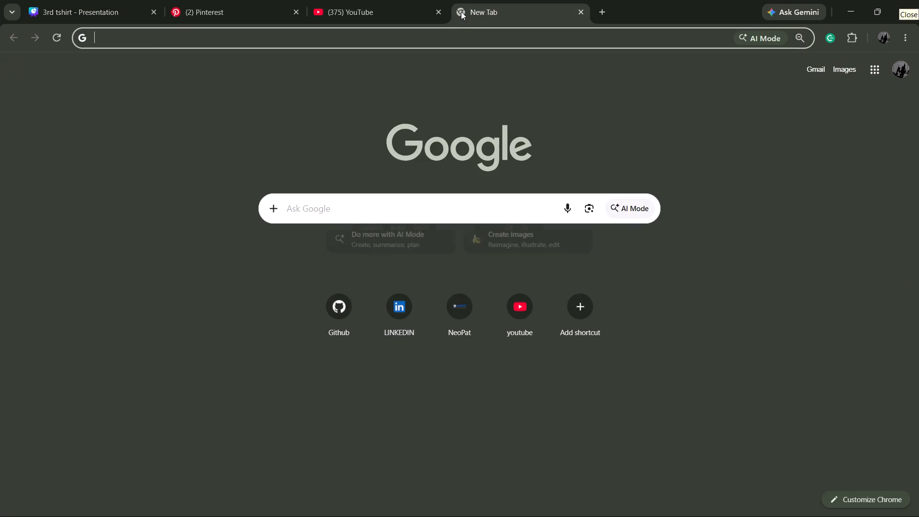
pyautogui.press('m')
pyautogui.press('BackSpace')
pyautogui.write('device to measure car speed')
pyautogui.press('BackSpace')
pyautogui.write('ed')
pyautogui.press('Return')
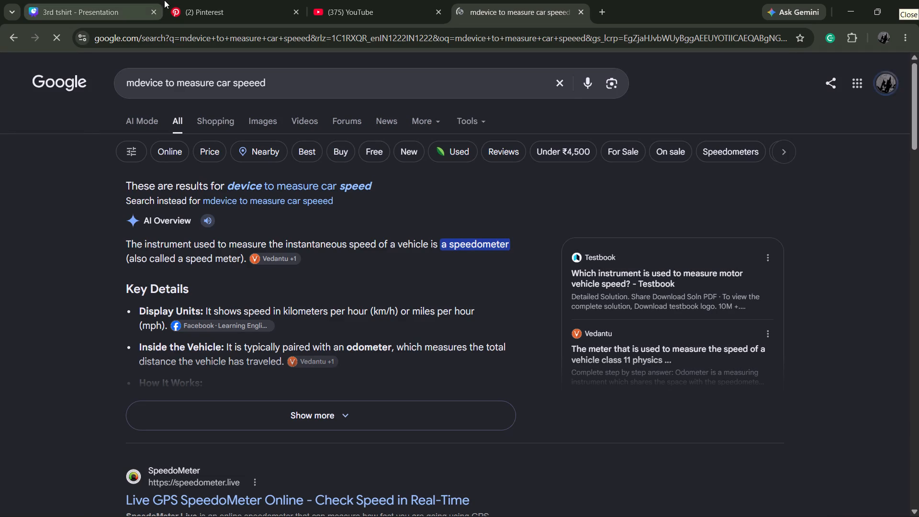
# Return to the Canva design, search the elements for "speedometer" and browse all the graphics.
pyautogui.click(131, 0)
pyautogui.click(206, 104)
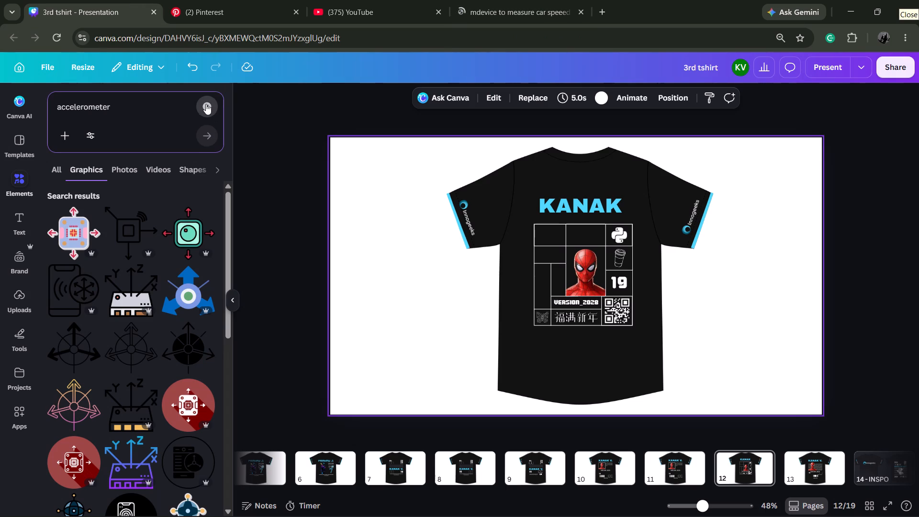
pyautogui.write('se')
pyautogui.press('BackSpace')
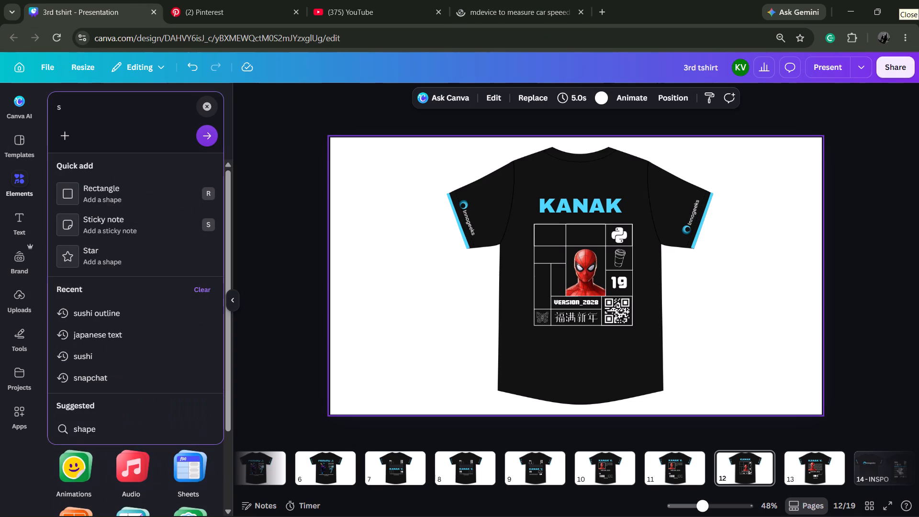
pyautogui.write('peedp')
pyautogui.press('BackSpace')
pyautogui.write('ometer')
pyautogui.press('Return')
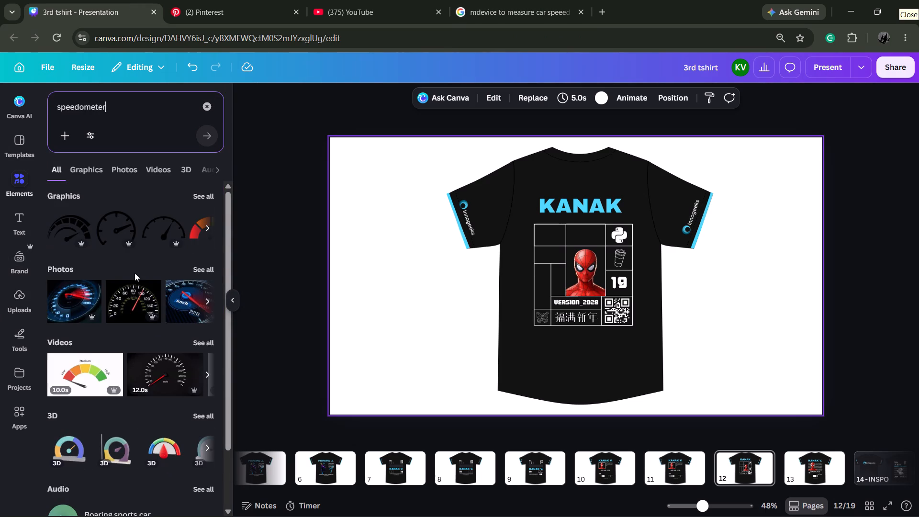
pyautogui.click(194, 197)
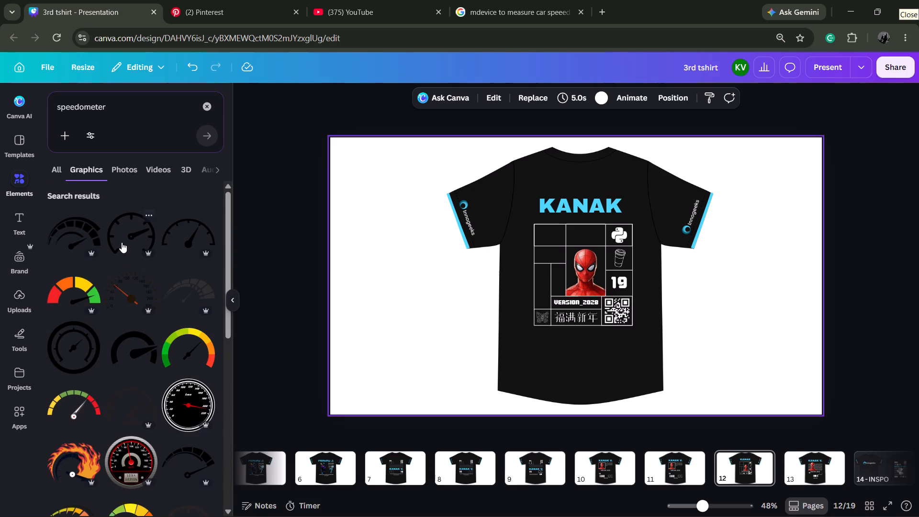
pyautogui.scroll(-4, 146, 318)
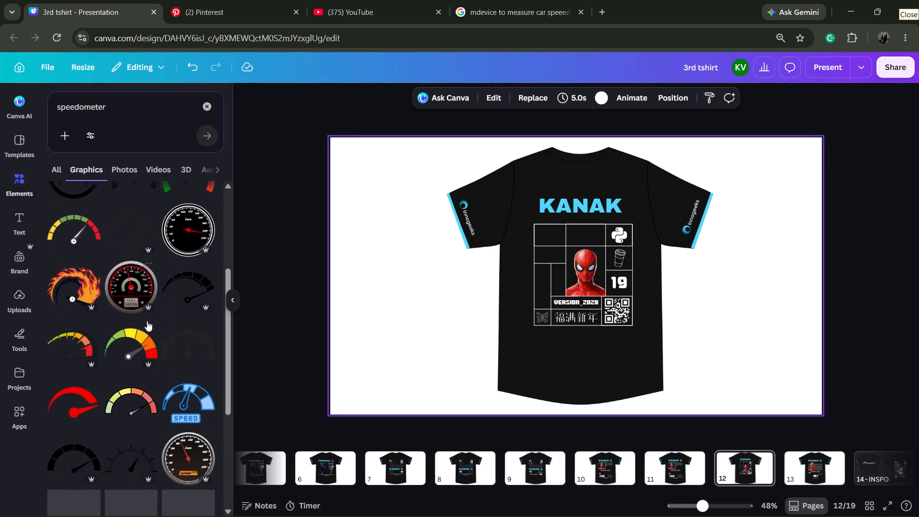
pyautogui.scroll(-2, 144, 316)
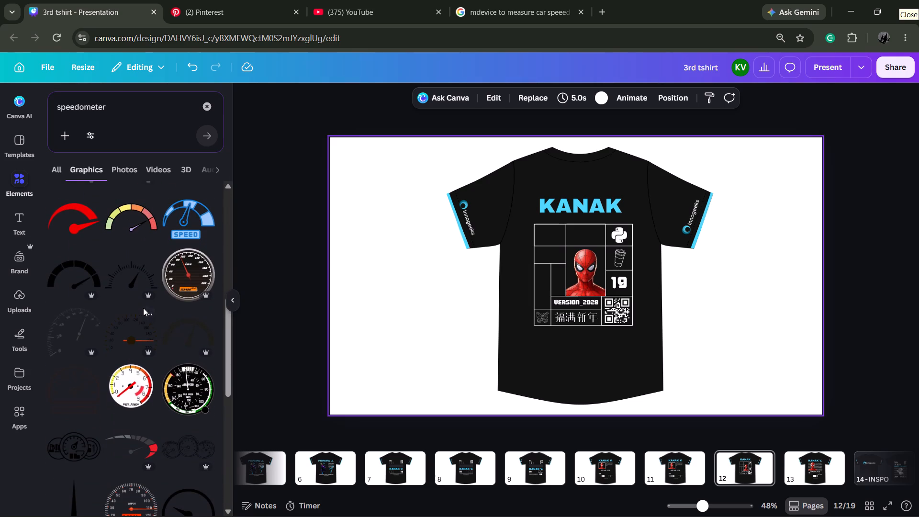
# Search the design elements for "car elements".
pyautogui.click(204, 112)
pyautogui.write('car elements')
pyautogui.press('Return')
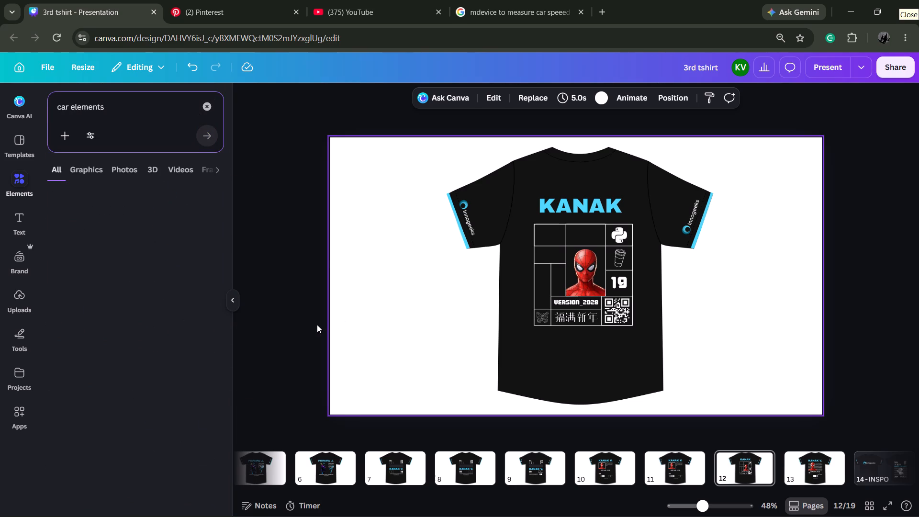
pyautogui.click(135, 108)
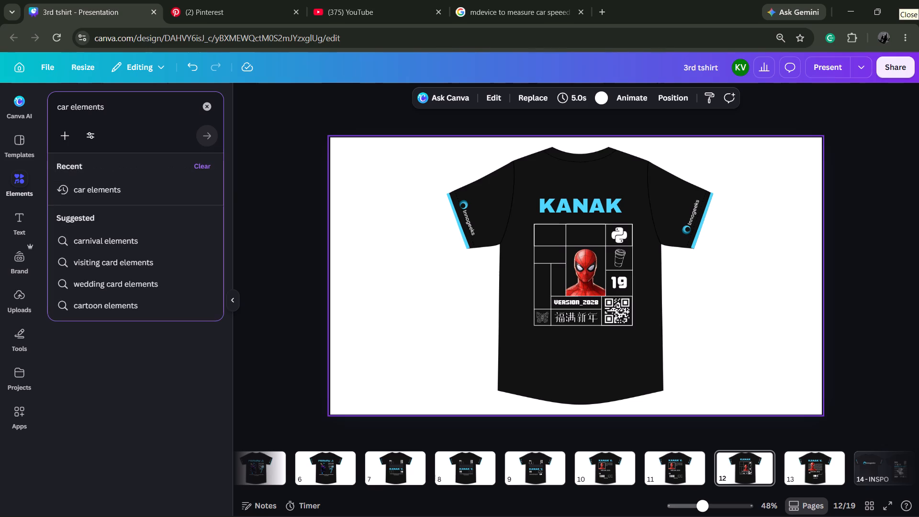
pyautogui.press('Return')
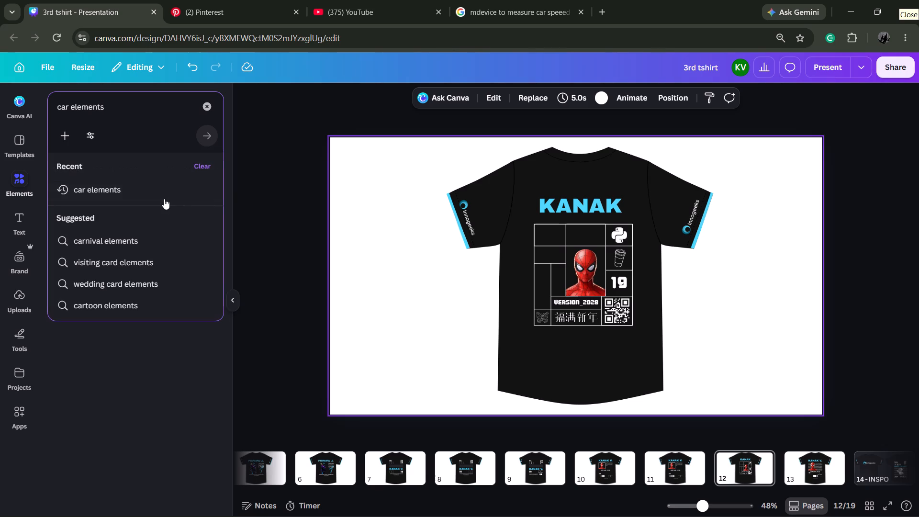
pyautogui.click(164, 198)
# Search Google for car elements that show a car lover's interest on a T-shirt, and read through the suggestions.
pyautogui.click(529, 0)
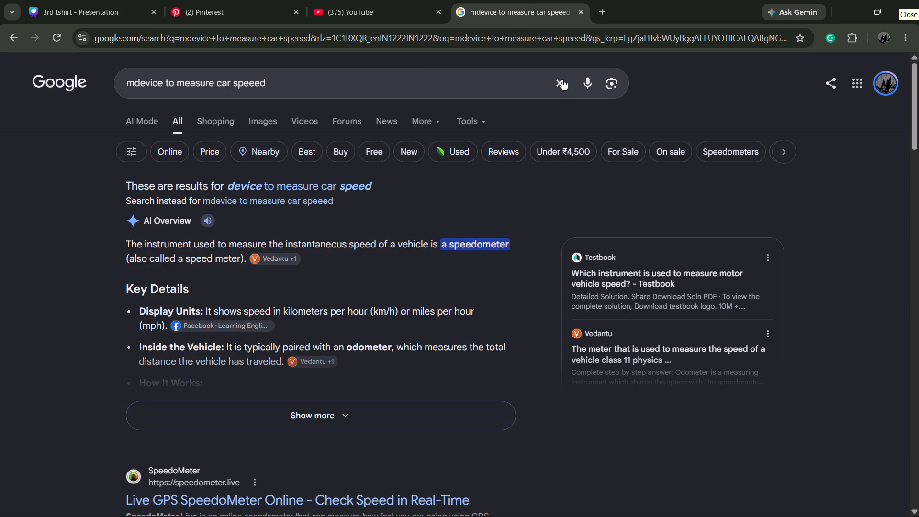
pyautogui.click(562, 79)
pyautogui.write('wht are soem cal')
pyautogui.press('BackSpace')
pyautogui.write('r l')
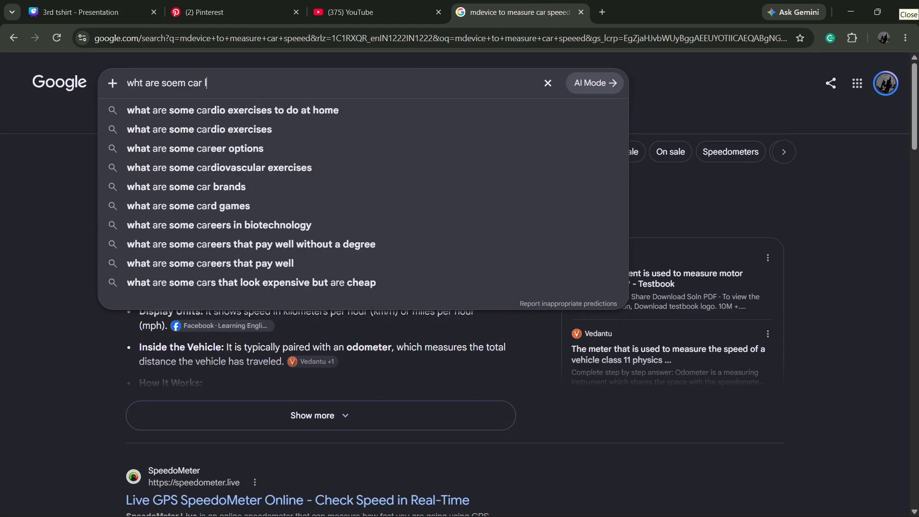
pyautogui.press('BackSpace')
pyautogui.write('elemtns to go on a tshirt to show ur s')
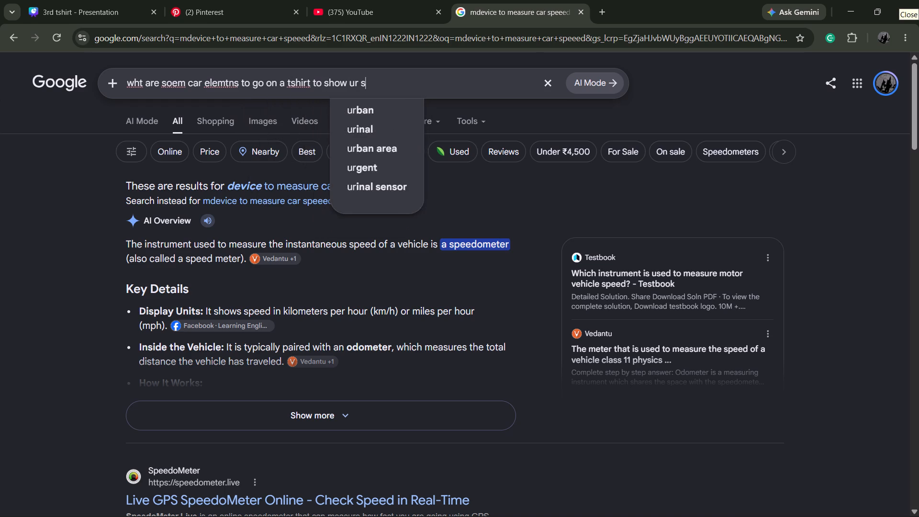
pyautogui.press('BackSpace')
pyautogui.write('slef as a car lover')
pyautogui.press('Return')
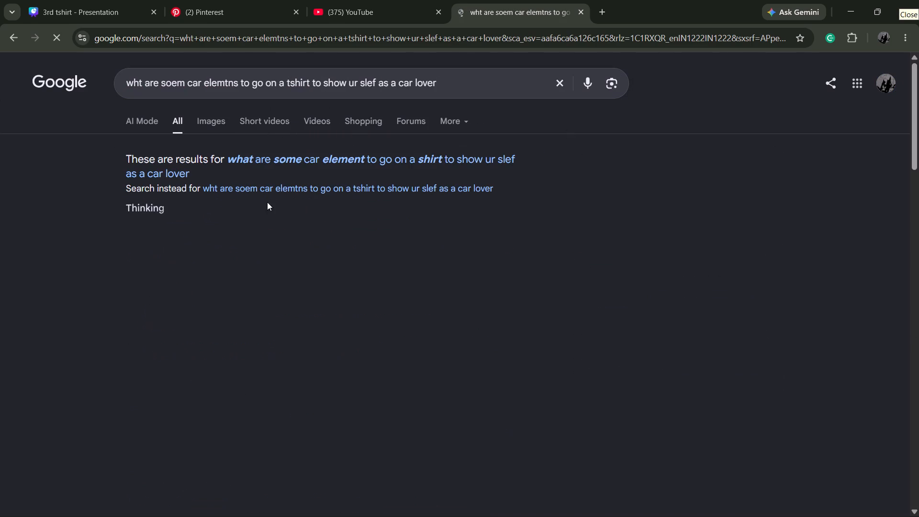
pyautogui.scroll(-1, 298, 405)
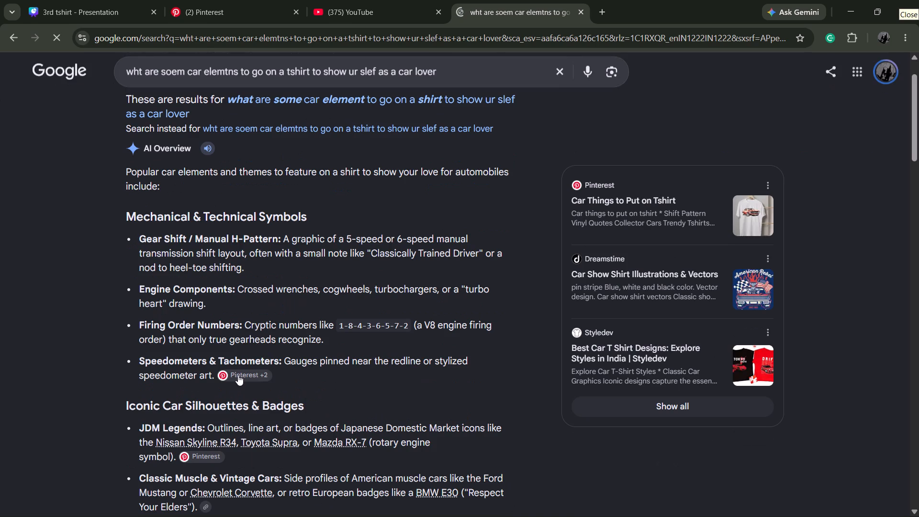
pyautogui.scroll(-2, 232, 363)
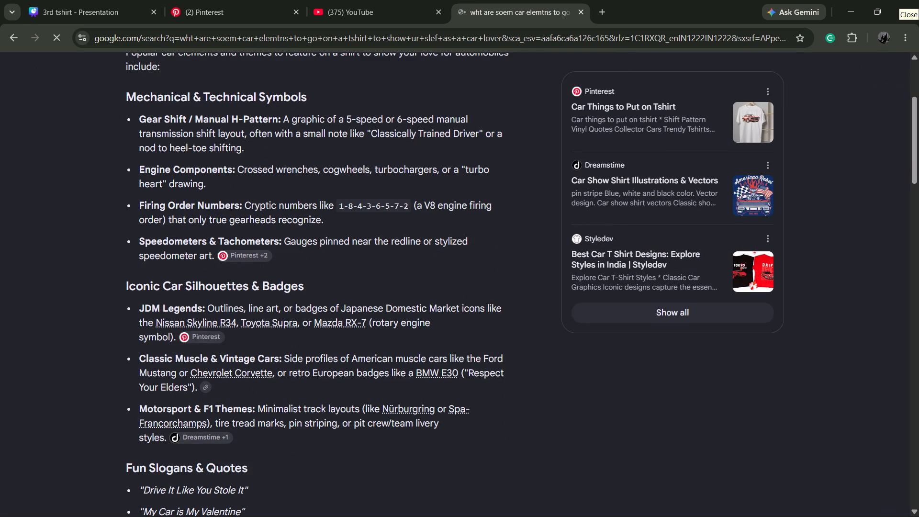
# Return to the Canva design and search the elements for "gear shift".
pyautogui.click(35, 0)
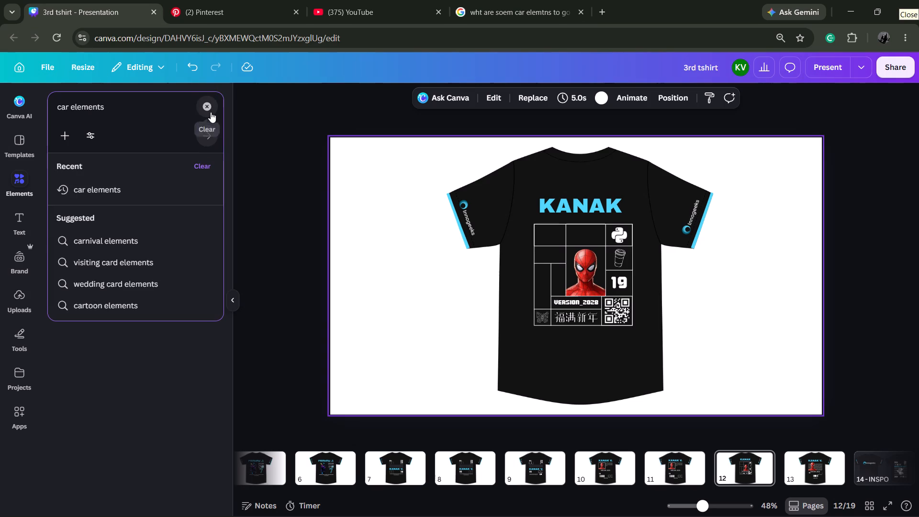
pyautogui.click(211, 112)
pyautogui.write('gear shift')
pyautogui.press('Return')
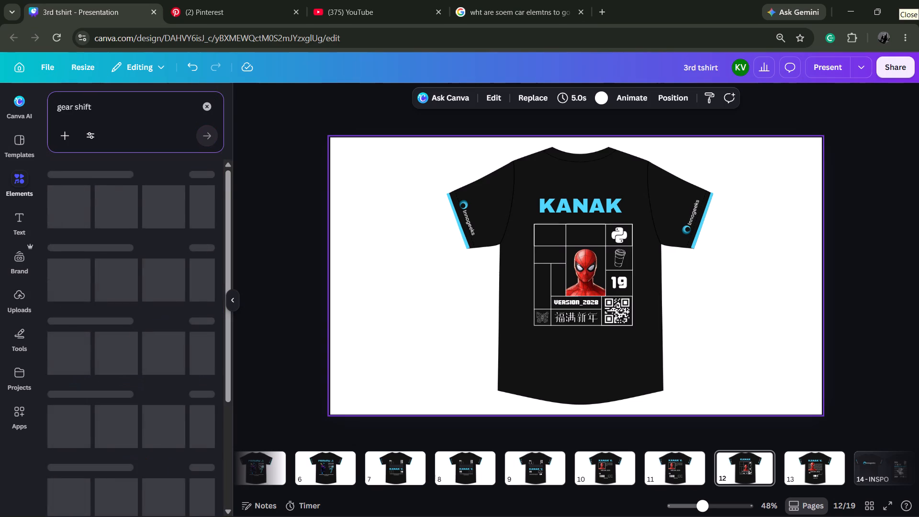
# Add the boxed 1-3-5 / 2-4-R gear-shift graphic over the cell grid and scale it to about 377 by 406.
pyautogui.click(192, 201)
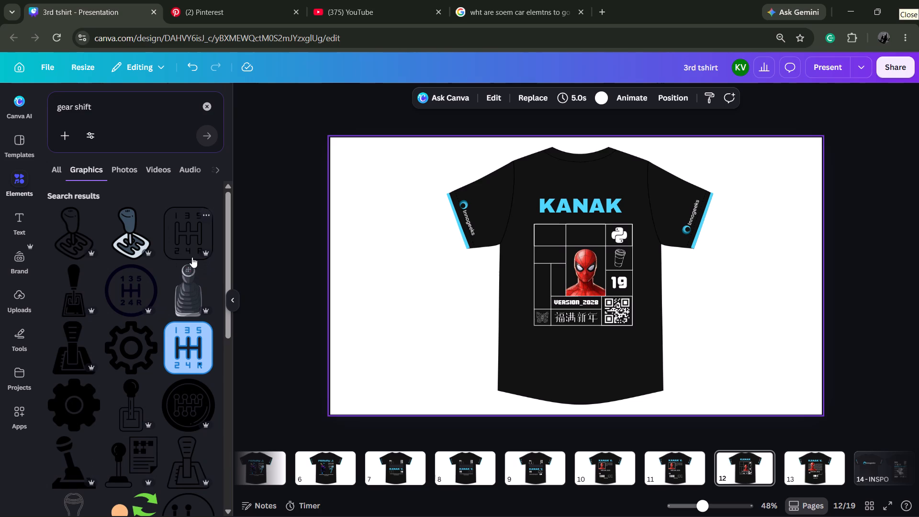
pyautogui.click(192, 244)
pyautogui.moveTo(603, 285); pyautogui.dragTo(612, 229)
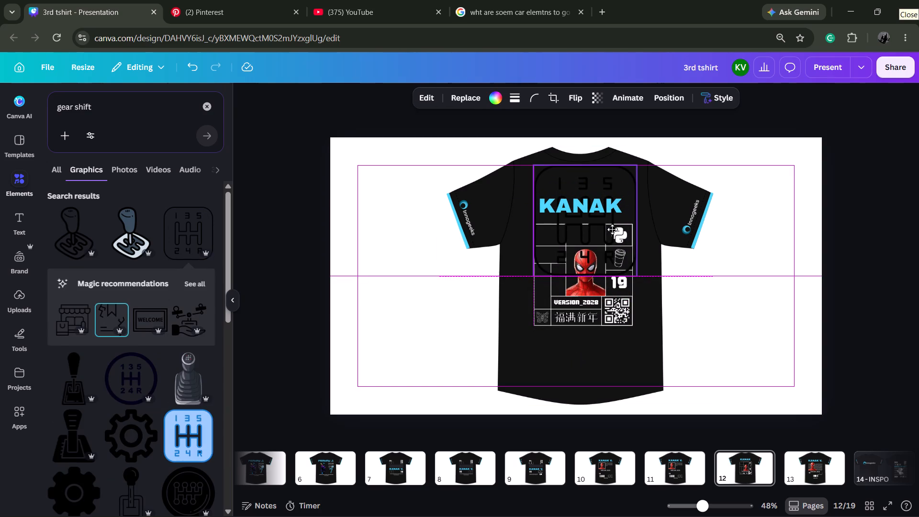
pyautogui.moveTo(612, 229); pyautogui.dragTo(638, 291)
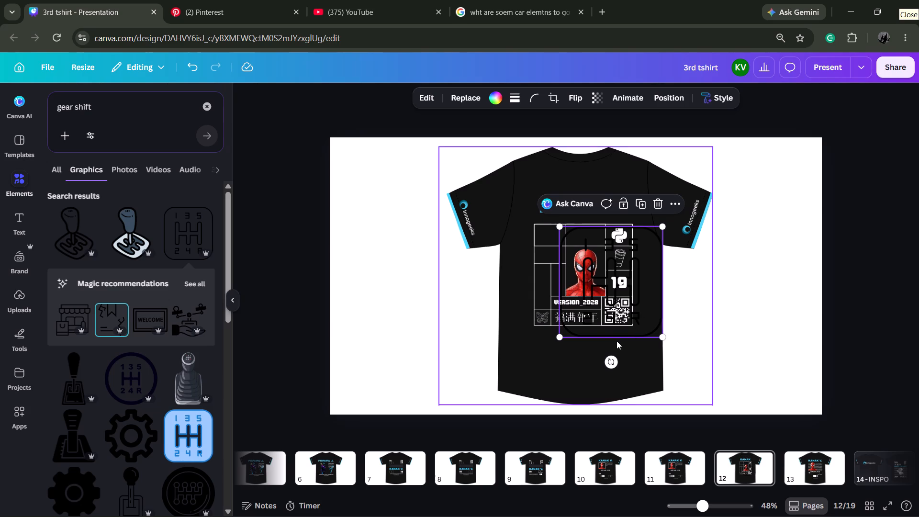
pyautogui.moveTo(661, 337); pyautogui.dragTo(660, 330)
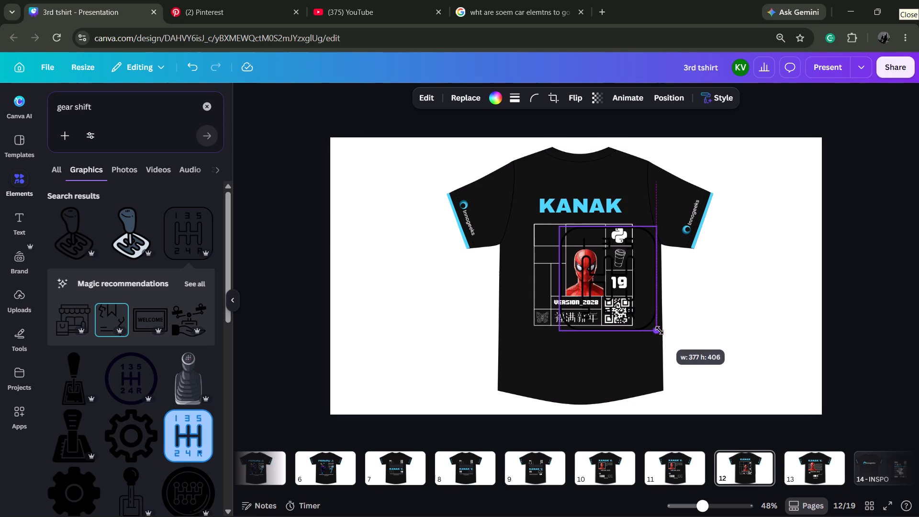
pyautogui.moveTo(660, 330); pyautogui.dragTo(659, 330)
# Crop the gear-shift graphic to only its central shift-gate pattern, cutting away the numbers and the rounded frame.
pyautogui.doubleClick(636, 296)
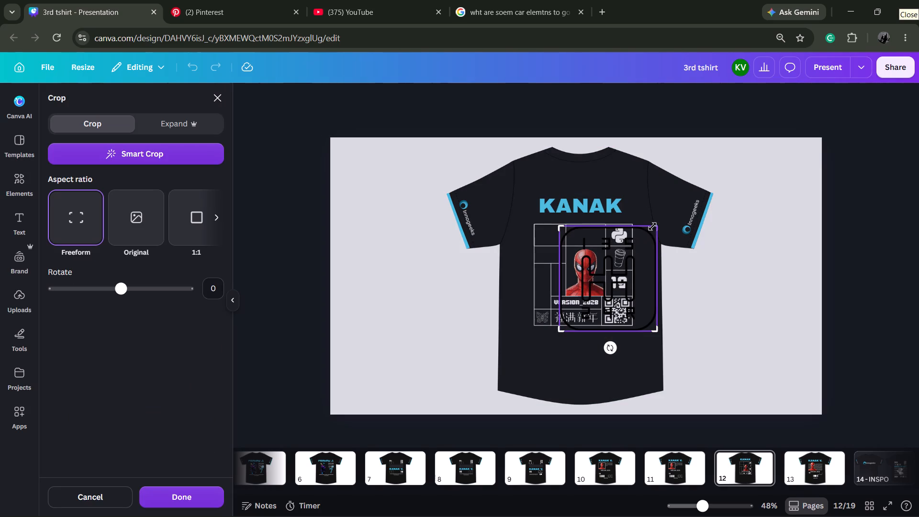
pyautogui.moveTo(657, 226); pyautogui.dragTo(616, 264)
pyautogui.moveTo(654, 229); pyautogui.dragTo(683, 195)
pyautogui.moveTo(645, 281); pyautogui.dragTo(619, 281)
pyautogui.moveTo(655, 334); pyautogui.dragTo(637, 356)
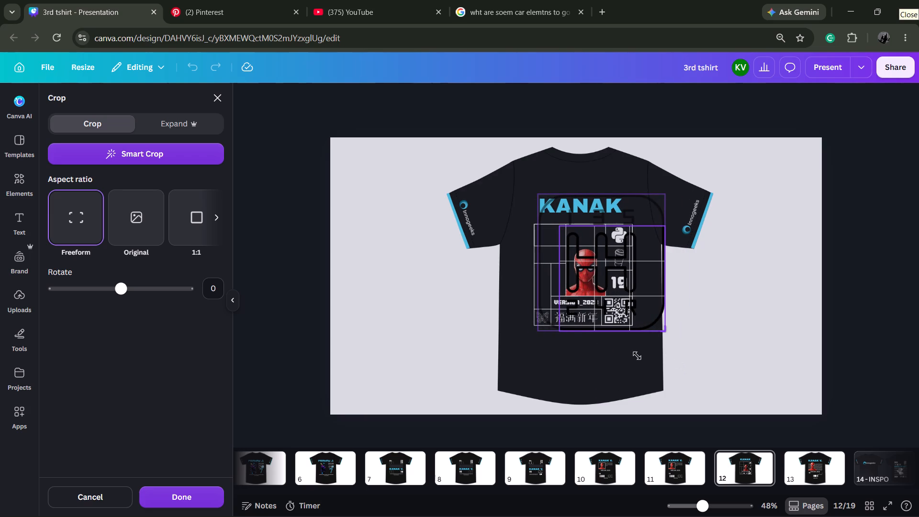
pyautogui.moveTo(637, 356); pyautogui.dragTo(640, 351)
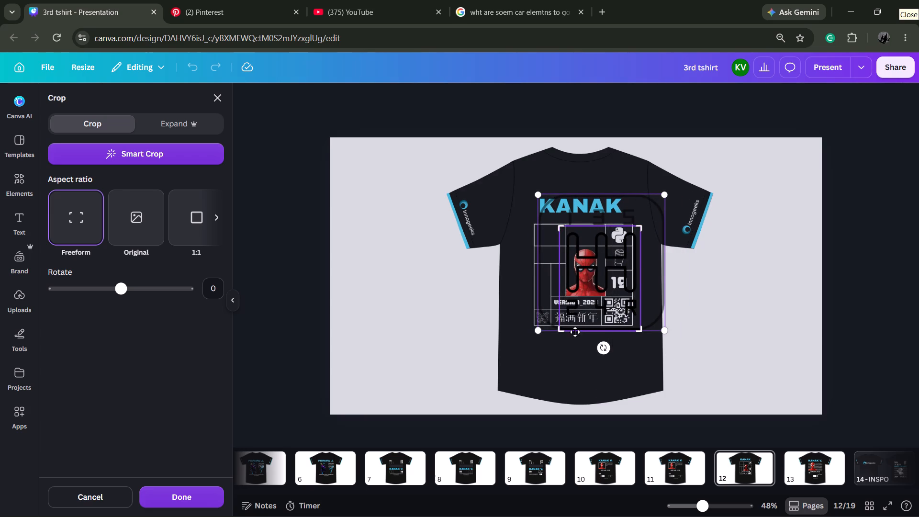
pyautogui.moveTo(563, 334); pyautogui.dragTo(558, 294)
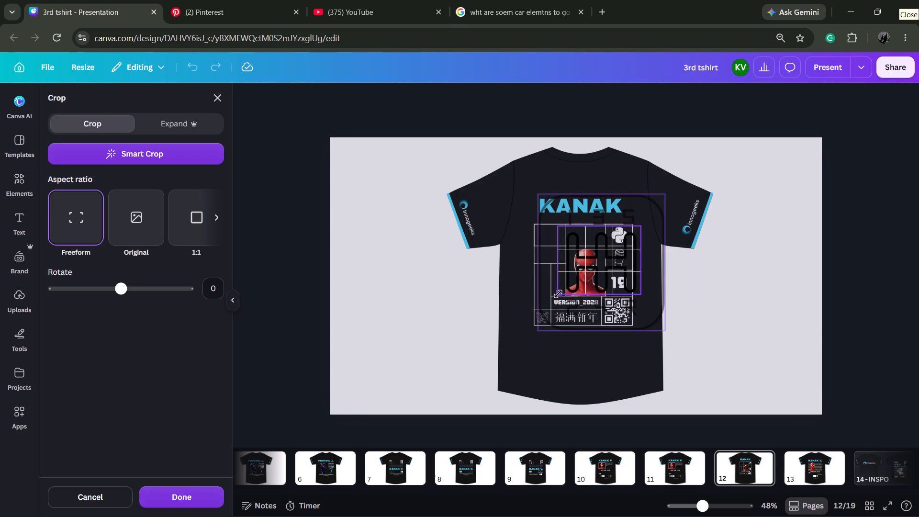
pyautogui.moveTo(558, 294); pyautogui.dragTo(562, 297)
pyautogui.click(744, 281)
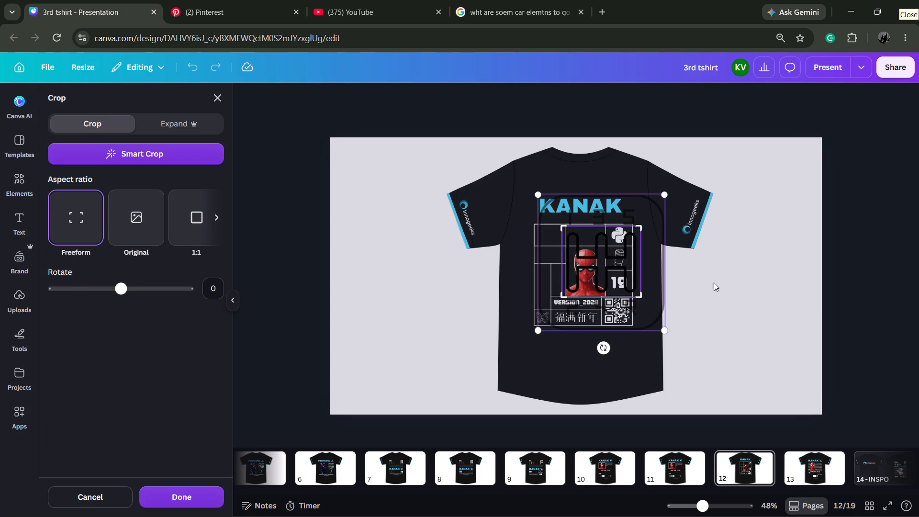
# Recolour the cropped gear-shift graphic white.
pyautogui.moveTo(601, 275); pyautogui.dragTo(552, 231)
pyautogui.click(489, 97)
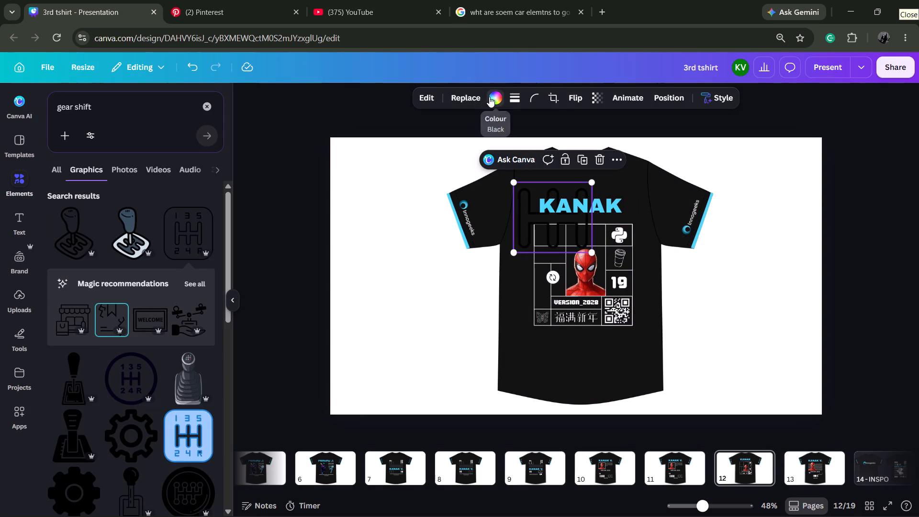
pyautogui.click(75, 204)
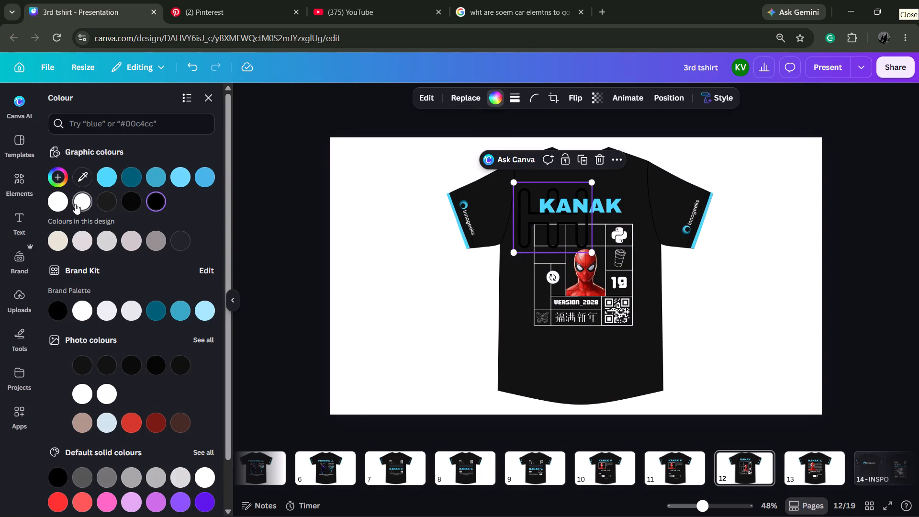
pyautogui.click(689, 267)
# Shrink the white gear-shift graphic and centre it in the empty top-left cell of the grid.
pyautogui.moveTo(571, 229); pyautogui.dragTo(602, 295)
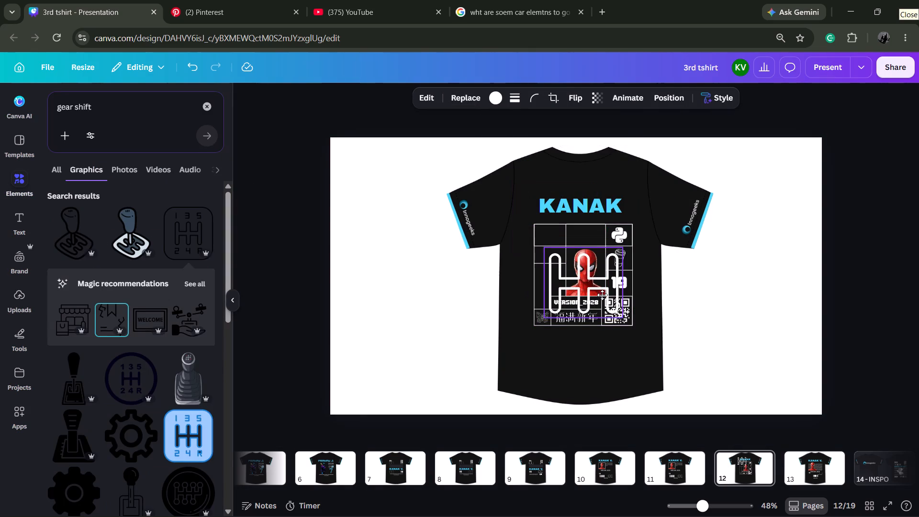
pyautogui.moveTo(602, 295); pyautogui.dragTo(603, 295)
pyautogui.moveTo(627, 321); pyautogui.dragTo(561, 278)
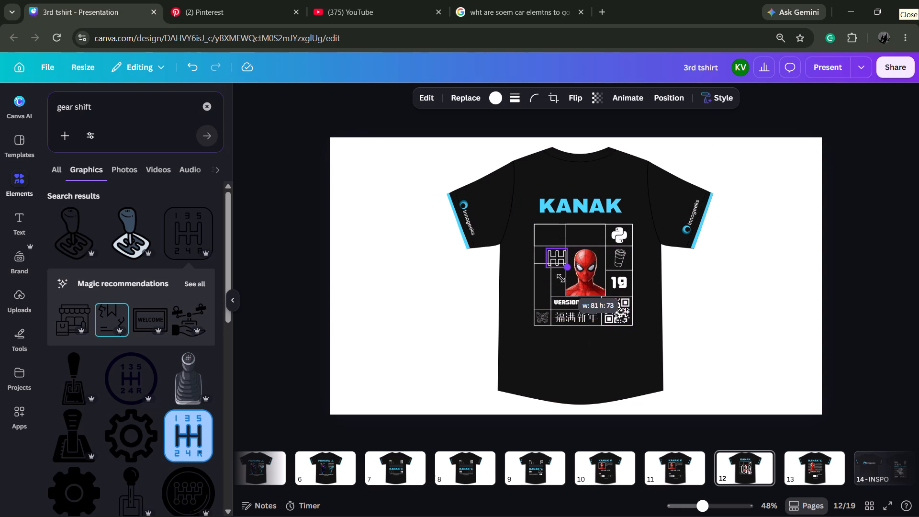
pyautogui.moveTo(561, 278); pyautogui.dragTo(575, 285)
pyautogui.moveTo(555, 267); pyautogui.dragTo(544, 241)
pyautogui.moveTo(567, 251); pyautogui.dragTo(556, 246)
pyautogui.click(548, 234)
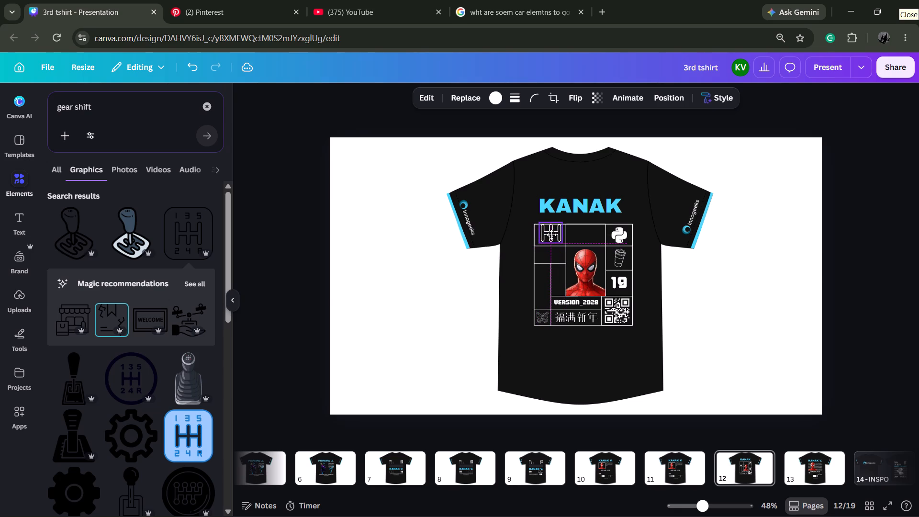
pyautogui.click(608, 283)
pyautogui.click(714, 287)
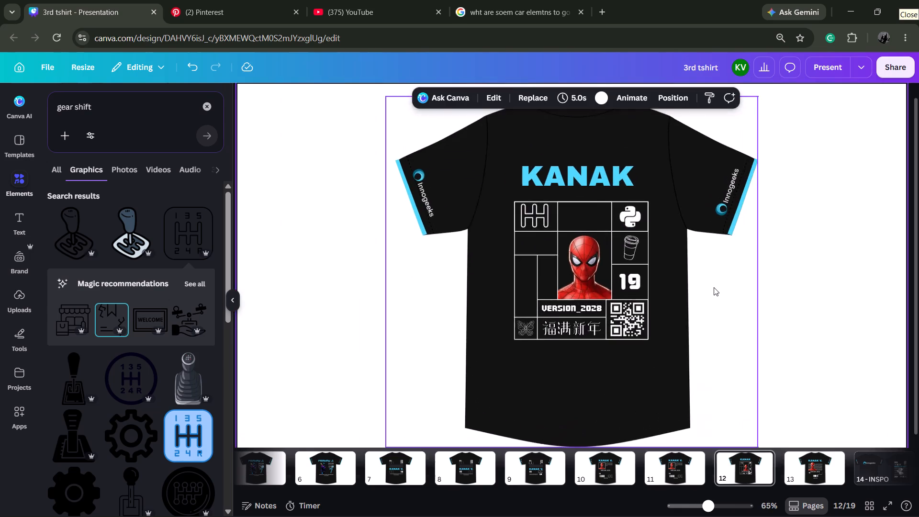
pyautogui.click(481, 185)
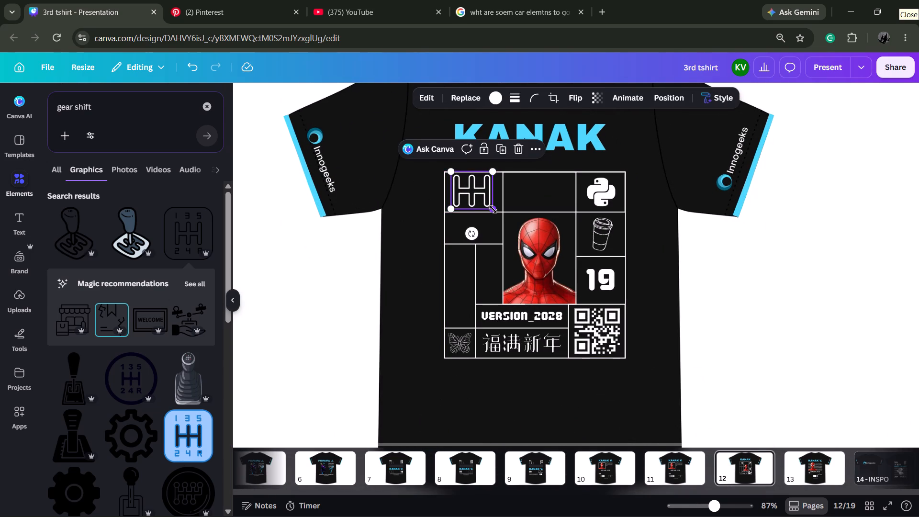
pyautogui.moveTo(493, 209); pyautogui.dragTo(487, 204)
pyautogui.click(476, 188)
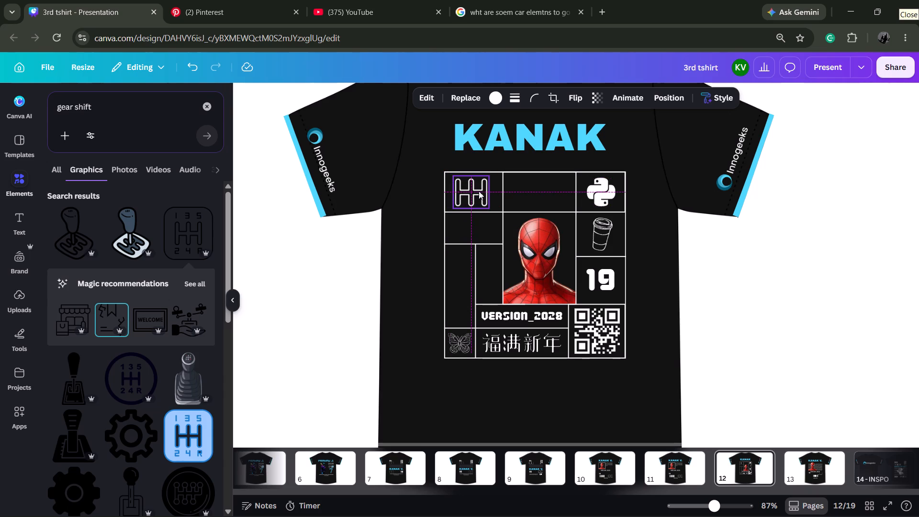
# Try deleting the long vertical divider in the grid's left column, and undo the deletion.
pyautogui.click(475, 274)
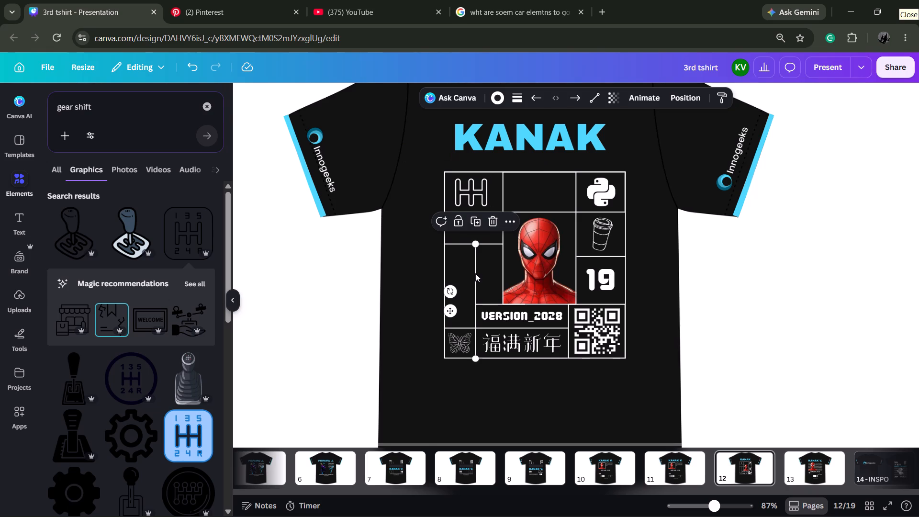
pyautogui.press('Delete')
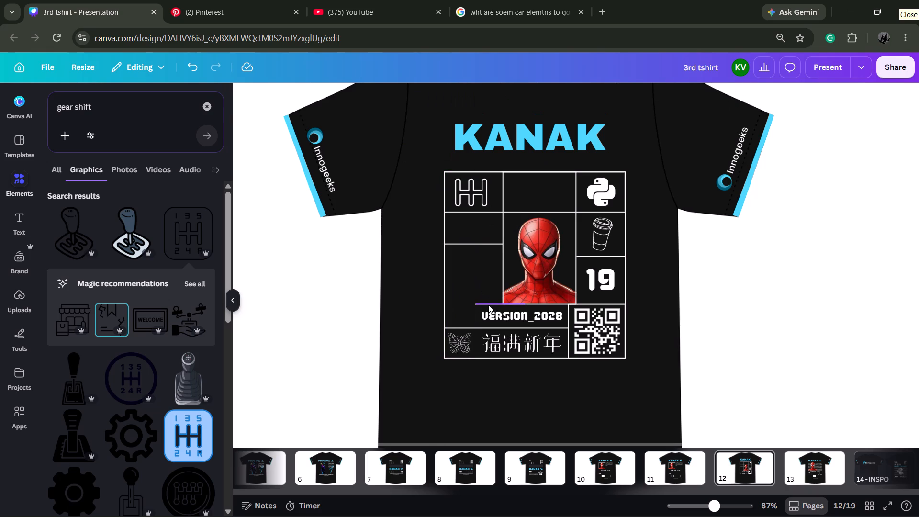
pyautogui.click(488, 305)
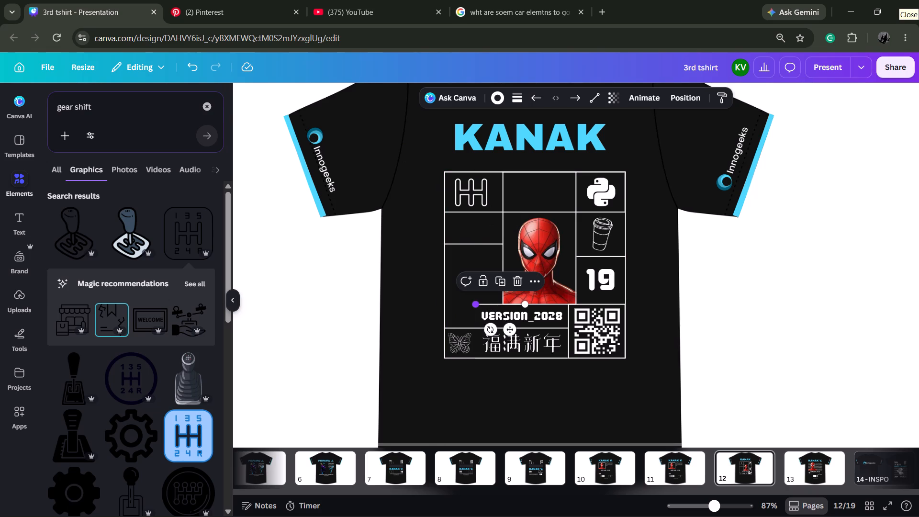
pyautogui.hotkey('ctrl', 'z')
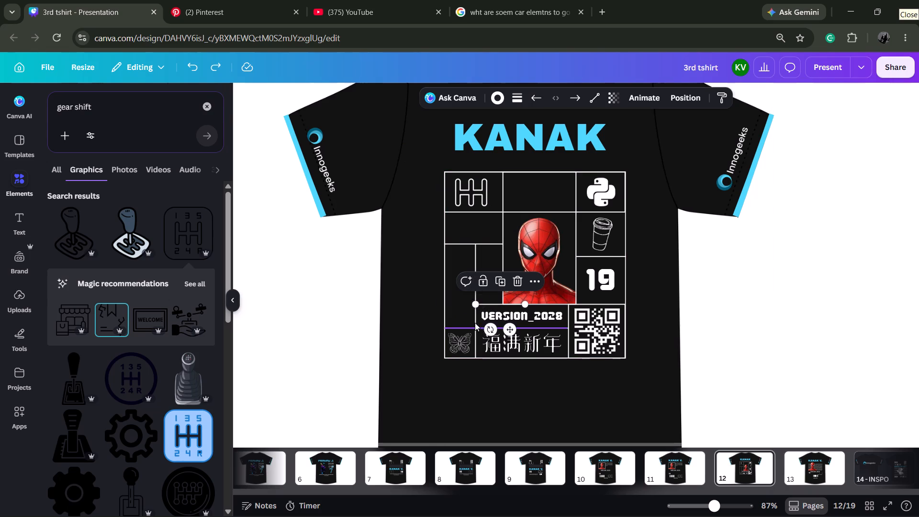
# Shorten the left column's vertical divider so its upper end meets the line above VERSION_2028.
pyautogui.click(474, 322)
pyautogui.click(474, 275)
pyautogui.moveTo(474, 245); pyautogui.dragTo(475, 253)
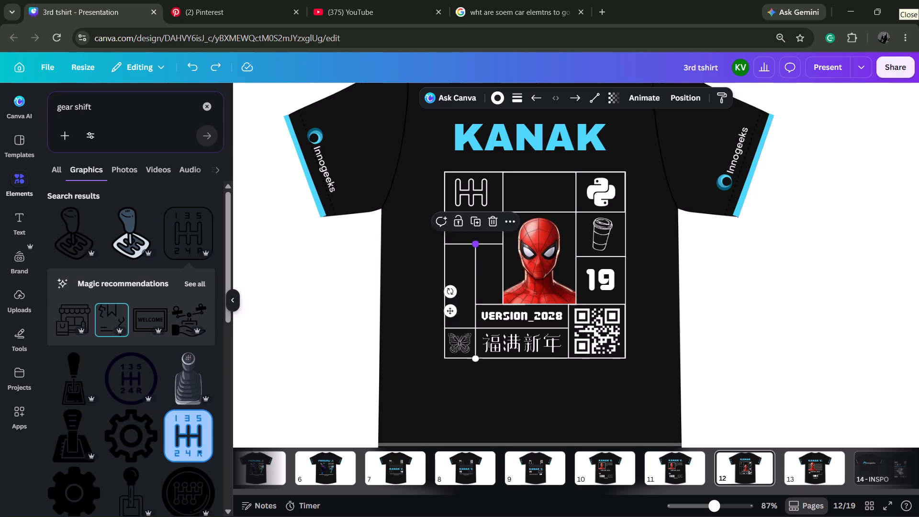
pyautogui.moveTo(475, 253); pyautogui.dragTo(473, 304)
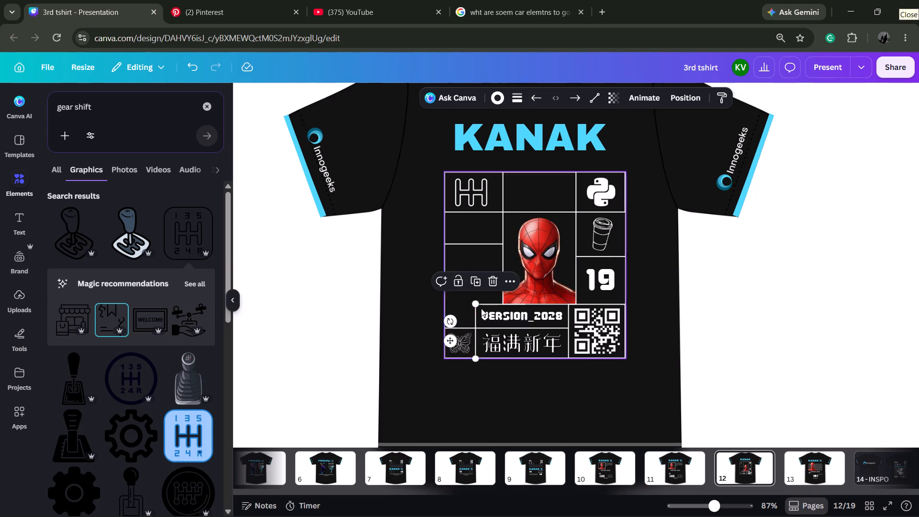
# Extend the horizontal line above VERSION_2028 to the grid's left edge, with a length of about 172.
pyautogui.click(484, 306)
pyautogui.moveTo(474, 304); pyautogui.dragTo(443, 303)
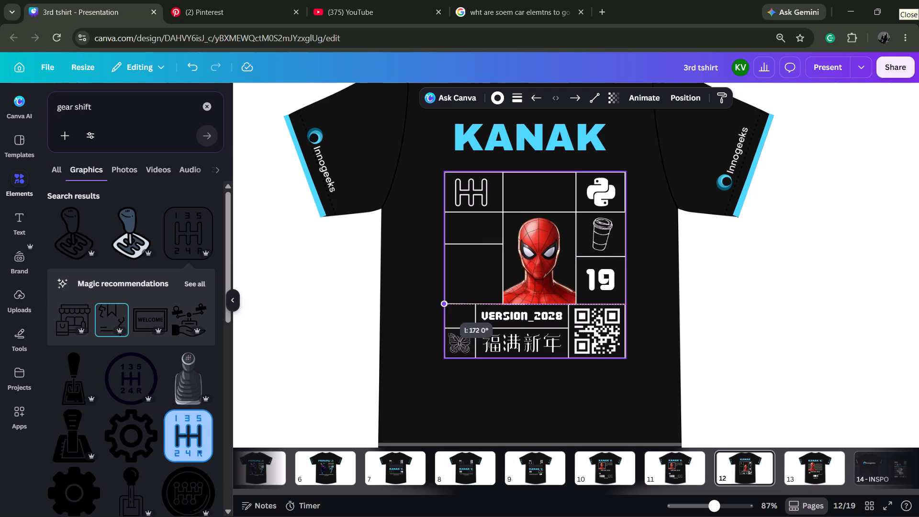
pyautogui.moveTo(443, 303); pyautogui.dragTo(443, 303)
pyautogui.click(465, 322)
# Replace the left column's horizontal divider with a duplicate of the line under the coffee cup, placed about midway between the column's bounding lines.
pyautogui.click(492, 245)
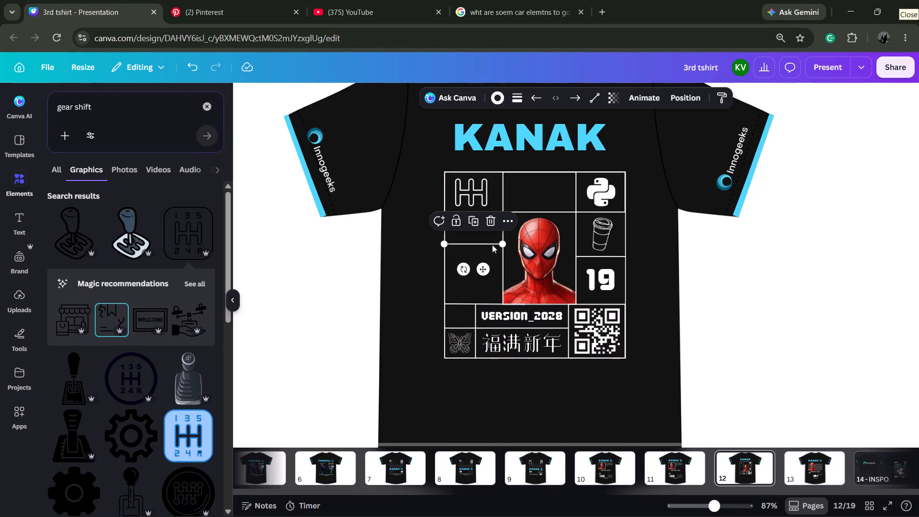
pyautogui.press('Delete')
pyautogui.click(594, 256)
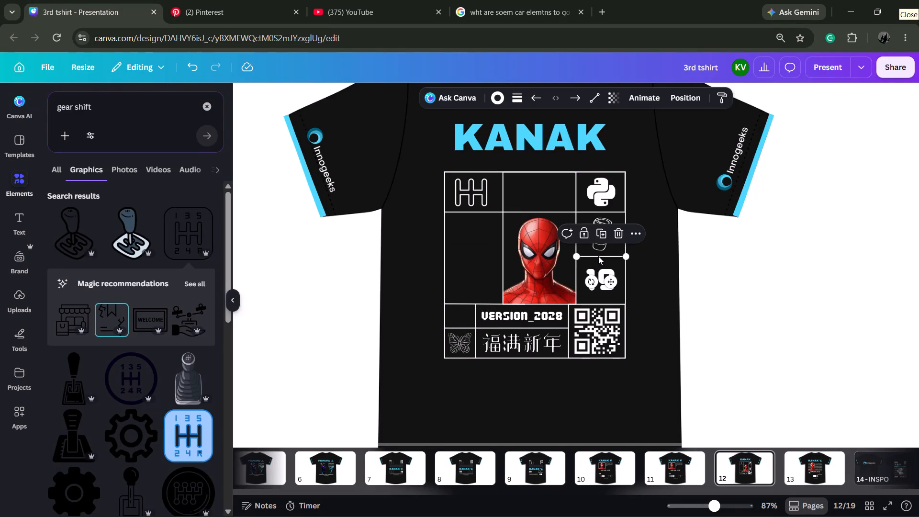
pyautogui.hotkey('ctrl', 'd')
pyautogui.moveTo(618, 288); pyautogui.dragTo(572, 288)
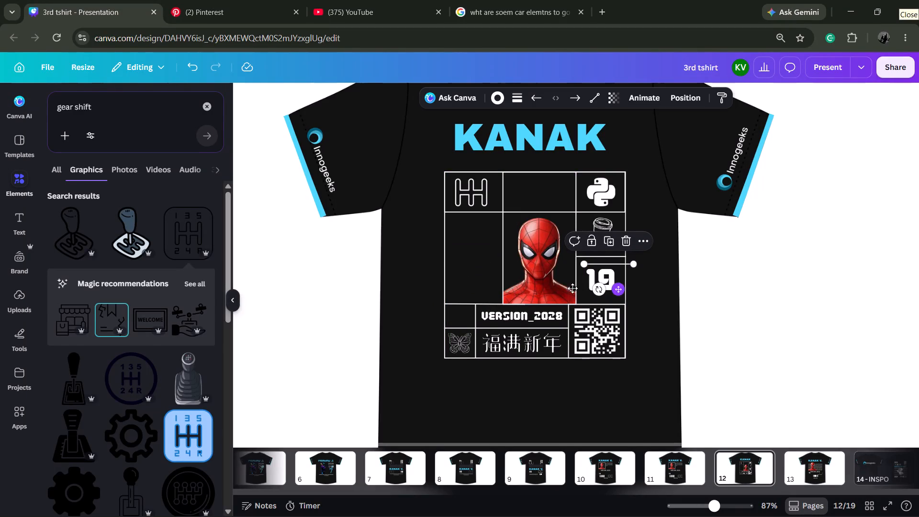
pyautogui.moveTo(572, 288); pyautogui.dragTo(487, 284)
# Narrow the grid's outer frame from its left side to meet the left end of the new horizontal divider.
pyautogui.click(447, 262)
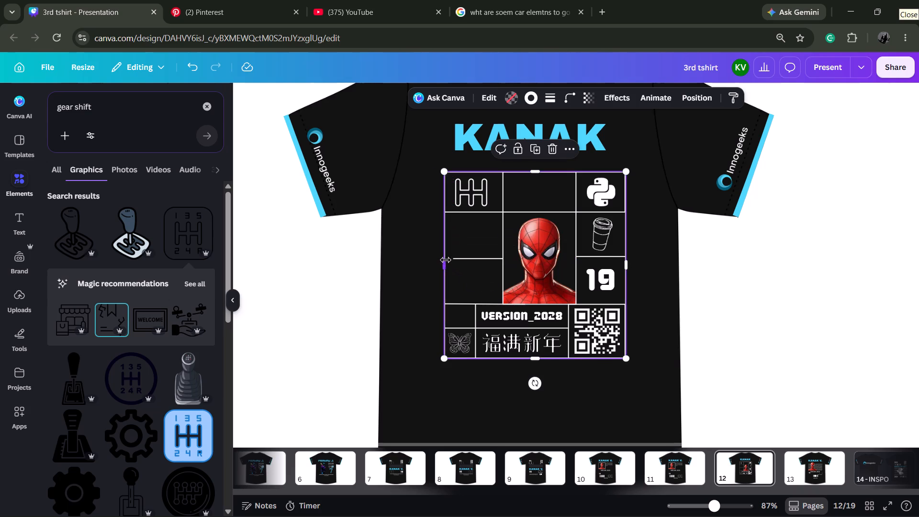
pyautogui.moveTo(443, 267); pyautogui.dragTo(452, 269)
# Straighten the slanted divider beside VERSION_2028 by aligning its upper end above its lower end, making it about 116 long.
pyautogui.click(481, 343)
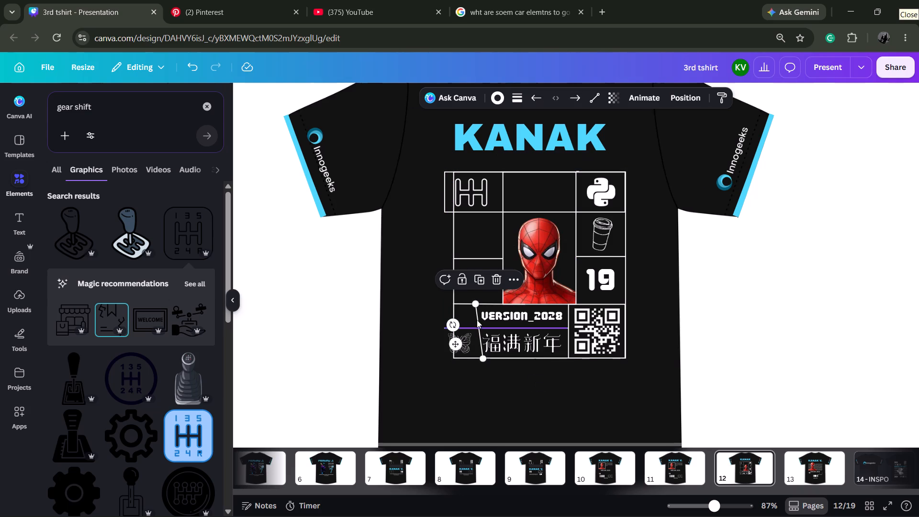
pyautogui.moveTo(475, 303); pyautogui.dragTo(482, 305)
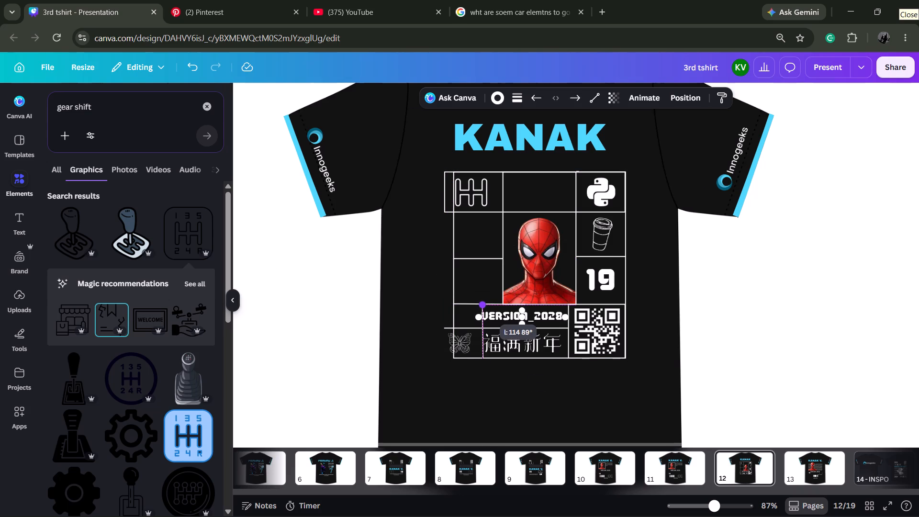
pyautogui.moveTo(482, 305); pyautogui.dragTo(483, 302)
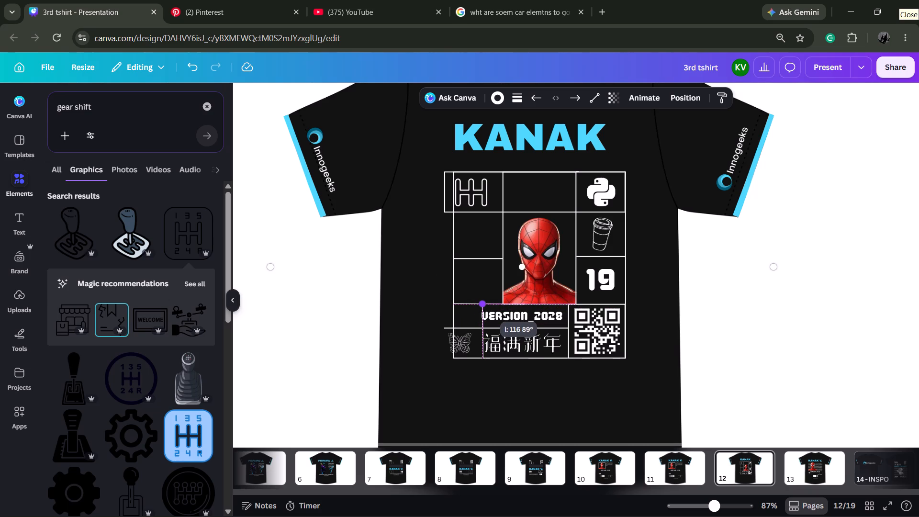
pyautogui.moveTo(483, 302); pyautogui.dragTo(484, 302)
# Narrow the top-row rectangle from its left side to line up with the outer frame's new left edge.
pyautogui.click(442, 204)
pyautogui.click(444, 197)
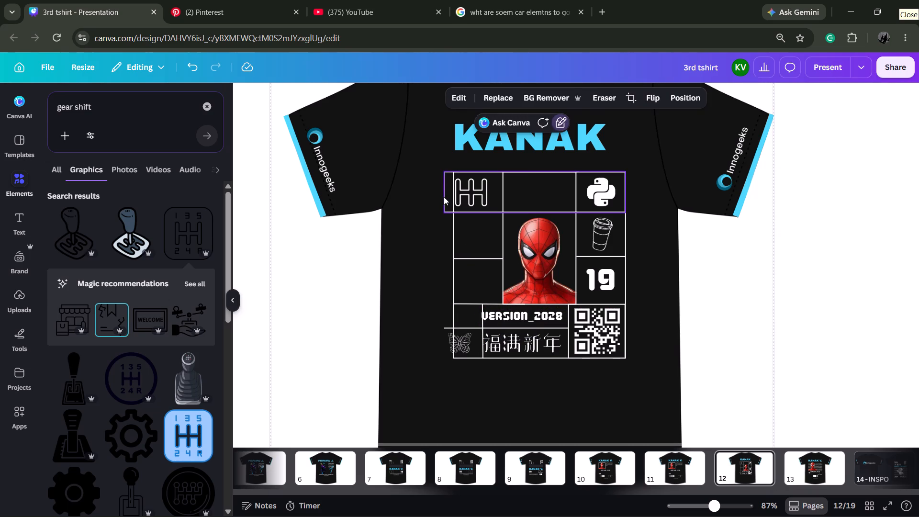
pyautogui.moveTo(444, 191); pyautogui.dragTo(455, 192)
# Shrink the gear shift graphic slightly and centre it in the grid's top-left cell.
pyautogui.click(468, 197)
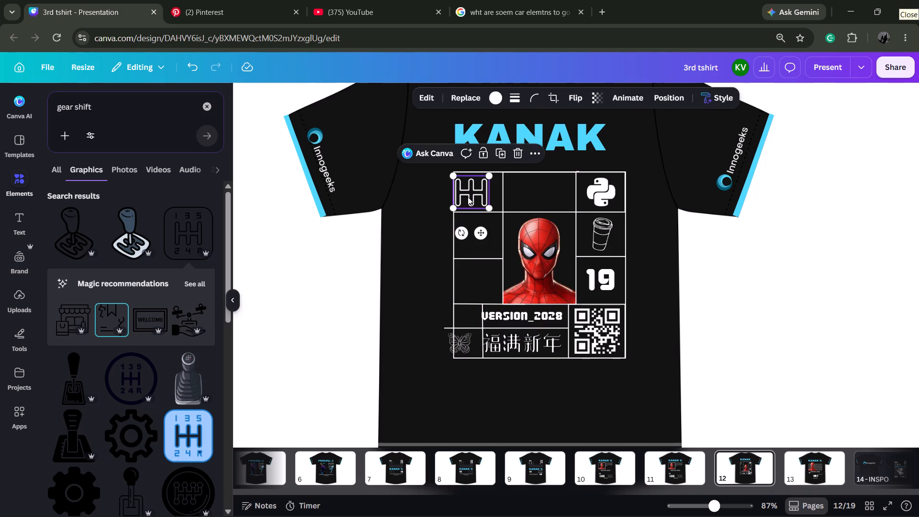
pyautogui.moveTo(468, 197); pyautogui.dragTo(472, 197)
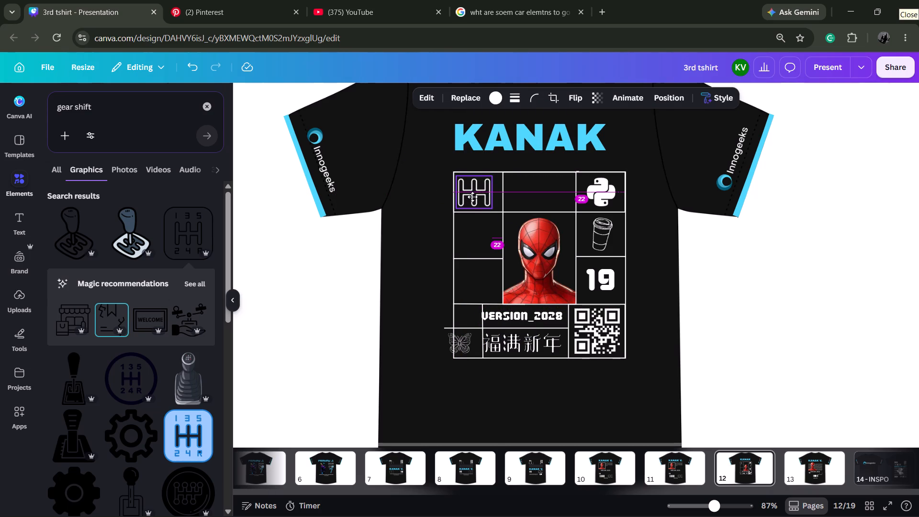
pyautogui.moveTo(472, 197); pyautogui.dragTo(473, 197)
pyautogui.click(484, 247)
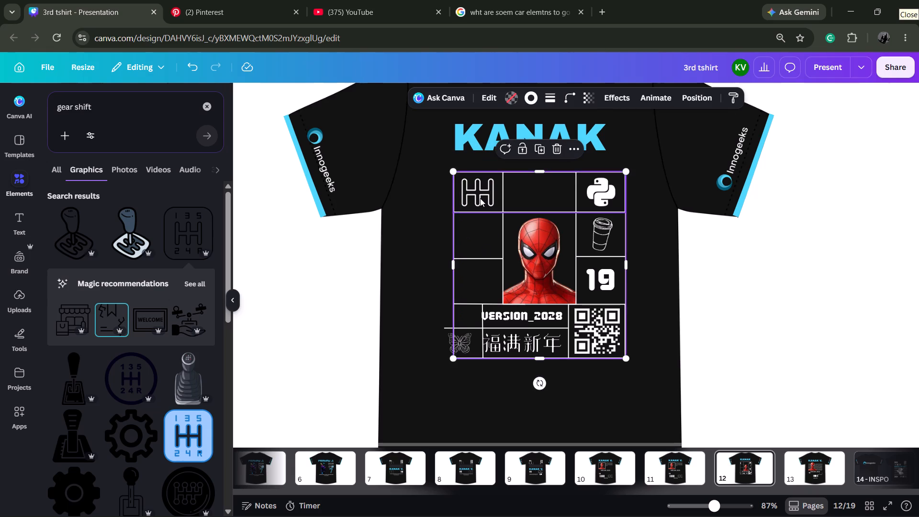
pyautogui.click(480, 198)
pyautogui.click(493, 206)
pyautogui.click(482, 192)
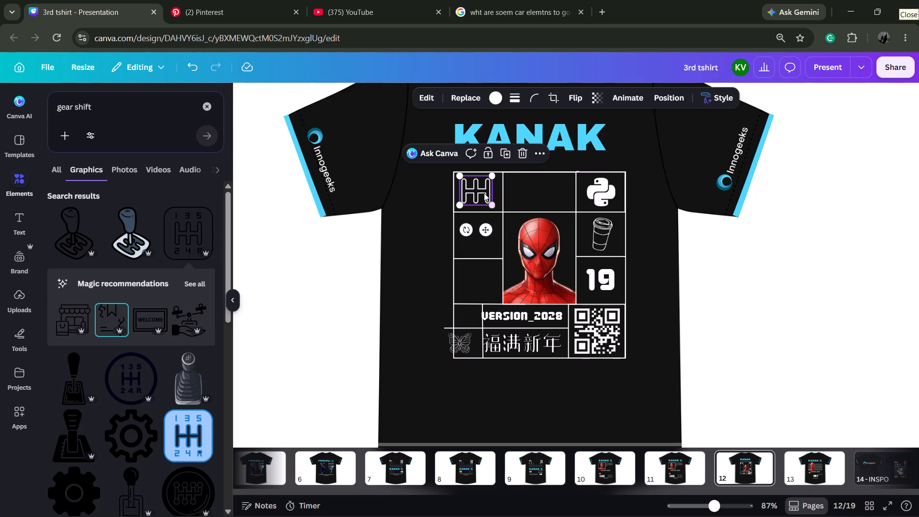
# Shift the butterfly graphic right so it sits inside the bottom-left cell.
pyautogui.moveTo(463, 340); pyautogui.dragTo(472, 340)
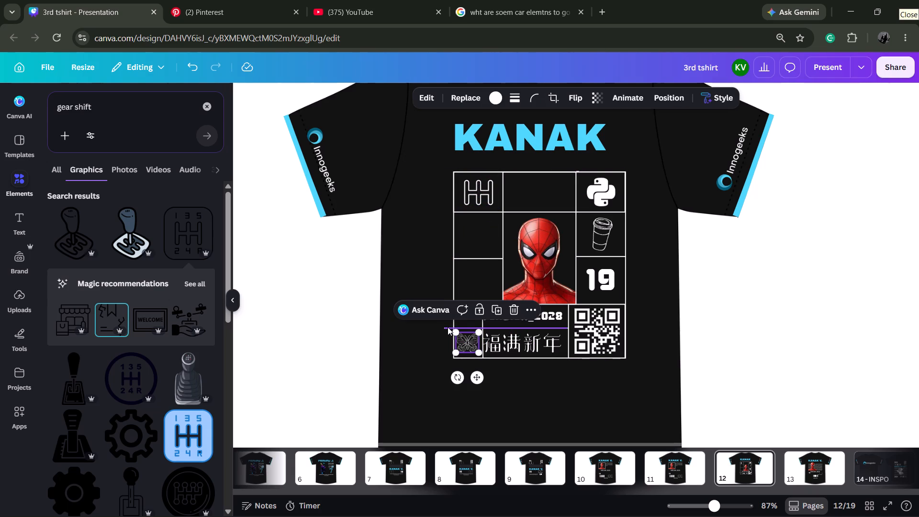
# Shorten the horizontal divider under VERSION_2028 so its left end meets the outer frame's left edge.
pyautogui.click(448, 327)
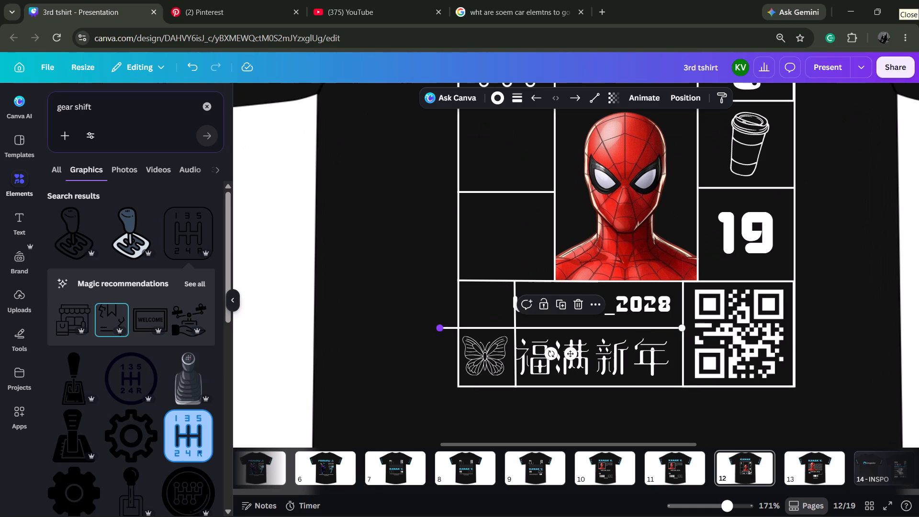
pyautogui.moveTo(437, 330); pyautogui.dragTo(456, 327)
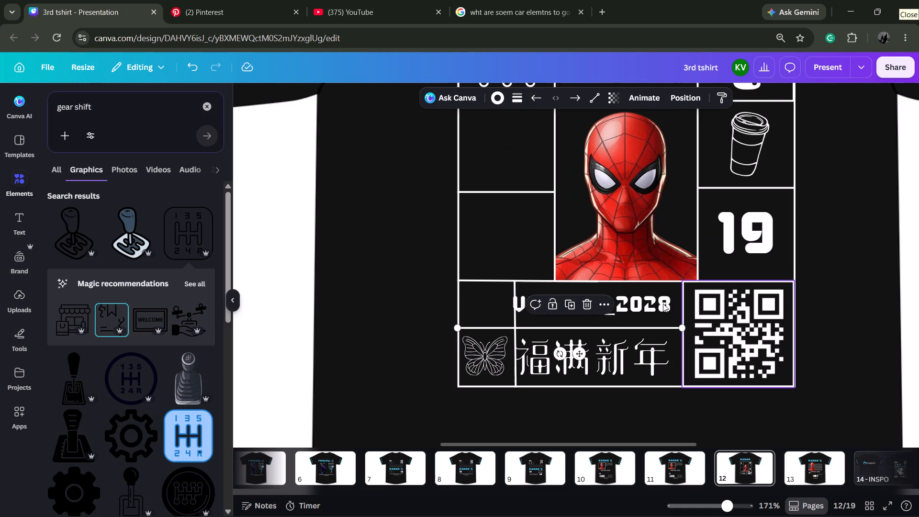
# Shrink the VERSION_2028 text to size 16.4 and centre it in its cell.
pyautogui.moveTo(644, 303); pyautogui.dragTo(650, 303)
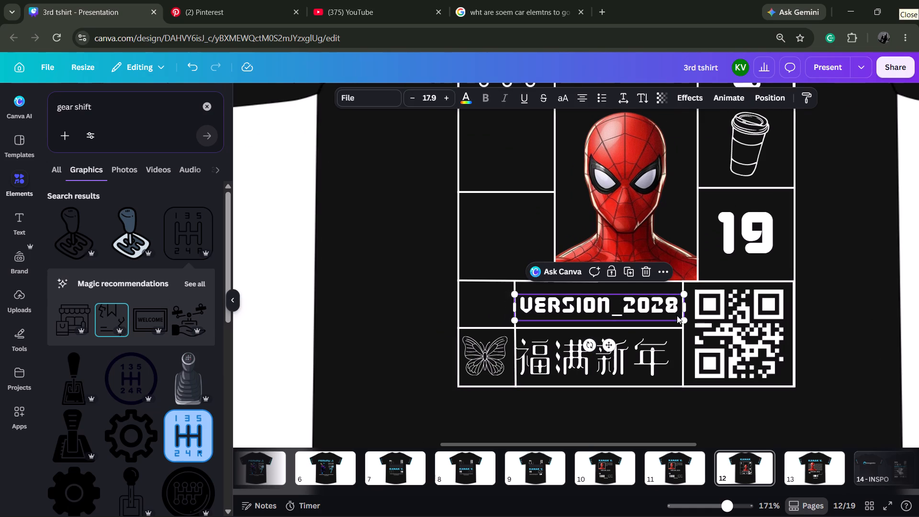
pyautogui.moveTo(682, 320); pyautogui.dragTo(670, 315)
pyautogui.moveTo(647, 306); pyautogui.dragTo(650, 306)
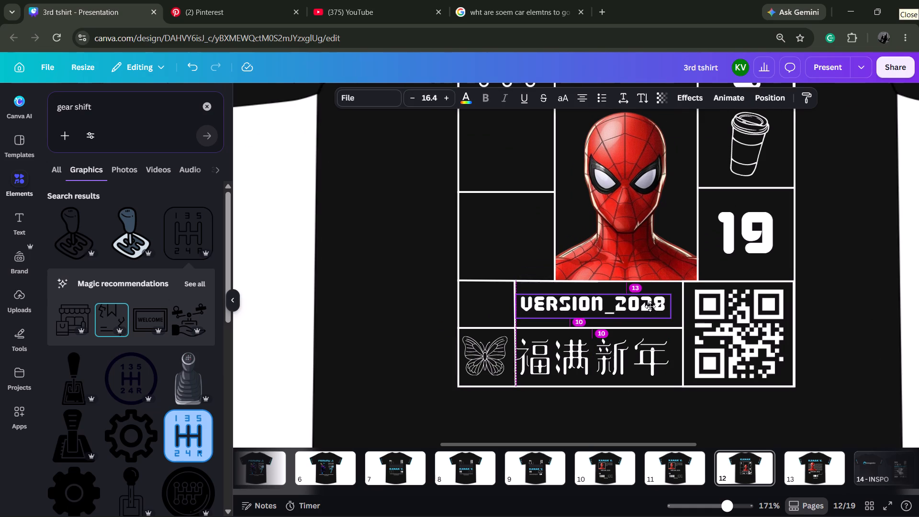
pyautogui.moveTo(650, 306); pyautogui.dragTo(652, 305)
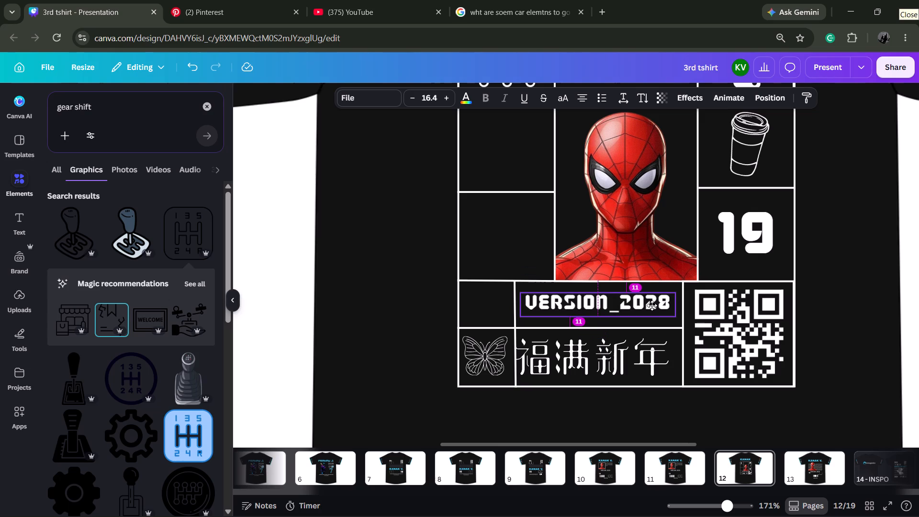
pyautogui.moveTo(652, 305); pyautogui.dragTo(652, 305)
# Shift the Chinese lettering right and shrink it so it sits centred in its cell below VERSION_2028.
pyautogui.click(654, 355)
pyautogui.moveTo(642, 362); pyautogui.dragTo(650, 362)
pyautogui.moveTo(678, 375); pyautogui.dragTo(666, 369)
pyautogui.click(646, 359)
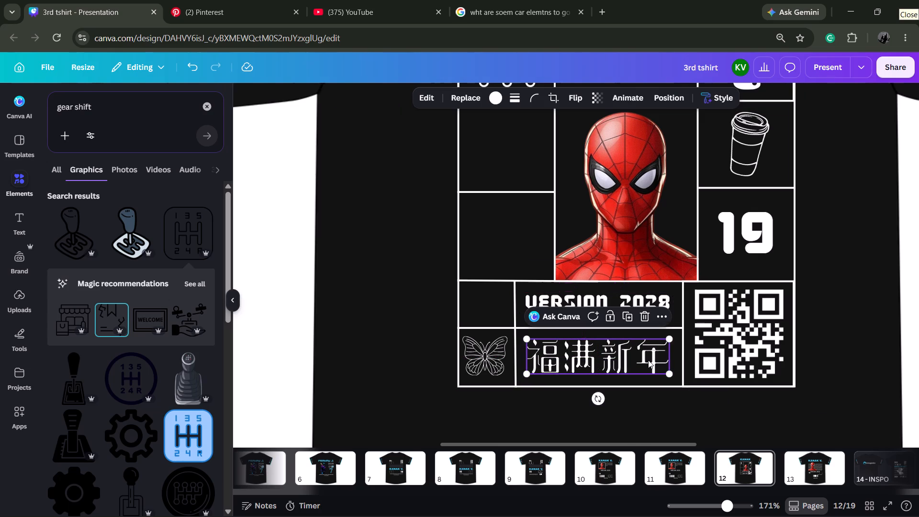
# Straighten the vertical divider beside VERSION_2028 to 90° with a length of 116.
pyautogui.click(496, 357)
pyautogui.click(518, 341)
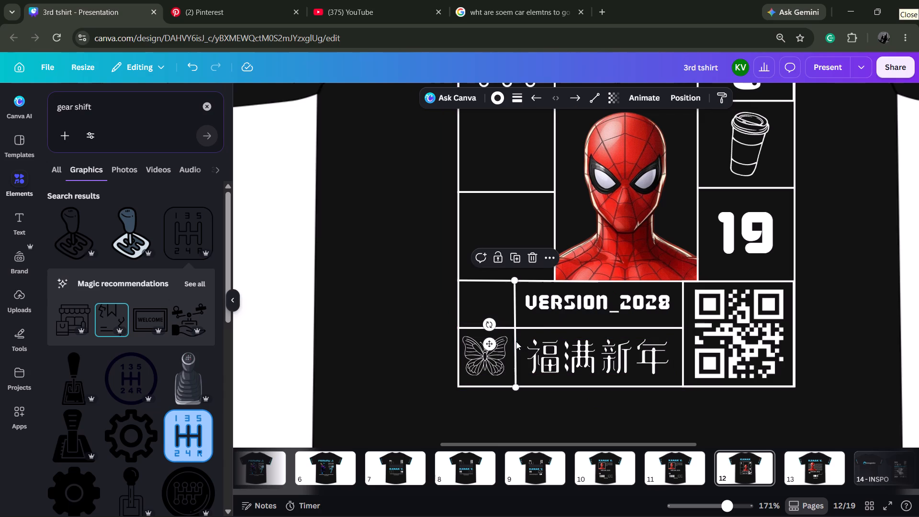
pyautogui.click(515, 283)
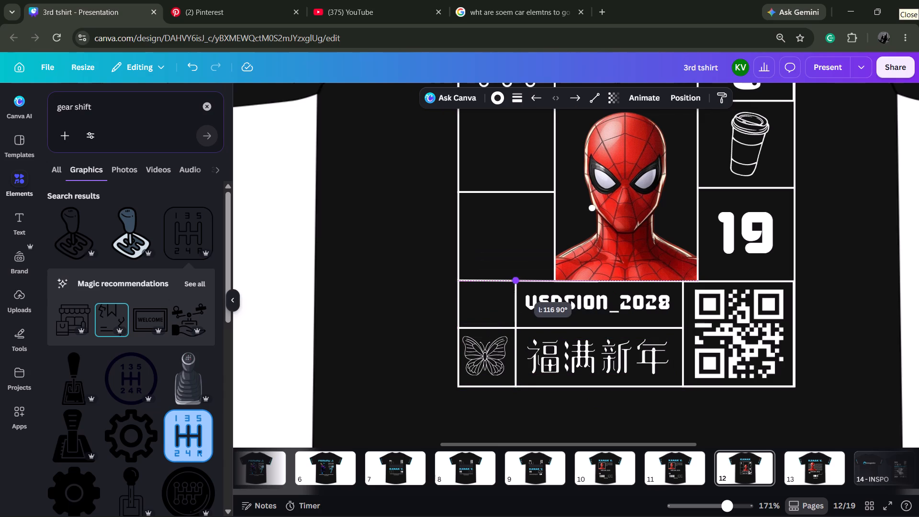
pyautogui.click(534, 415)
# Nudge the butterfly graphic slightly right and down to centre it in the bottom-left cell.
pyautogui.click(488, 365)
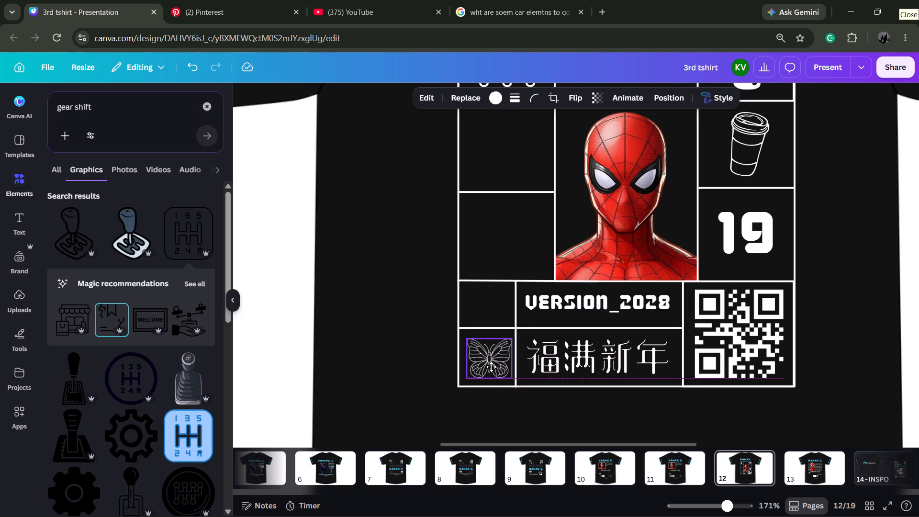
pyautogui.press('Right')
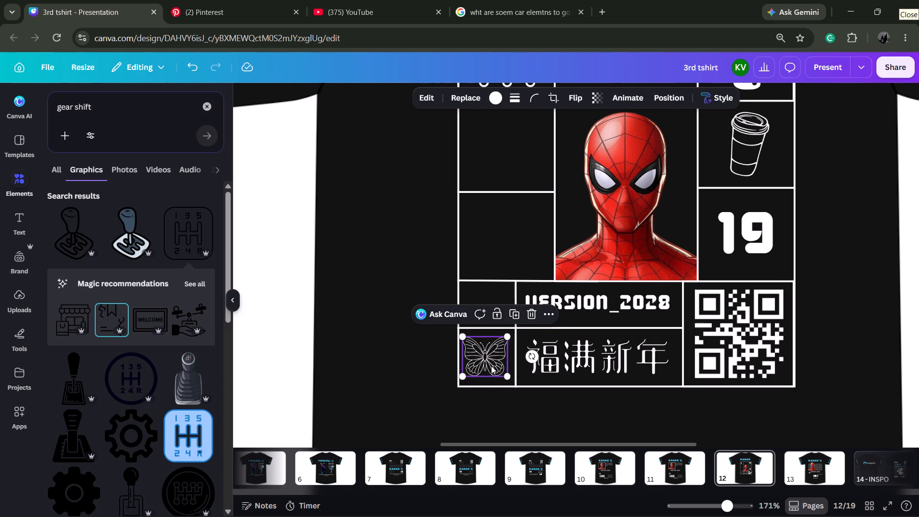
pyautogui.press('Right')
pyautogui.press('Right')
pyautogui.press('Down')
pyautogui.press('Down')
pyautogui.press('Down')
pyautogui.press('Left')
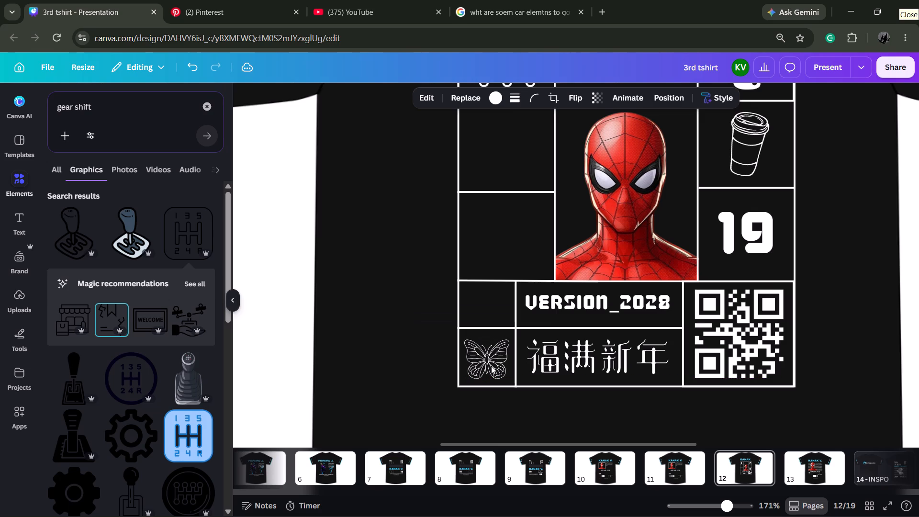
pyautogui.press('Up')
pyautogui.click(571, 428)
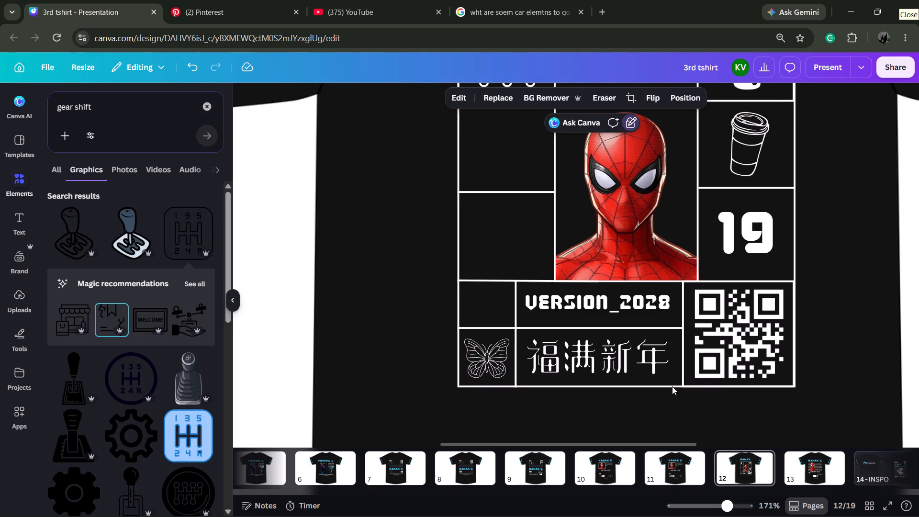
# Narrow the QR code's rectangle from its left side to about 118 wide, keeping it 116 high.
pyautogui.click(677, 313)
pyautogui.click(683, 297)
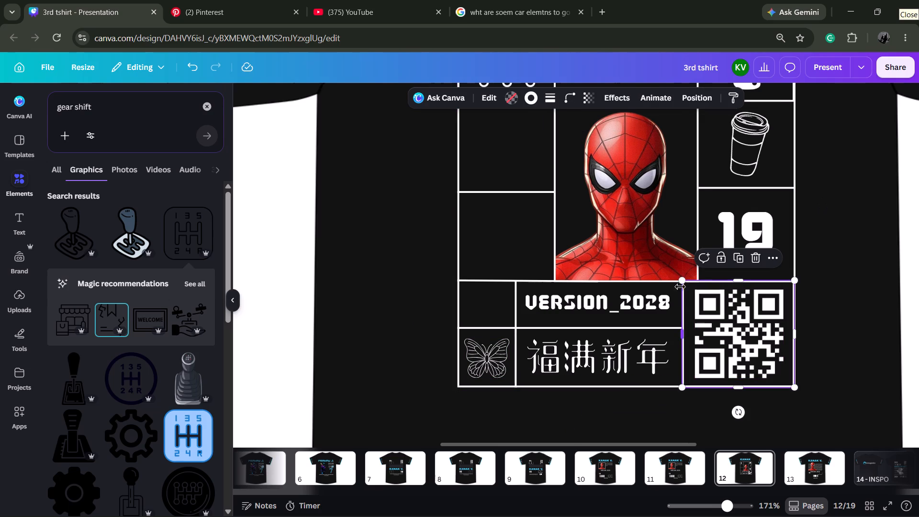
pyautogui.click(681, 281)
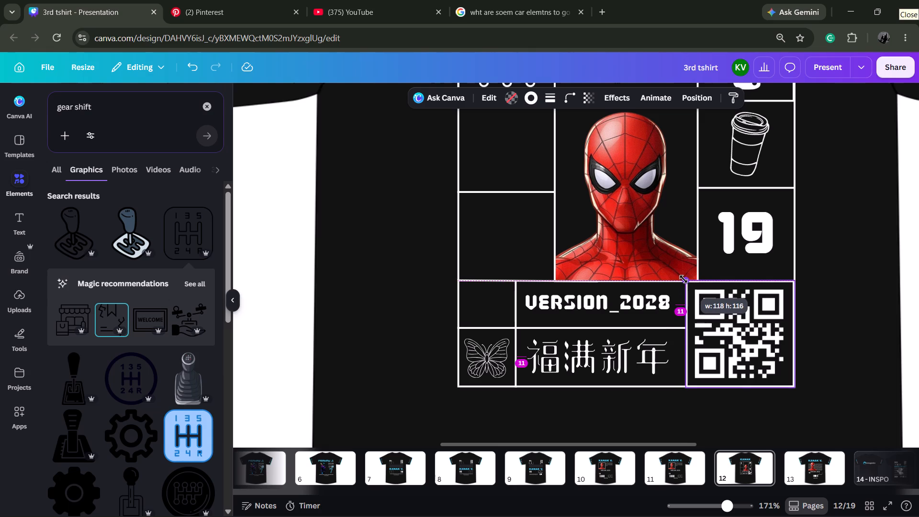
pyautogui.click(848, 320)
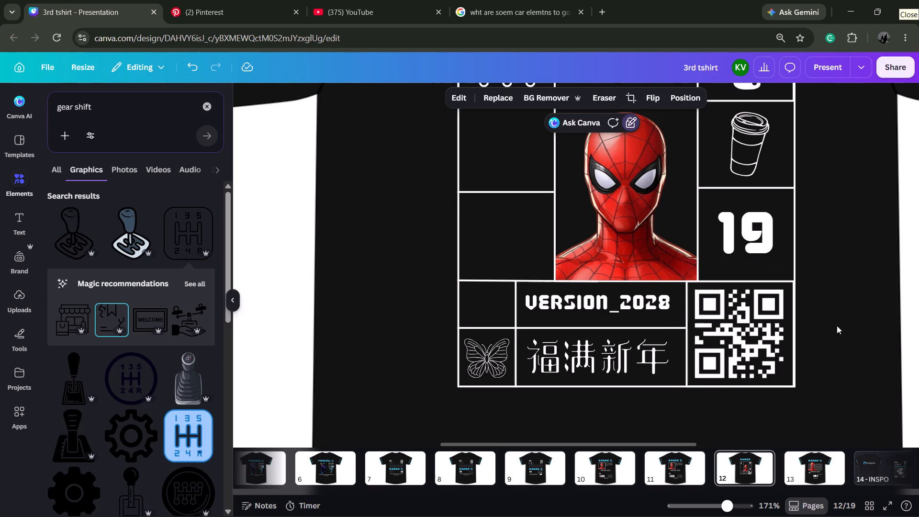
# Nudge the Chinese lettering slightly right to recentre it in its widened cell.
pyautogui.click(566, 356)
pyautogui.press('Right')
pyautogui.press('Right')
pyautogui.press('Right')
pyautogui.press('Right')
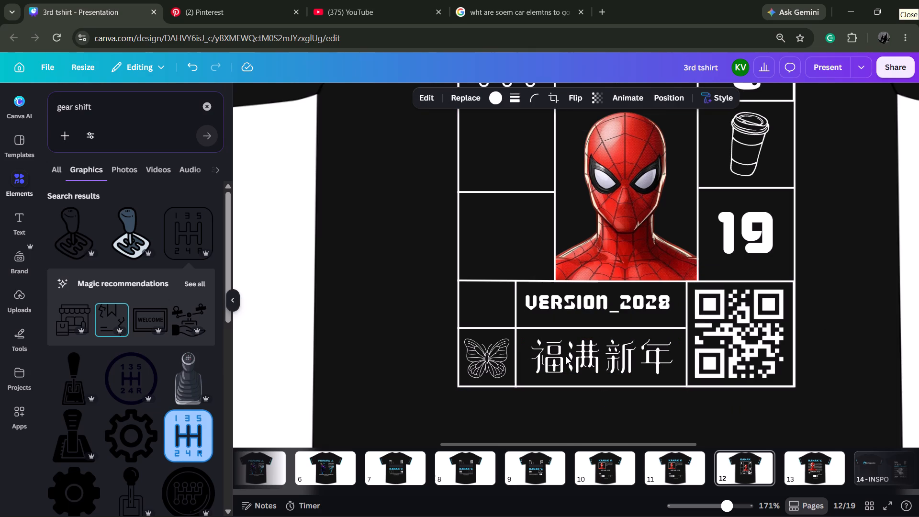
pyautogui.press('Right')
# Nudge the VERSION_2028 text slightly right and down to recentre it in its widened cell.
pyautogui.click(570, 299)
pyautogui.press('Right')
pyautogui.press('Right')
pyautogui.press('Right')
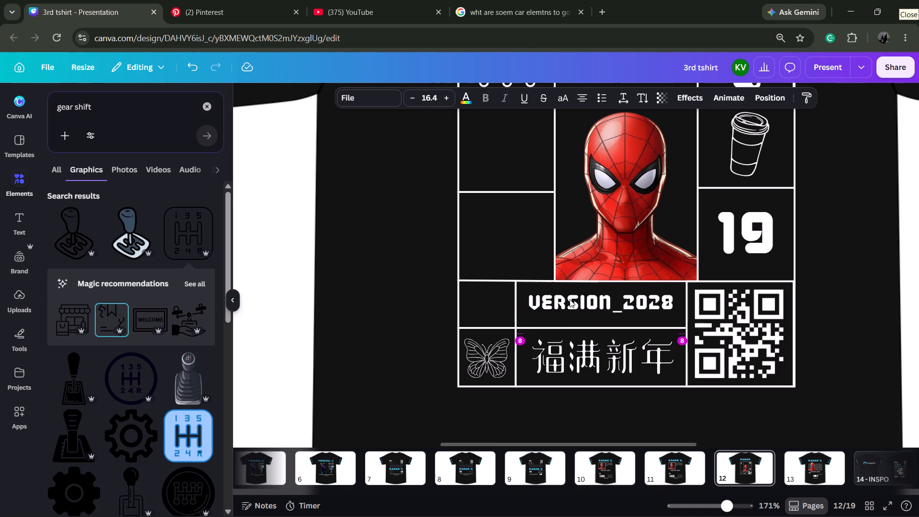
pyautogui.press('Down')
pyautogui.click(913, 225)
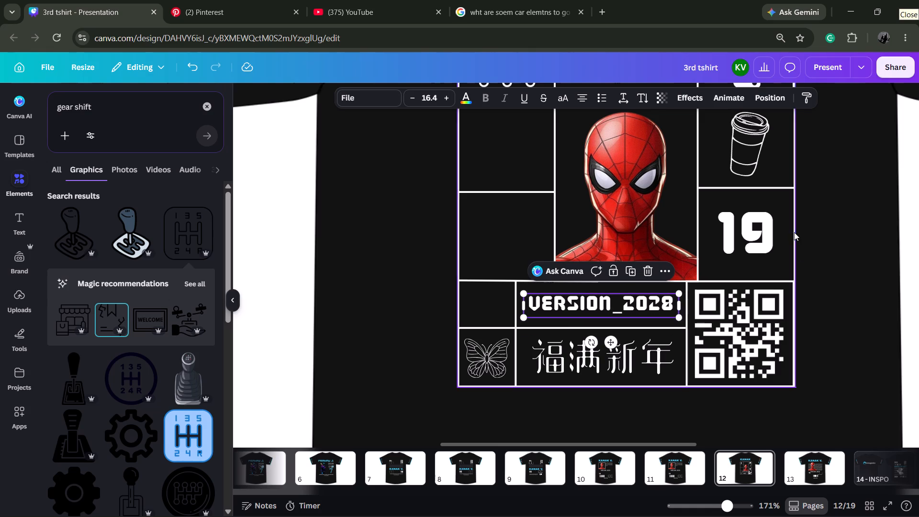
pyautogui.click(839, 247)
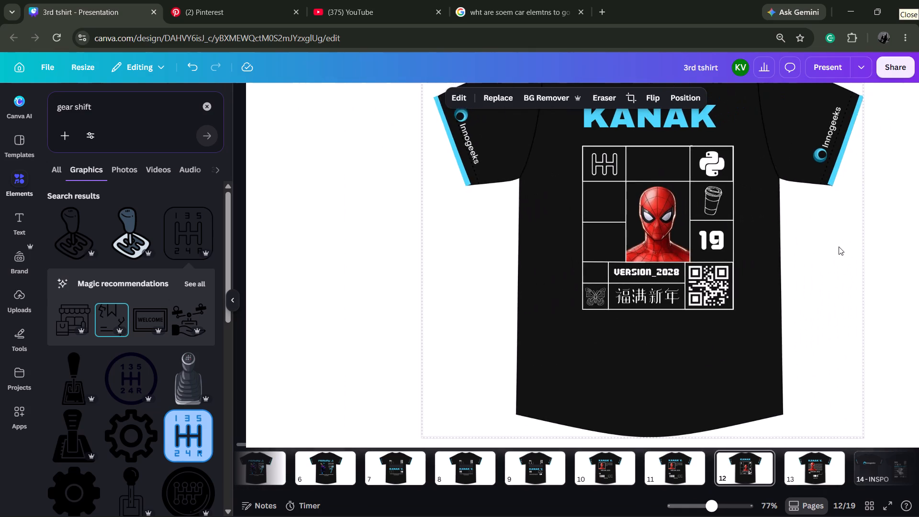
# Select the whole cell grid with its contents below the KANAK heading and group it.
pyautogui.scroll(1, 839, 247)
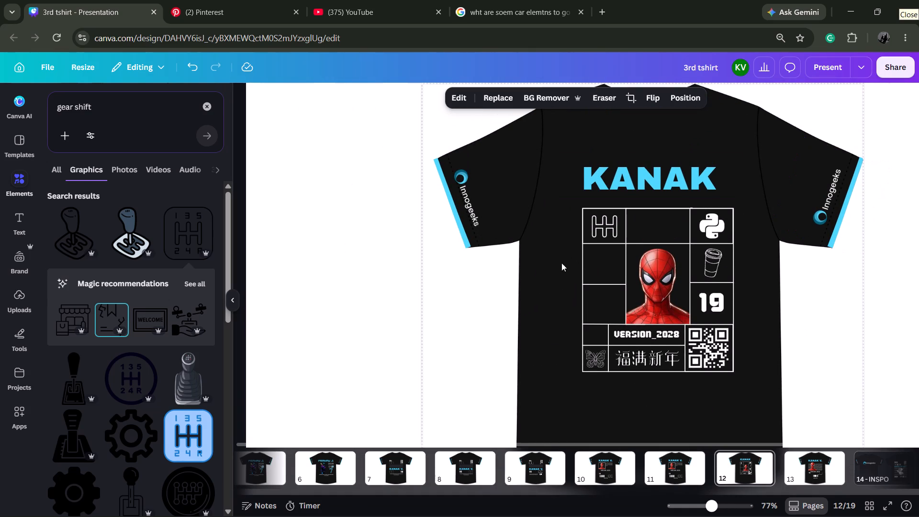
pyautogui.moveTo(562, 200); pyautogui.dragTo(735, 347)
pyautogui.click(751, 397)
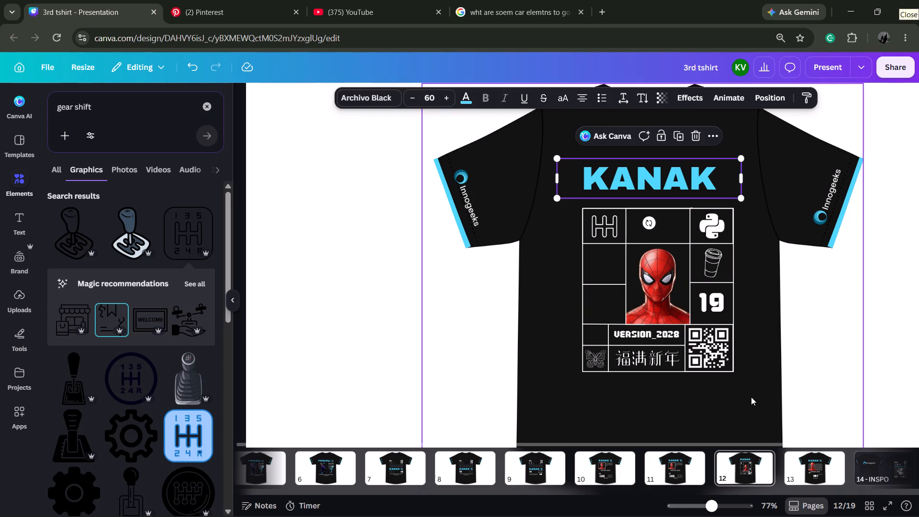
pyautogui.moveTo(763, 402); pyautogui.dragTo(557, 202)
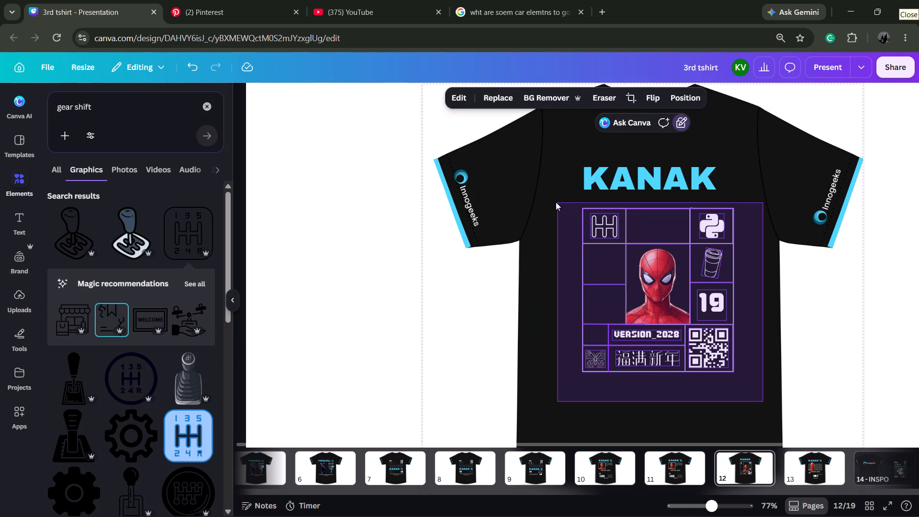
pyautogui.hotkey('ctrl', 'g')
# Move the grouped grid left beneath the KANAK heading and enlarge it slightly from its lower-right corner.
pyautogui.moveTo(629, 292); pyautogui.dragTo(619, 292)
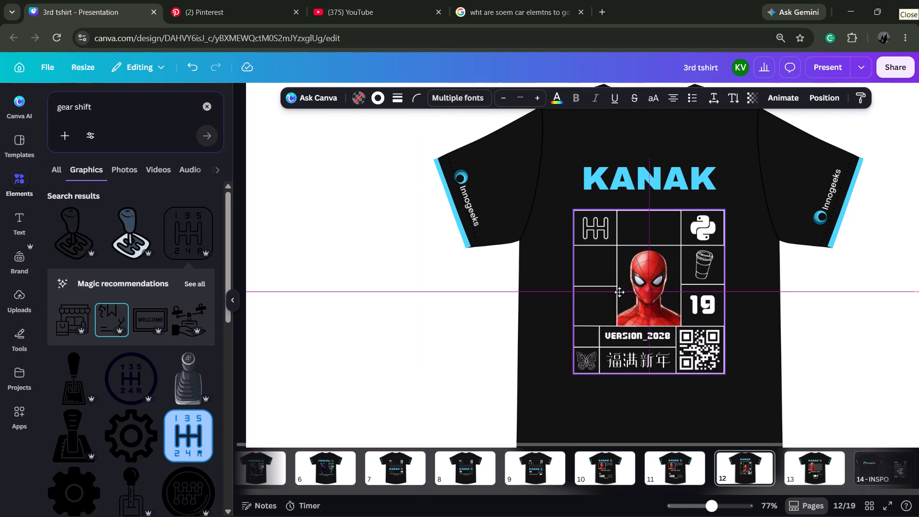
pyautogui.moveTo(619, 292); pyautogui.dragTo(617, 289)
pyautogui.moveTo(722, 370); pyautogui.dragTo(740, 380)
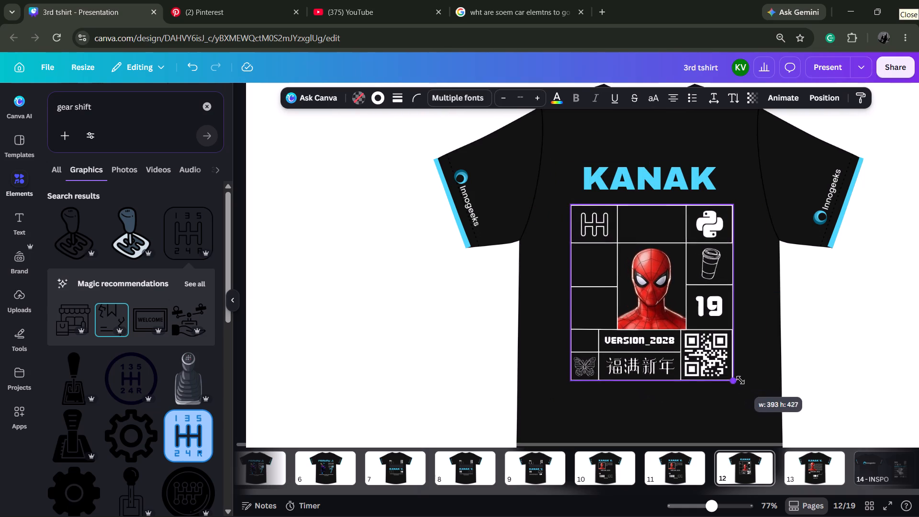
pyautogui.moveTo(740, 380); pyautogui.dragTo(740, 382)
pyautogui.click(670, 315)
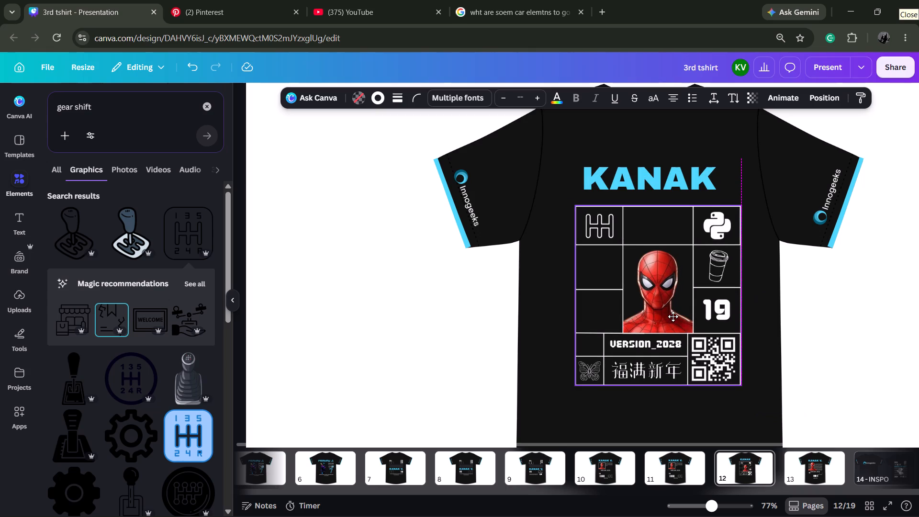
pyautogui.click(749, 355)
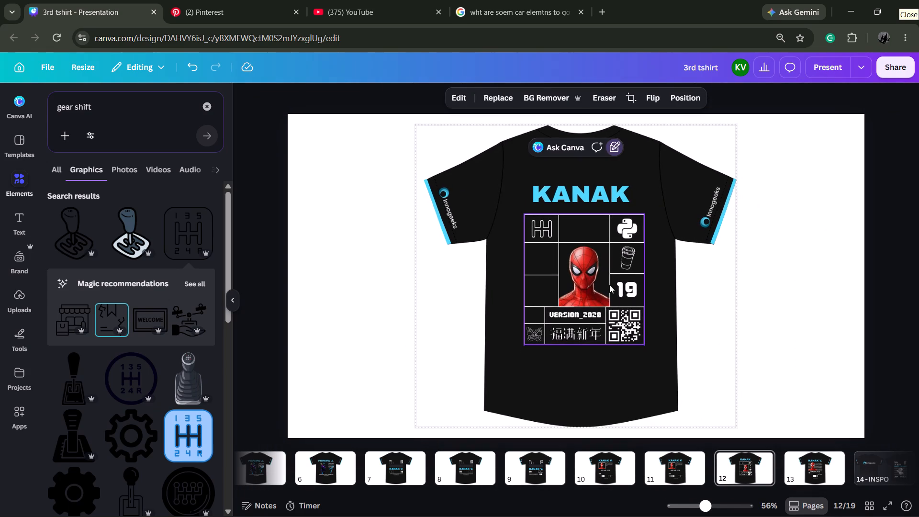
pyautogui.click(609, 285)
pyautogui.click(710, 375)
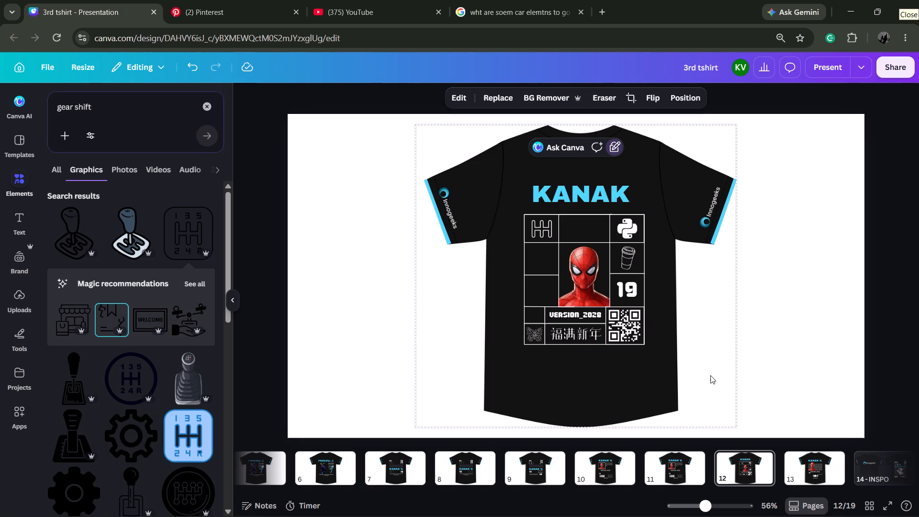
# Ungroup the cell grid into its separate elements.
pyautogui.click(538, 232)
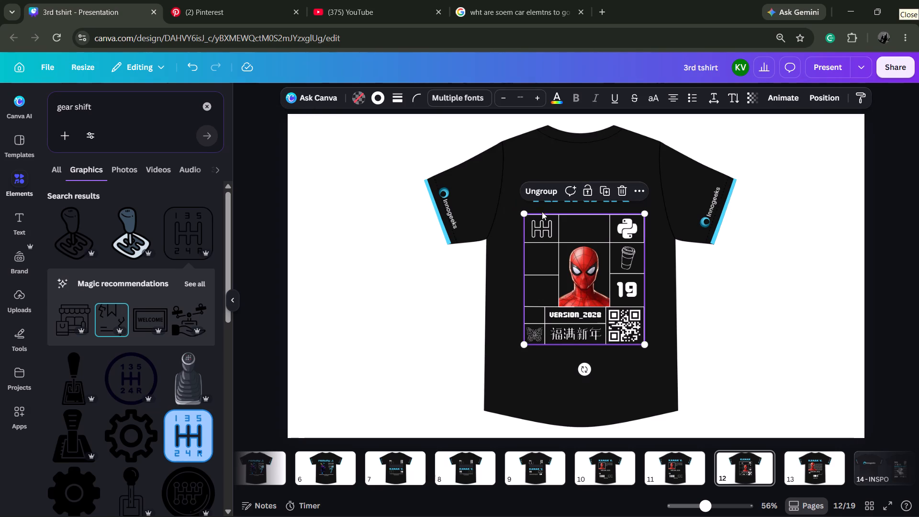
pyautogui.click(545, 192)
pyautogui.click(703, 288)
# Move the gear shift graphic from the top-left cell to the left column's lower cell beside Spider-Man.
pyautogui.moveTo(540, 227); pyautogui.dragTo(544, 288)
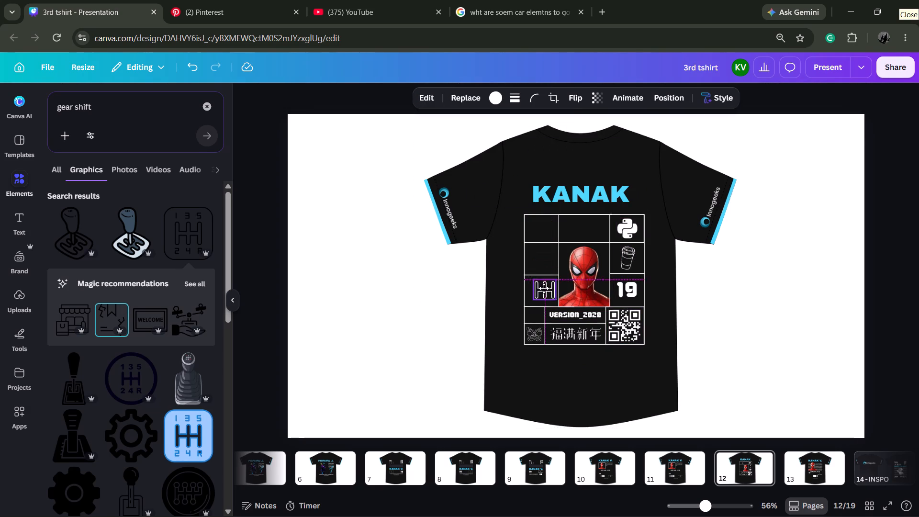
pyautogui.moveTo(544, 288); pyautogui.dragTo(540, 289)
pyautogui.click(647, 331)
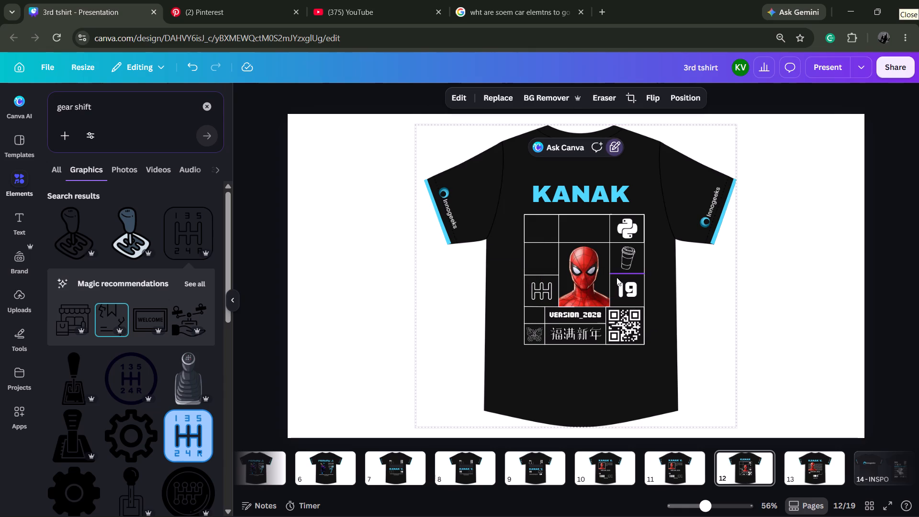
# Search the elements for "cute cat" and browse the full graphics results for a suitable cat.
pyautogui.scroll(-5, 134, 352)
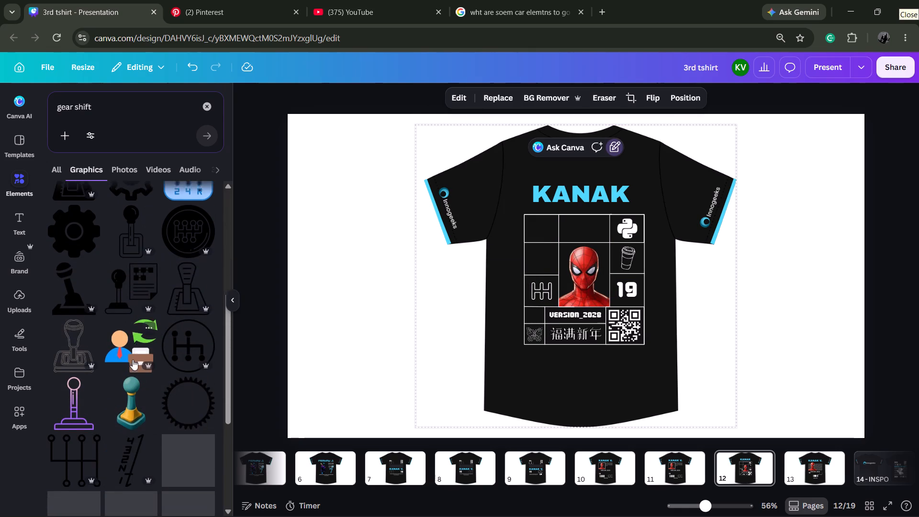
pyautogui.click(206, 115)
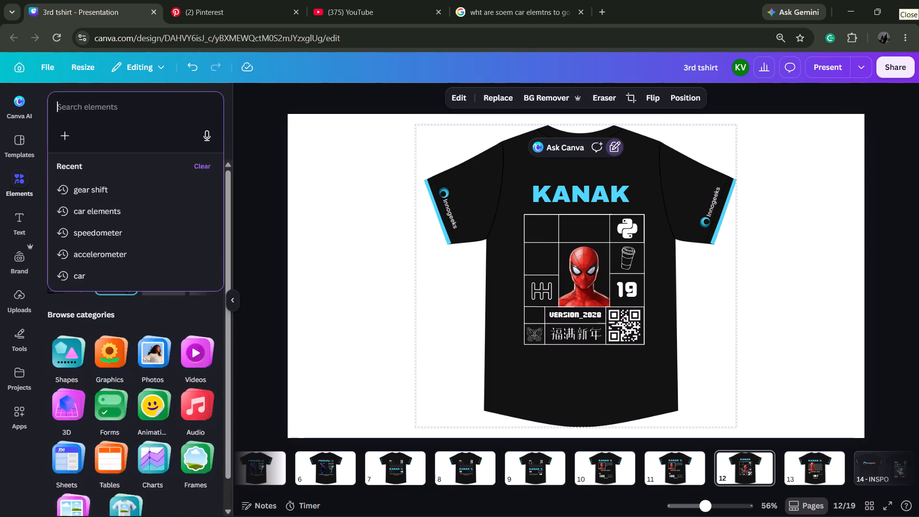
pyautogui.write('cute')
pyautogui.press('space')
pyautogui.write('cat')
pyautogui.press('Return')
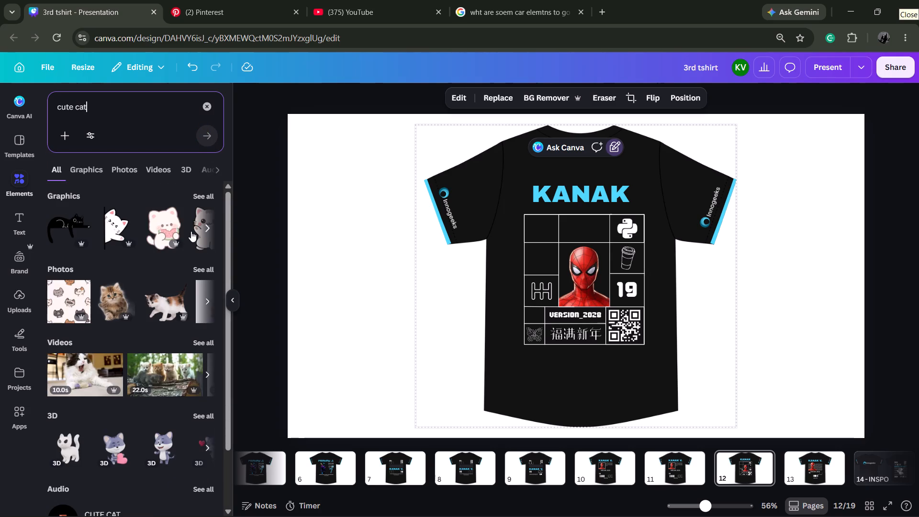
pyautogui.click(209, 195)
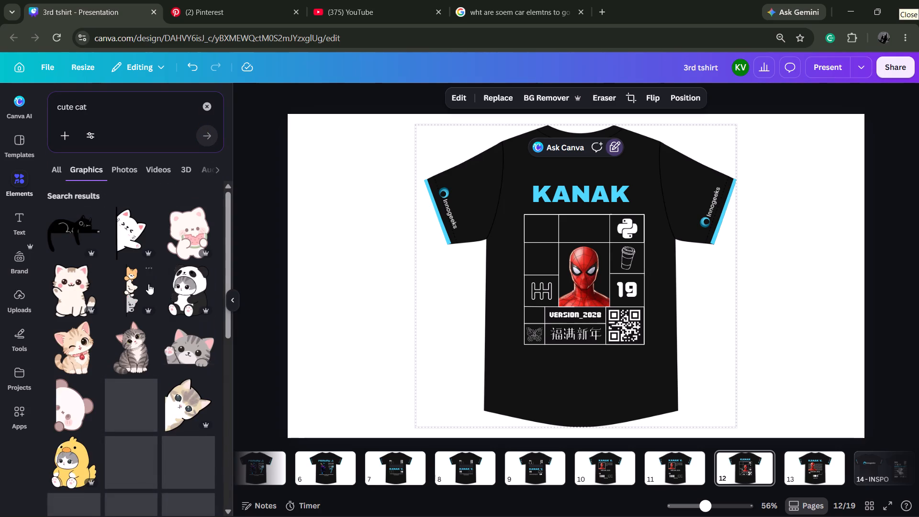
pyautogui.scroll(-4, 105, 310)
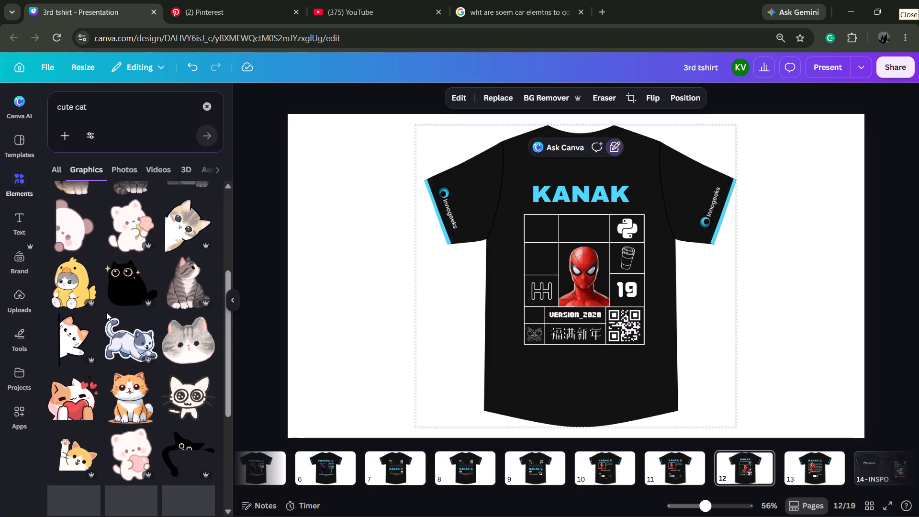
pyautogui.scroll(-1, 106, 312)
# Refine the graphics search to "cute cat paw outline" and look through the results.
pyautogui.click(114, 112)
pyautogui.press('space')
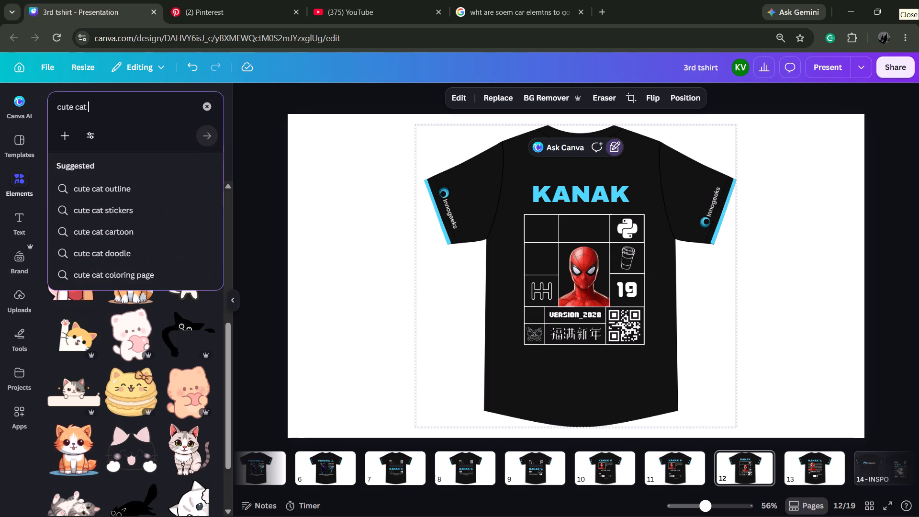
pyautogui.write('outlin')
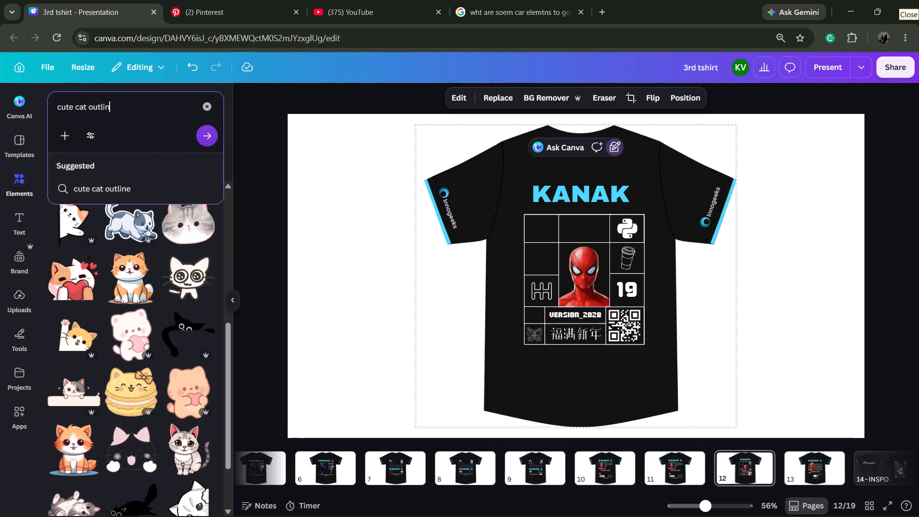
pyautogui.press('BackSpace')
pyautogui.press('BackSpace')
pyautogui.press('BackSpace')
pyautogui.press('BackSpace')
pyautogui.press('BackSpace')
pyautogui.press('BackSpace')
pyautogui.write('paw outline')
pyautogui.press('Return')
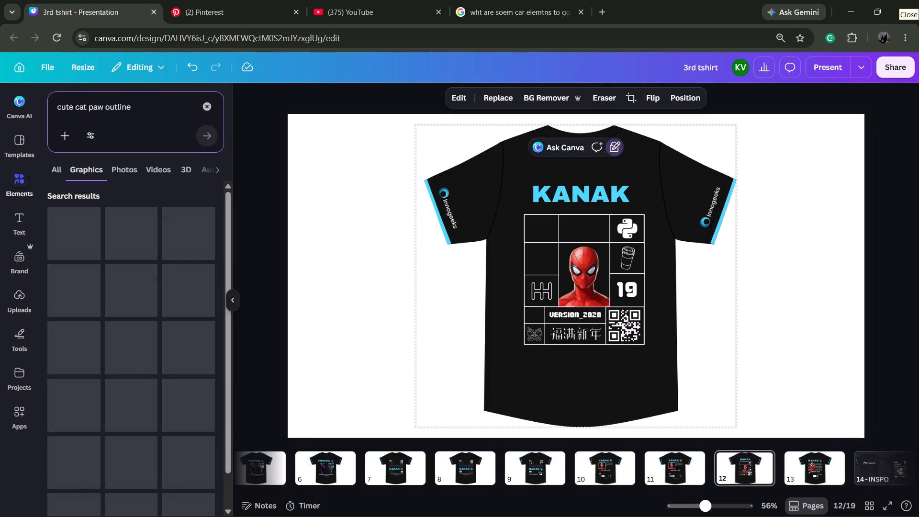
pyautogui.scroll(-1, 147, 344)
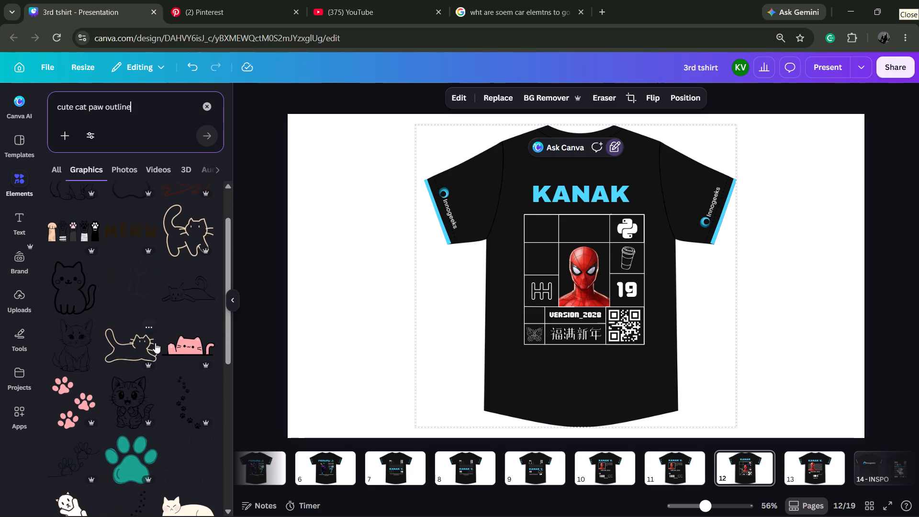
pyautogui.scroll(-1, 157, 332)
pyautogui.scroll(5, 175, 323)
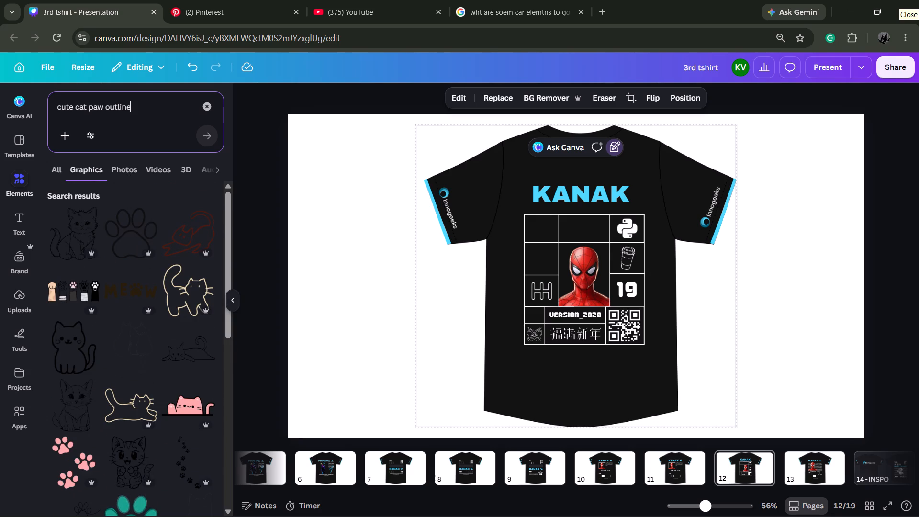
# Shorten the graphics search to "cat paw outline".
pyautogui.moveTo(76, 107); pyautogui.dragTo(40, 106)
pyautogui.press('BackSpace')
pyautogui.press('Return')
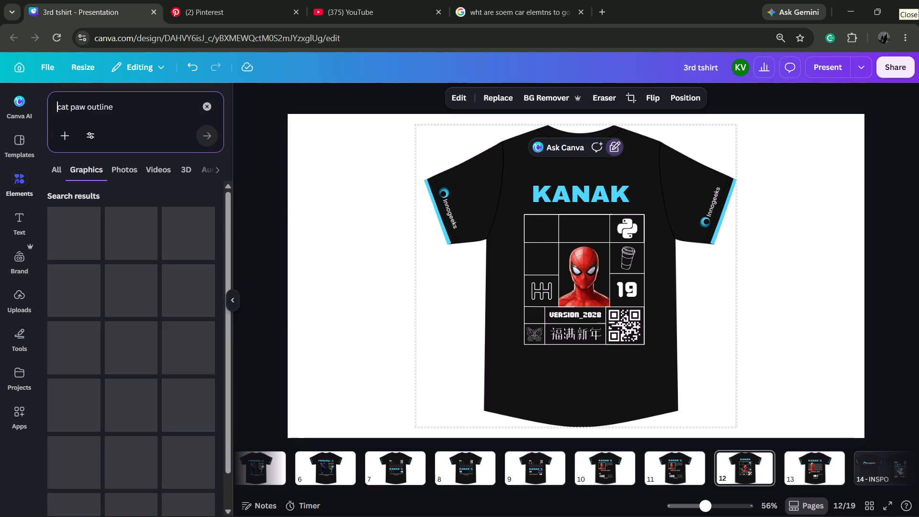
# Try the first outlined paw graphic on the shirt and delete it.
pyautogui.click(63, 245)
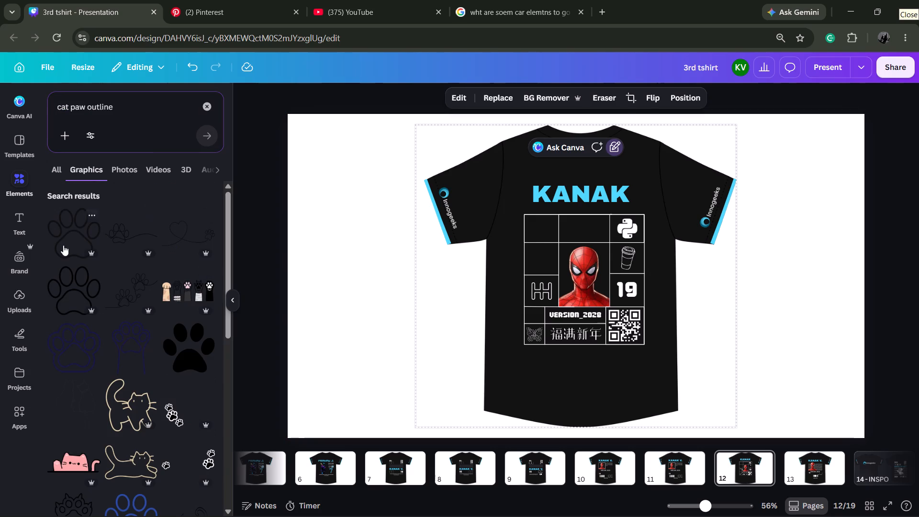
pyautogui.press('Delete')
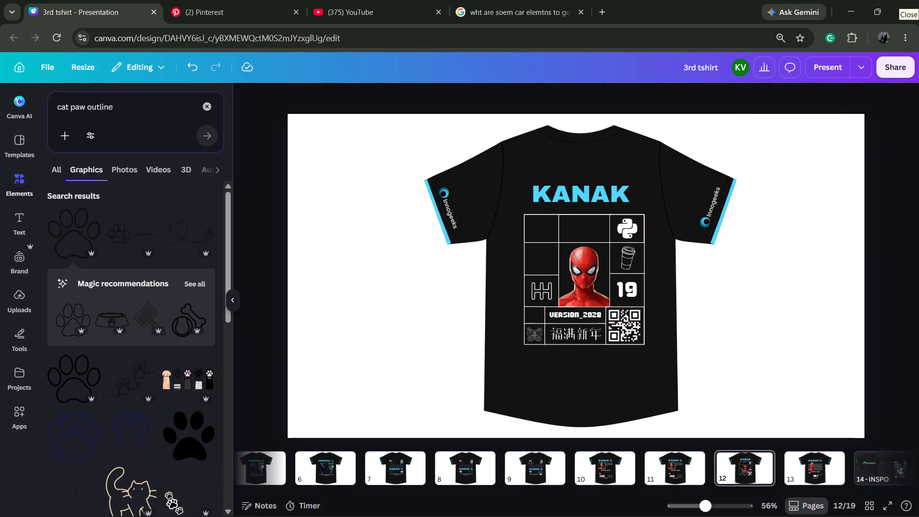
# Add the solid black cat paw graphic to the shirt page and recolour it white.
pyautogui.click(198, 444)
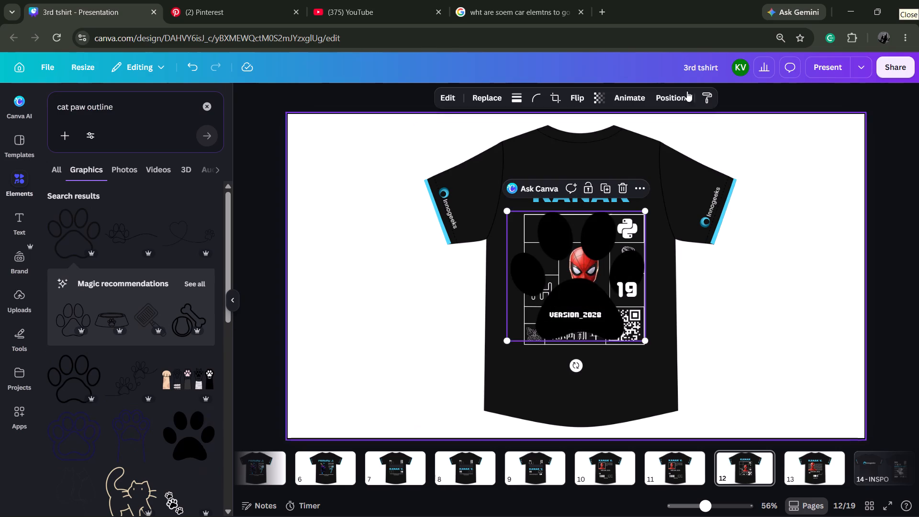
pyautogui.click(506, 100)
pyautogui.click(501, 100)
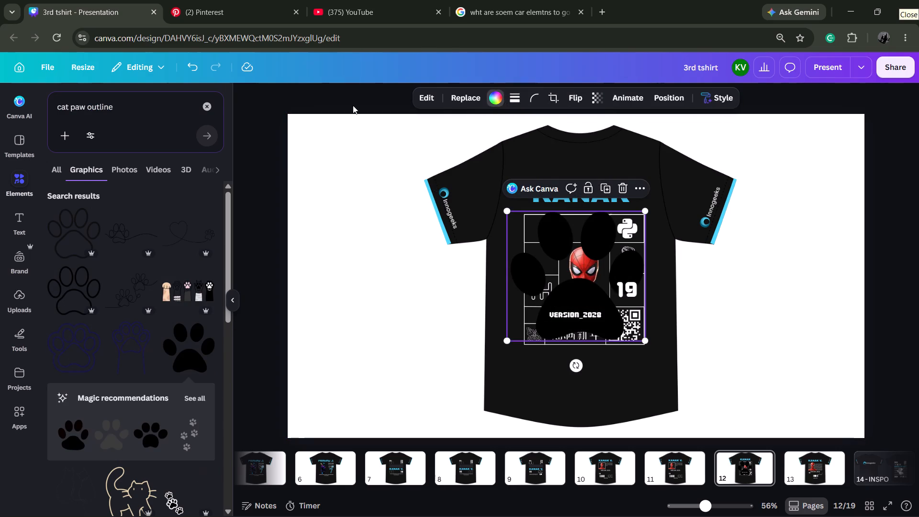
pyautogui.doubleClick(73, 208)
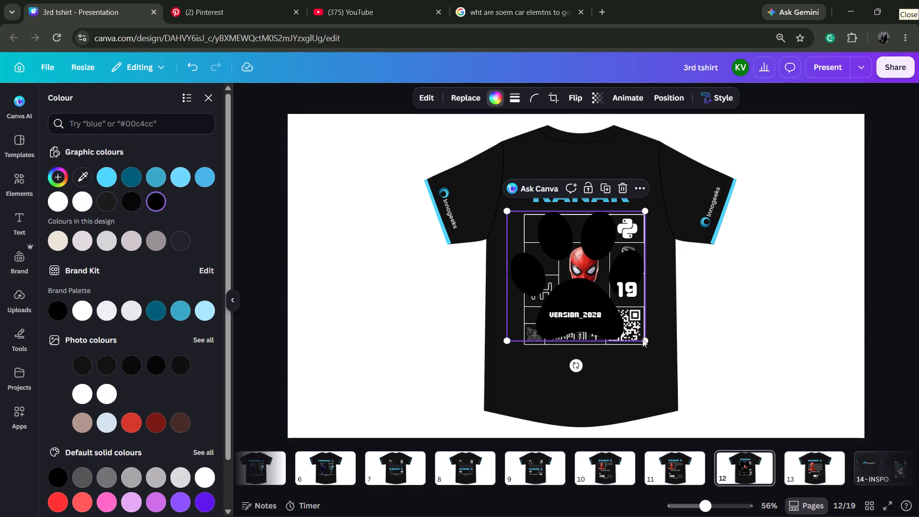
pyautogui.click(79, 205)
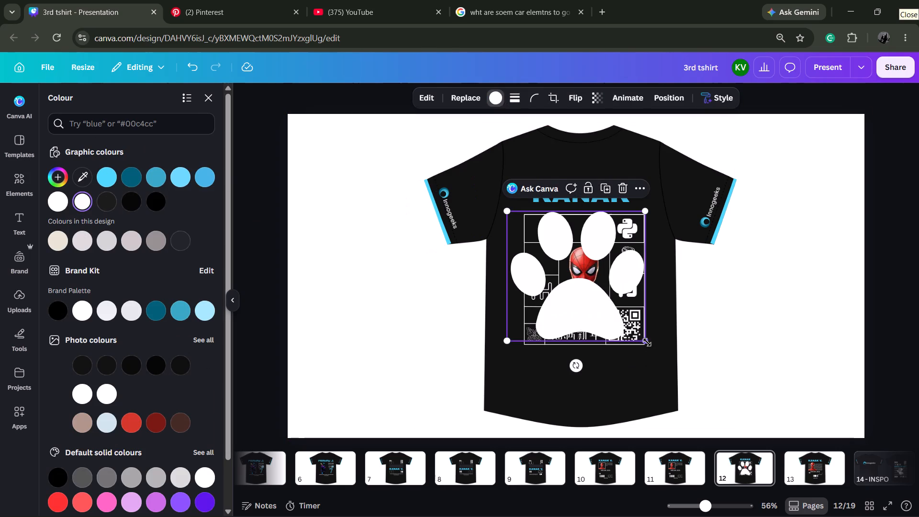
# Shrink the white paw to icon size and fit it in the small empty cell beside VERSION_2028, above the butterfly.
pyautogui.moveTo(647, 342); pyautogui.dragTo(516, 244)
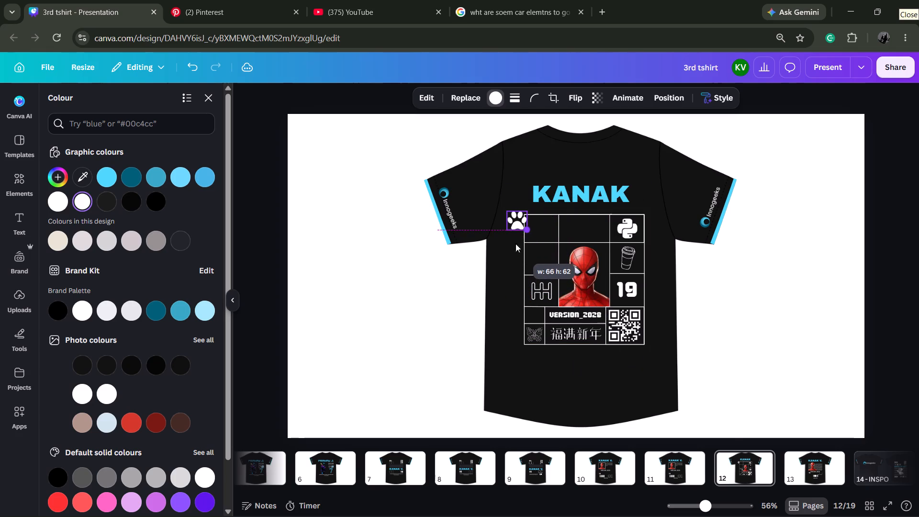
pyautogui.moveTo(516, 244); pyautogui.dragTo(514, 240)
pyautogui.moveTo(516, 220); pyautogui.dragTo(536, 317)
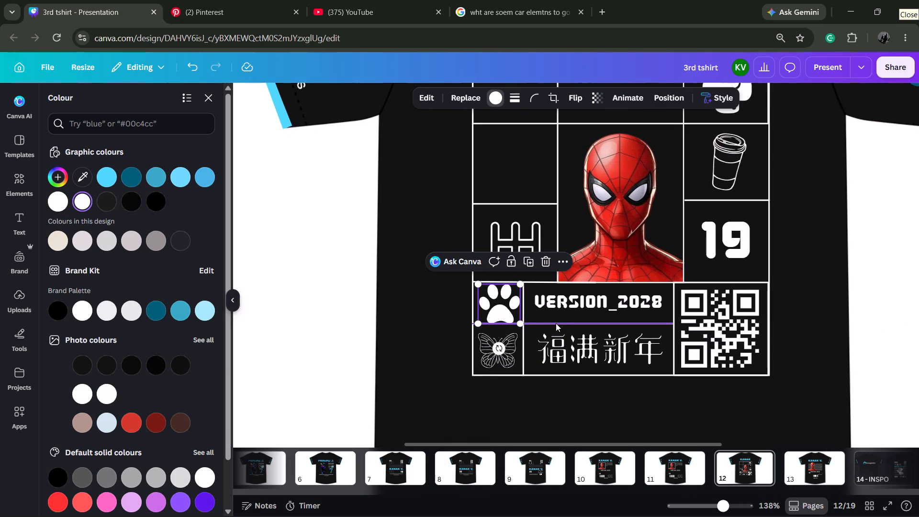
pyautogui.moveTo(520, 323); pyautogui.dragTo(511, 317)
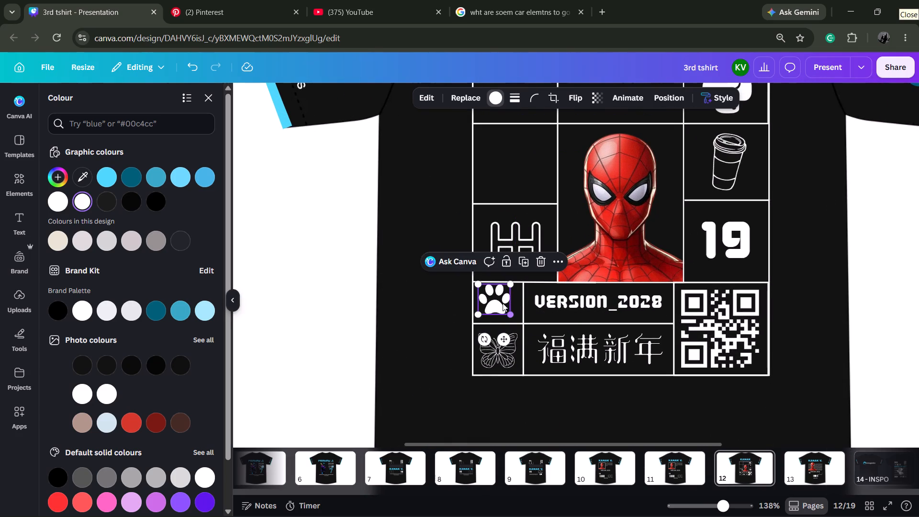
pyautogui.click(498, 300)
pyautogui.click(448, 312)
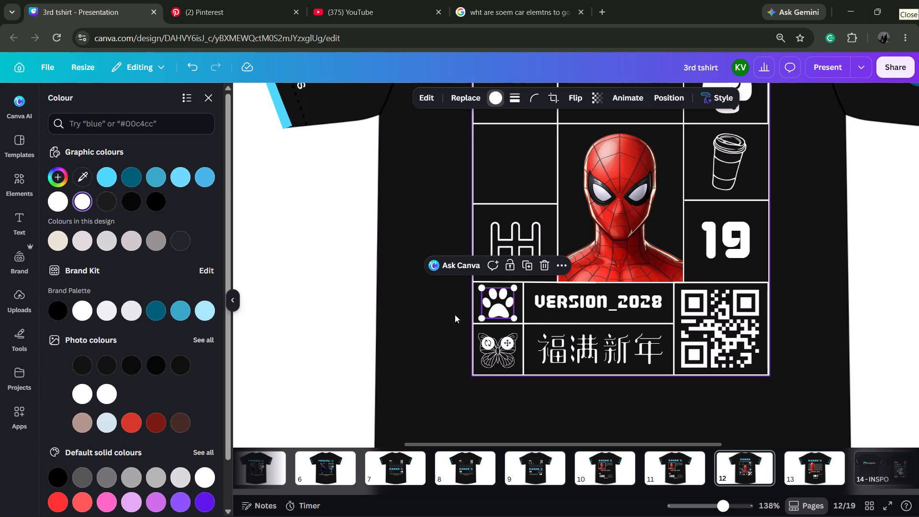
pyautogui.click(819, 305)
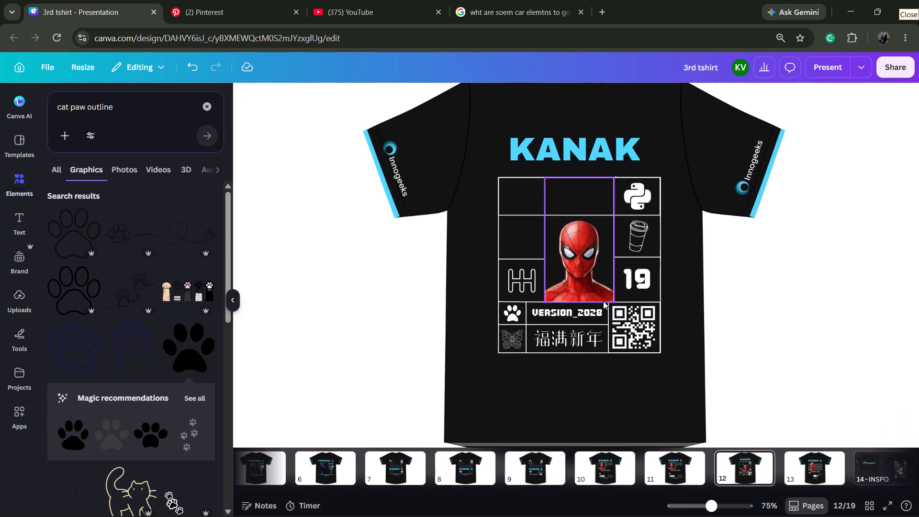
# Reduce the paw slightly more and recentre it in its cell, aligned with the butterfly below.
pyautogui.click(772, 300)
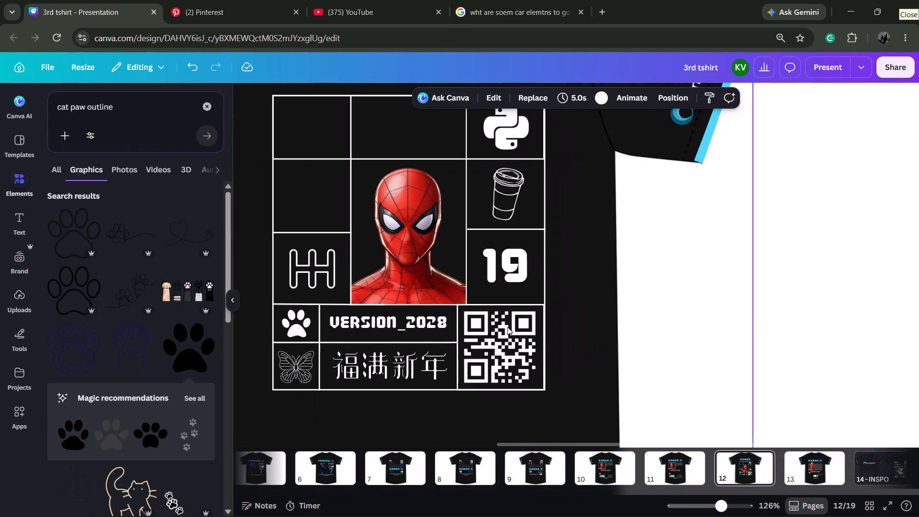
pyautogui.click(292, 330)
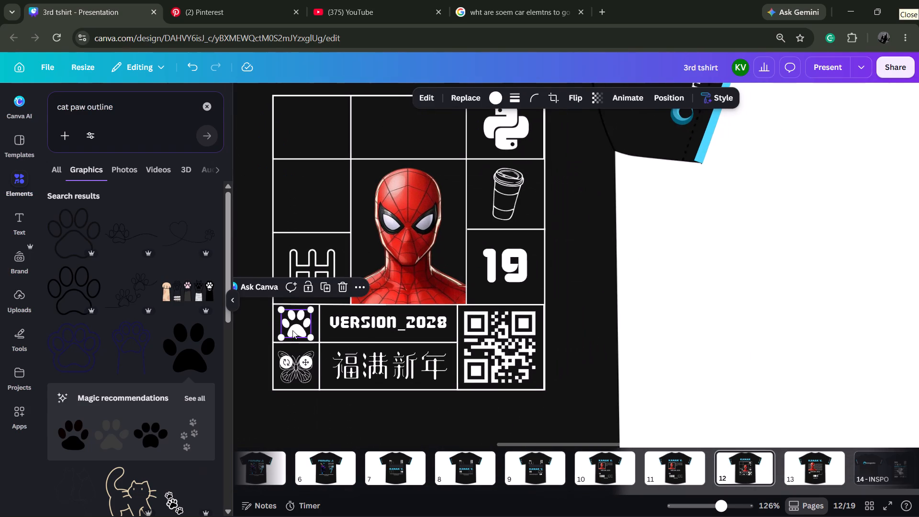
pyautogui.click(311, 338)
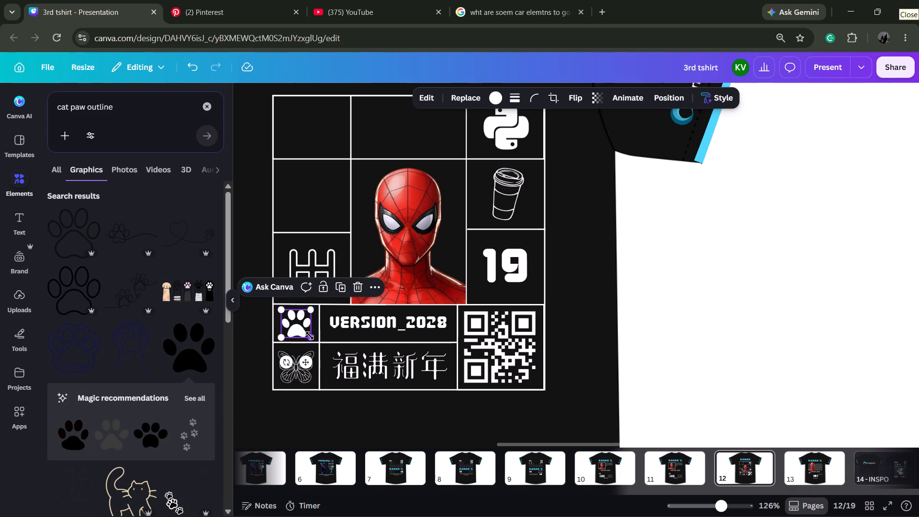
pyautogui.click(289, 314)
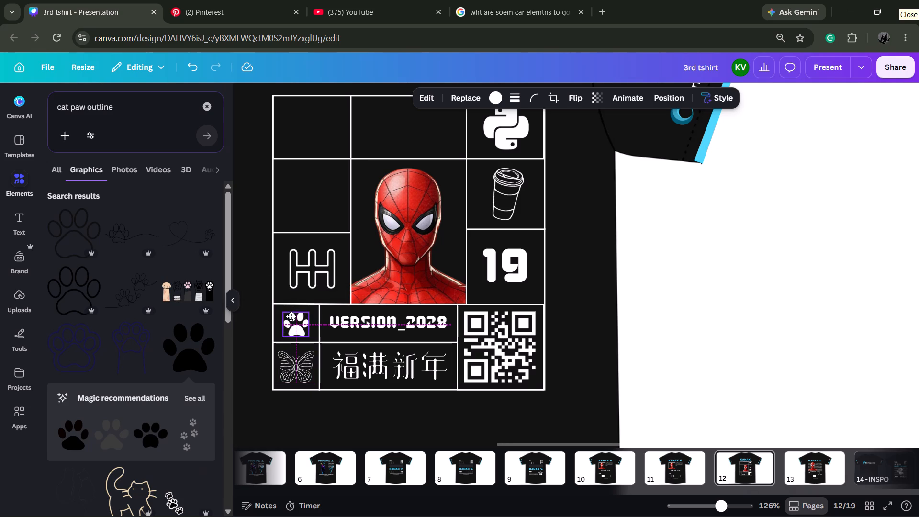
pyautogui.click(437, 415)
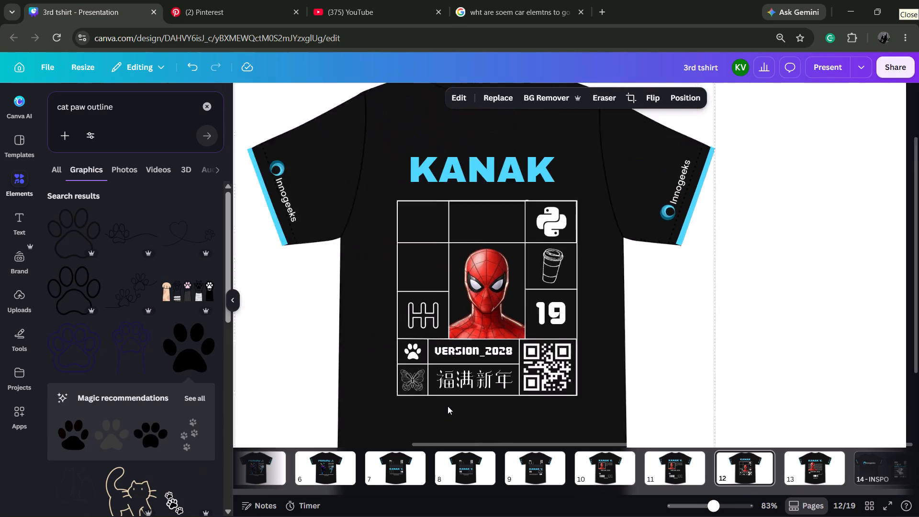
# Nudge the VERSION_2028 text slightly down within its cell.
pyautogui.scroll(-1, 448, 406)
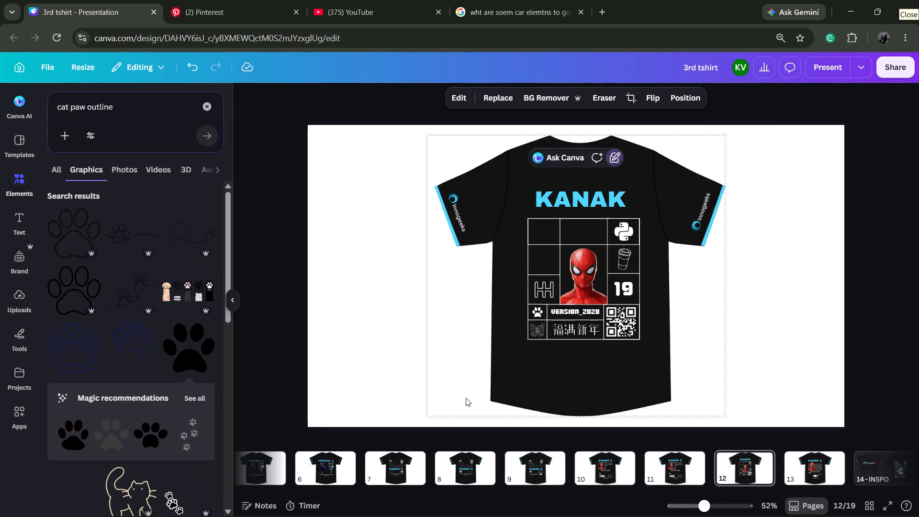
pyautogui.click(538, 303)
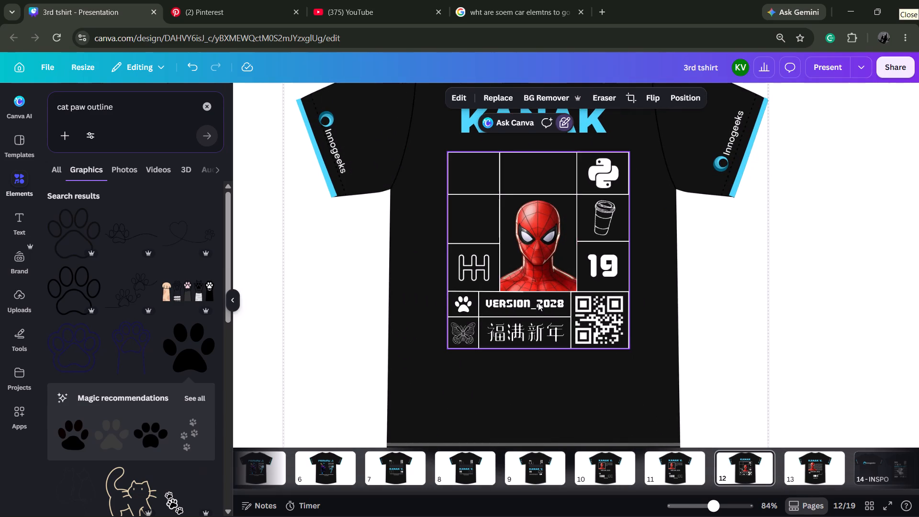
pyautogui.press('Down')
pyautogui.press('Down')
pyautogui.press('Up')
pyautogui.press('Down')
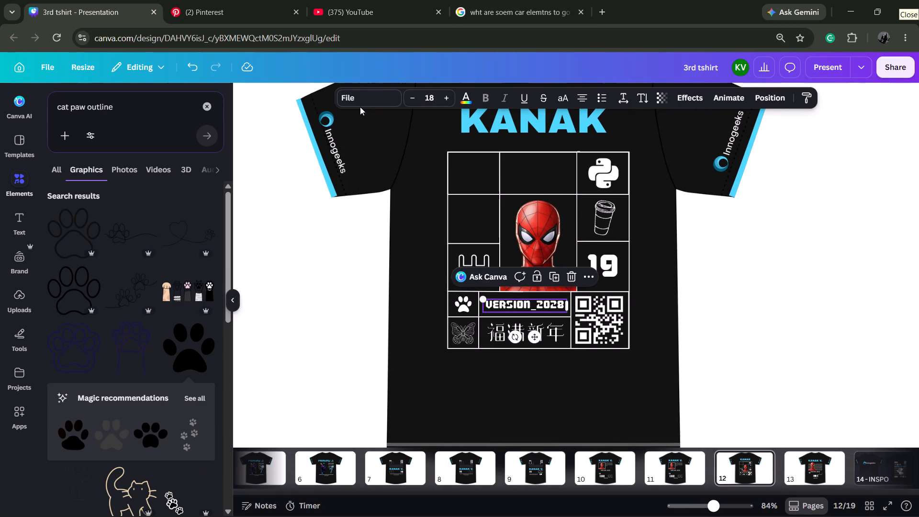
pyautogui.click(698, 283)
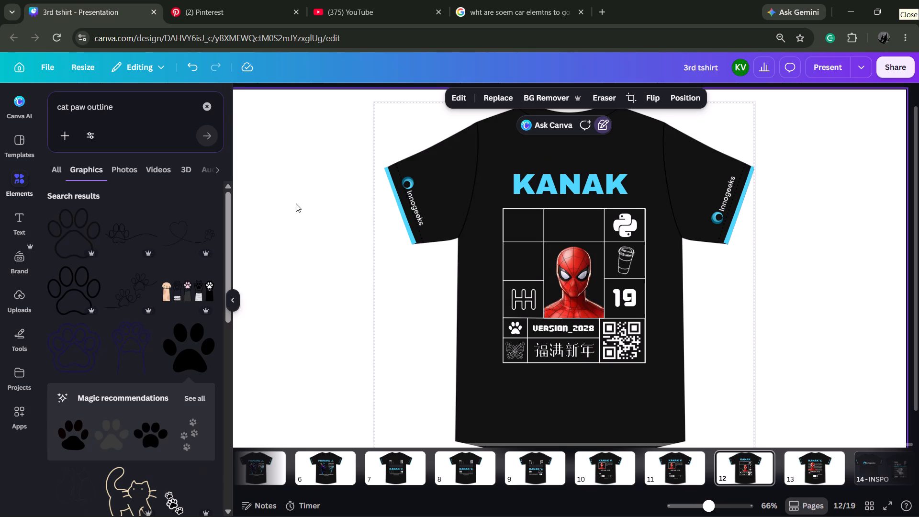
# Replace the cat paw search with an elements search for "agent".
pyautogui.scroll(-1, 70, 364)
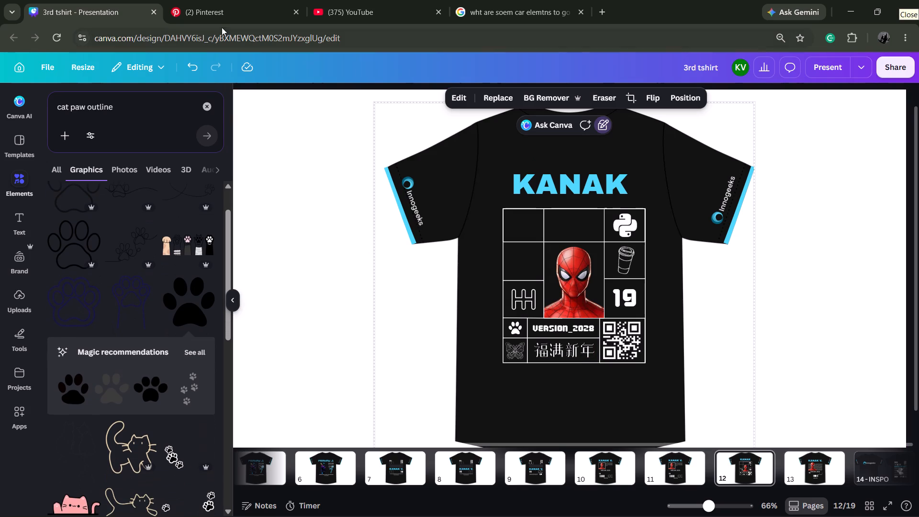
pyautogui.click(206, 105)
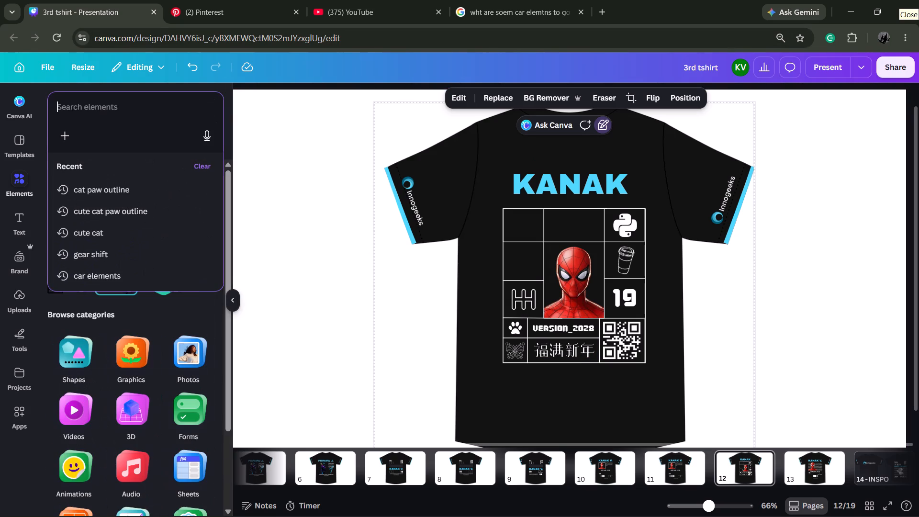
pyautogui.write('moun')
pyautogui.press('BackSpace')
pyautogui.press('BackSpace')
pyautogui.press('BackSpace')
pyautogui.press('BackSpace')
pyautogui.press('BackSpace')
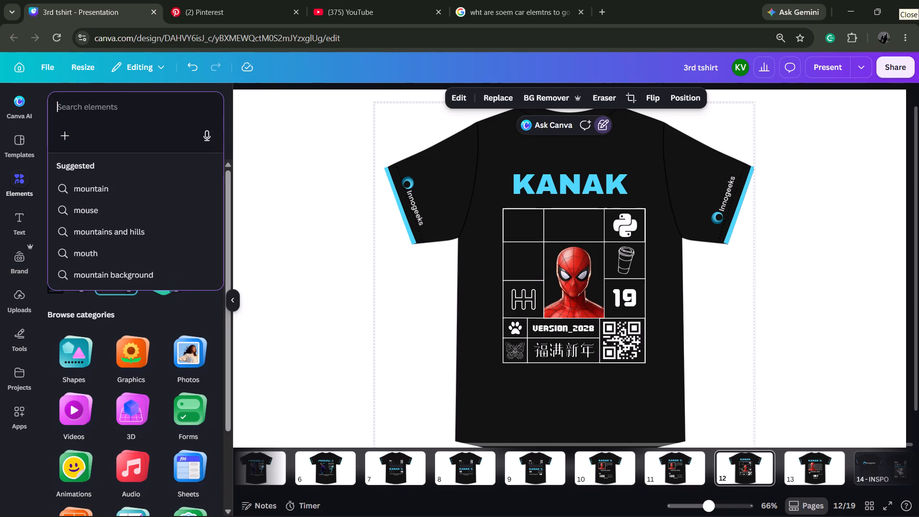
pyautogui.write('agent')
pyautogui.press('Return')
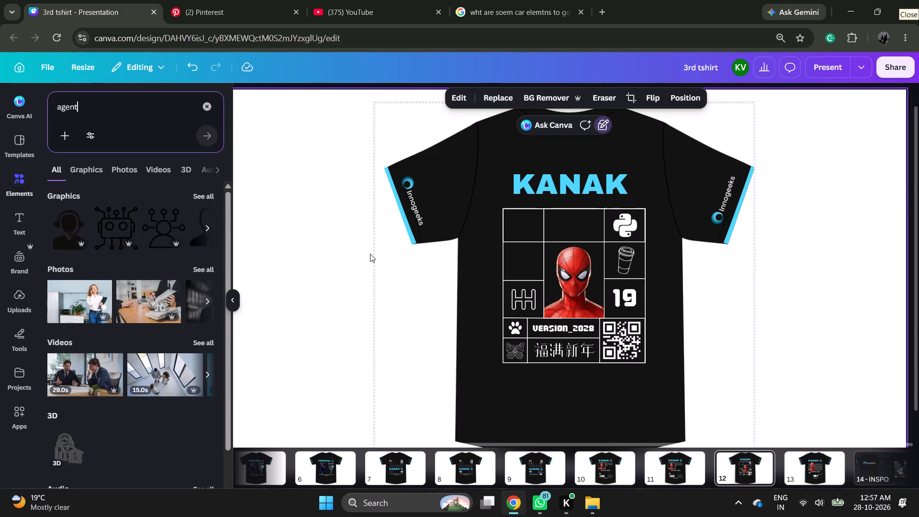
# Search the elements library for "robot" and browse the full set of graphics results.
pyautogui.doubleClick(100, 109)
pyautogui.write('robot')
pyautogui.press('Return')
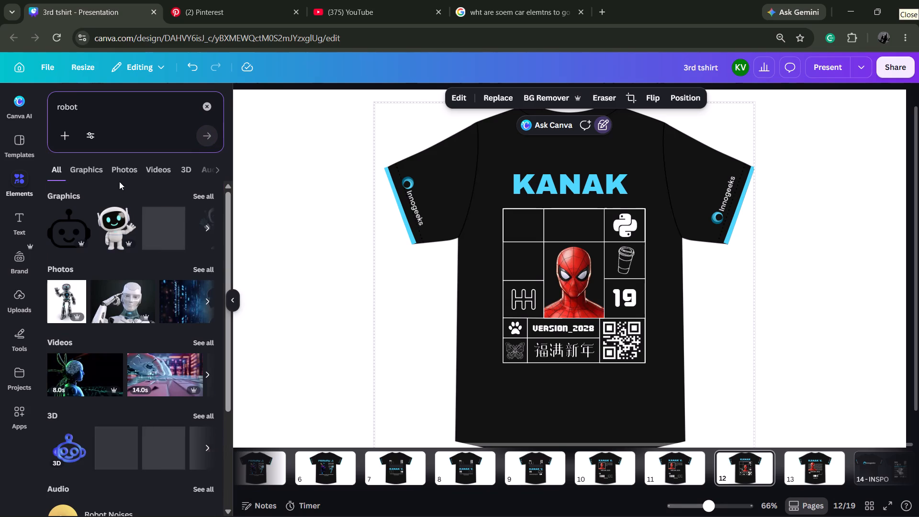
pyautogui.click(202, 191)
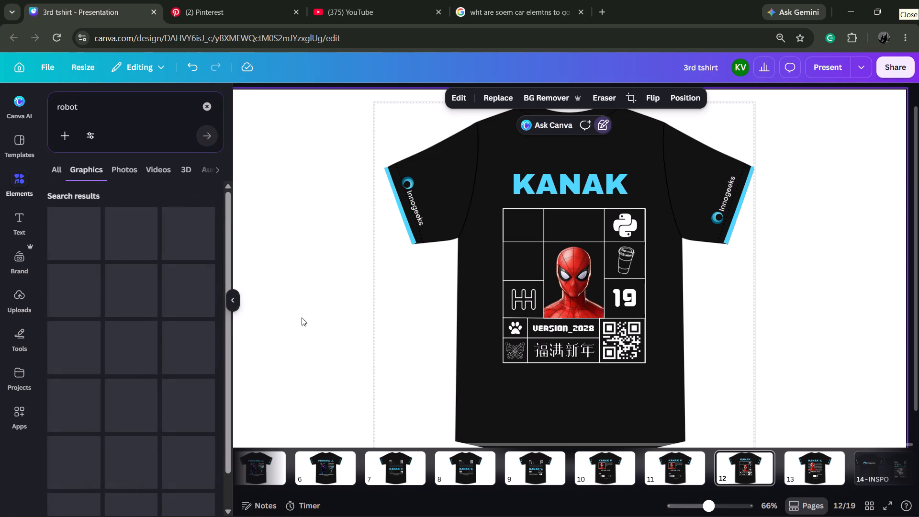
pyautogui.scroll(-4, 201, 354)
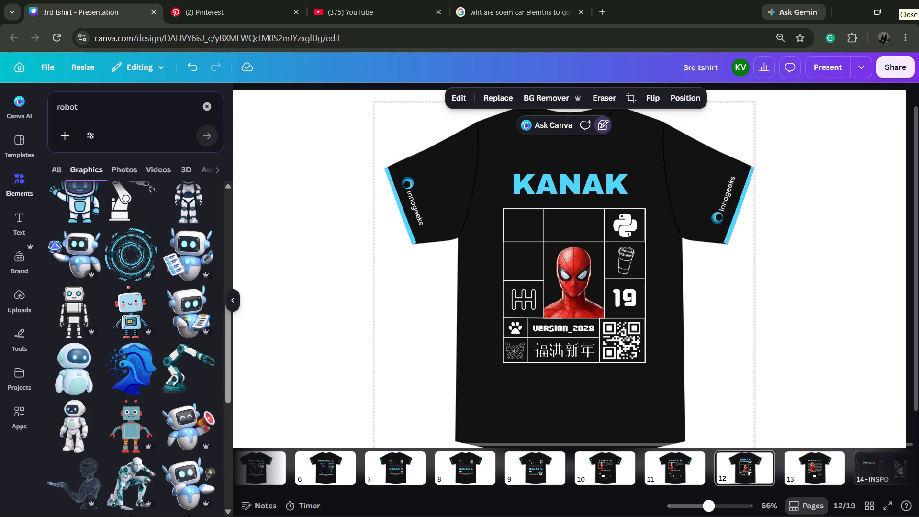
# Search elements for "zzz sleep" and add the white zZZ graphic with trailing dots to the shirt back.
pyautogui.click(206, 102)
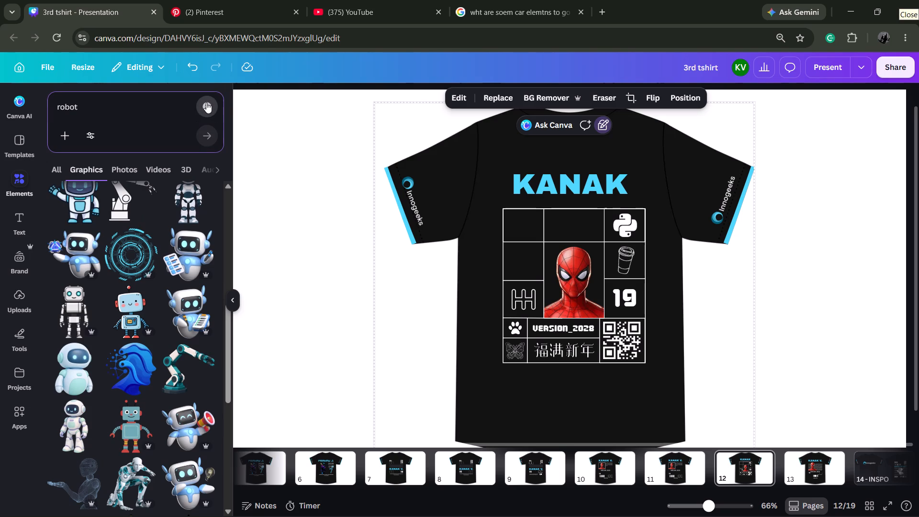
pyautogui.press('x')
pyautogui.press('BackSpace')
pyautogui.write('zzz')
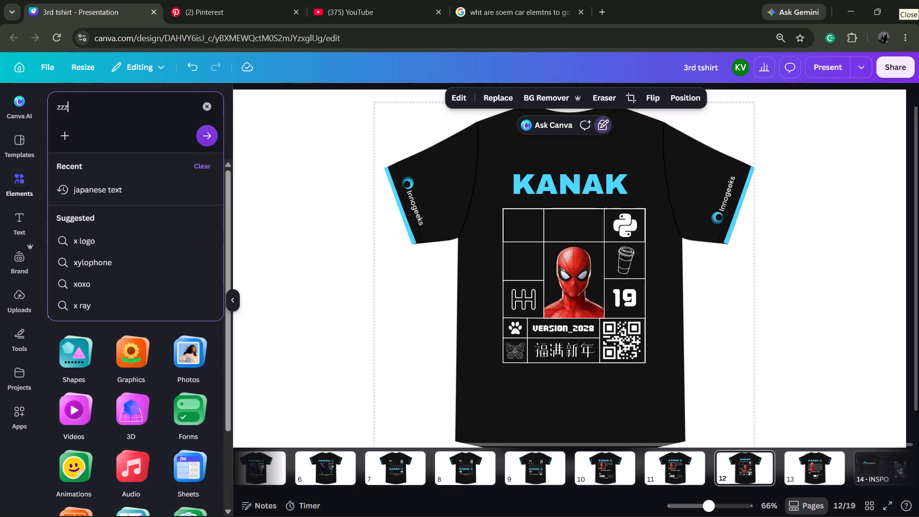
pyautogui.click(162, 214)
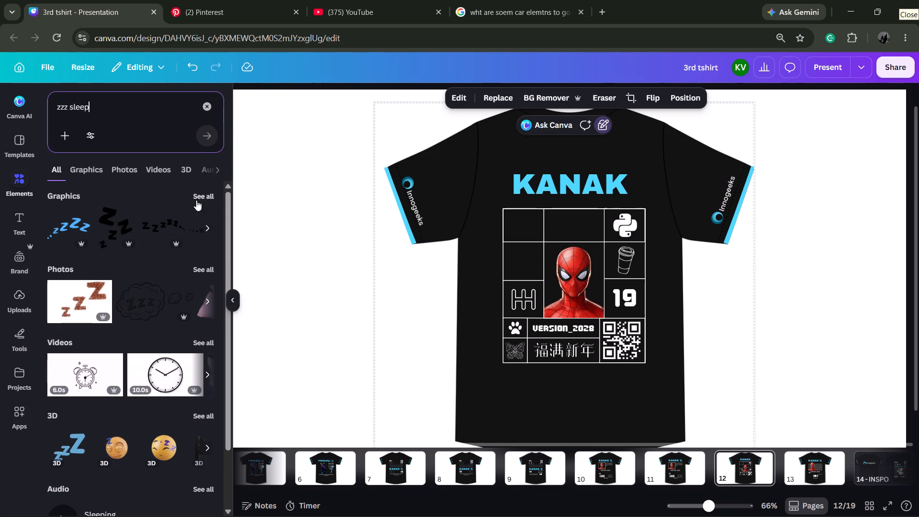
pyautogui.click(198, 197)
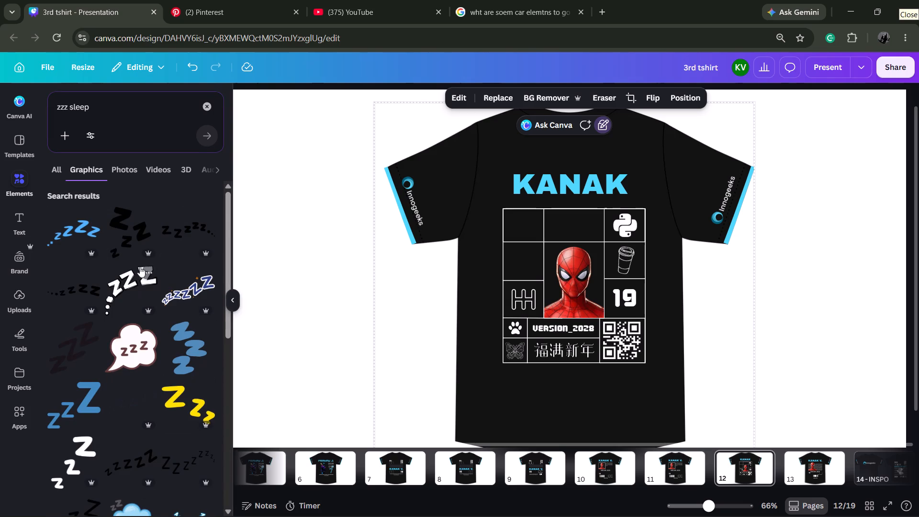
pyautogui.scroll(-1, 152, 332)
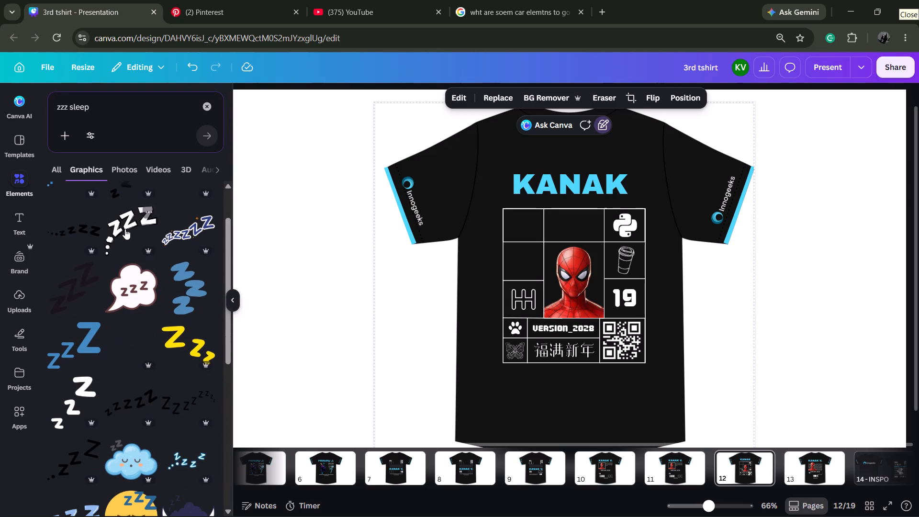
pyautogui.click(125, 229)
# Shrink the zZZ graphic to about 88 by 82 and centre it in the empty cell above the gear-shift icon.
pyautogui.moveTo(648, 359); pyautogui.dragTo(578, 305)
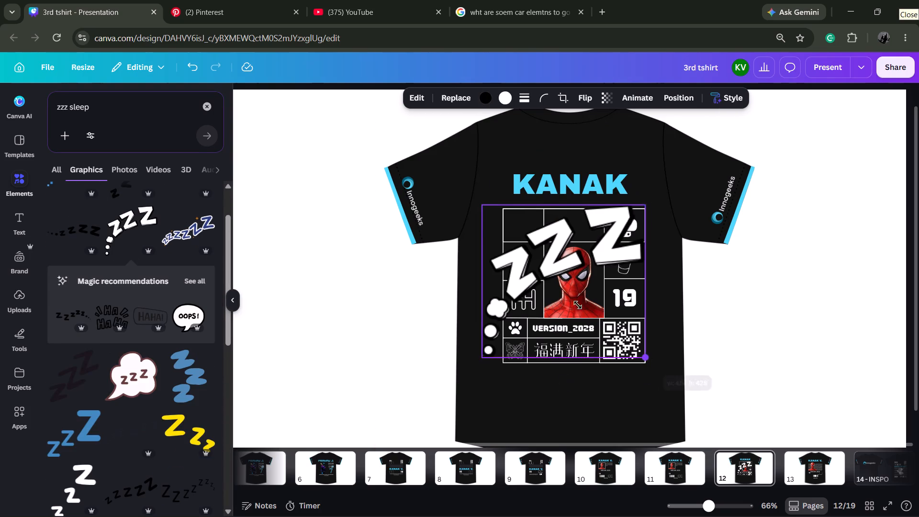
pyautogui.moveTo(578, 305); pyautogui.dragTo(505, 241)
pyautogui.moveTo(491, 219); pyautogui.dragTo(506, 248)
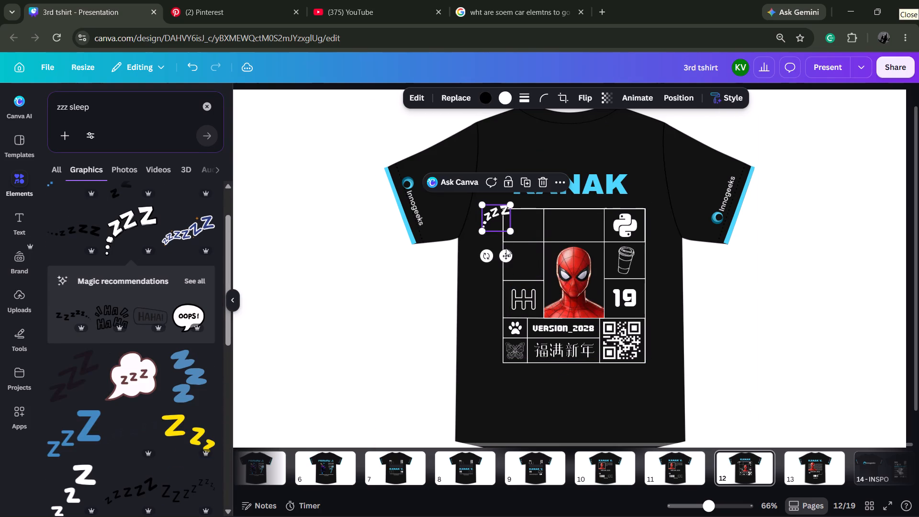
pyautogui.moveTo(506, 248); pyautogui.dragTo(517, 258)
pyautogui.click(536, 271)
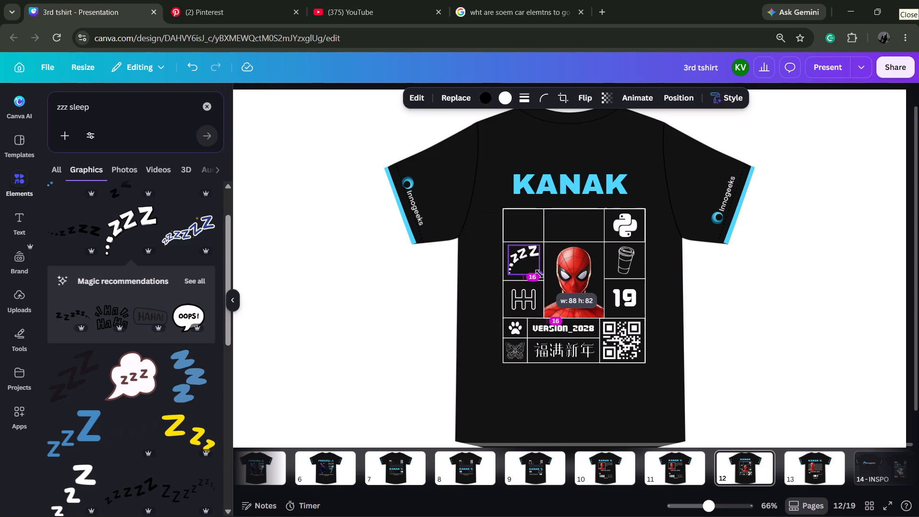
pyautogui.click(530, 265)
pyautogui.click(687, 302)
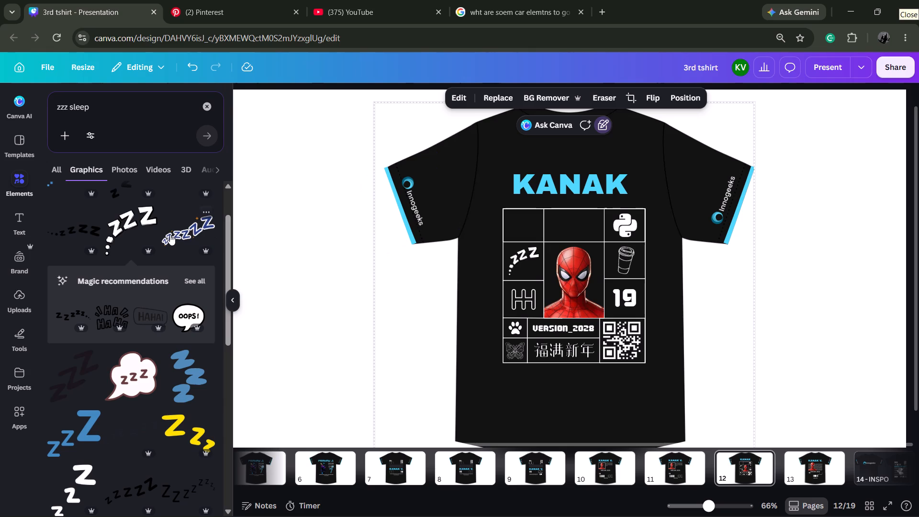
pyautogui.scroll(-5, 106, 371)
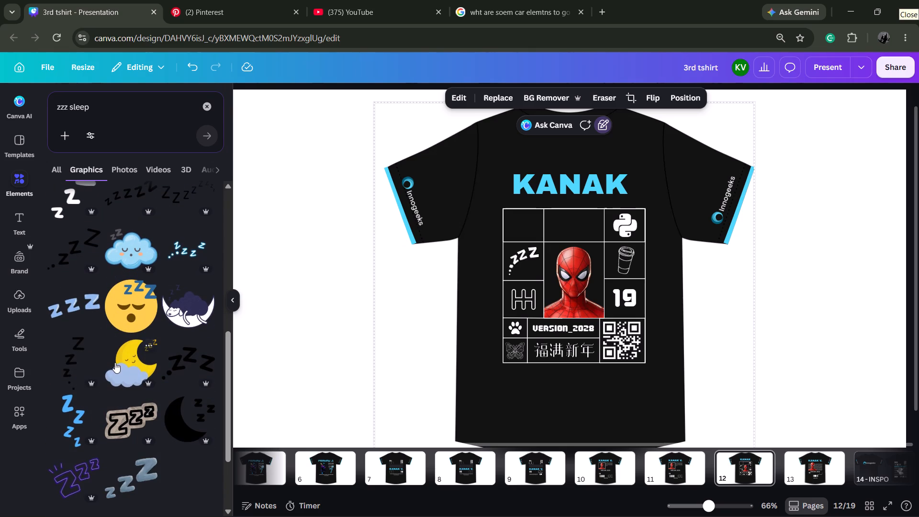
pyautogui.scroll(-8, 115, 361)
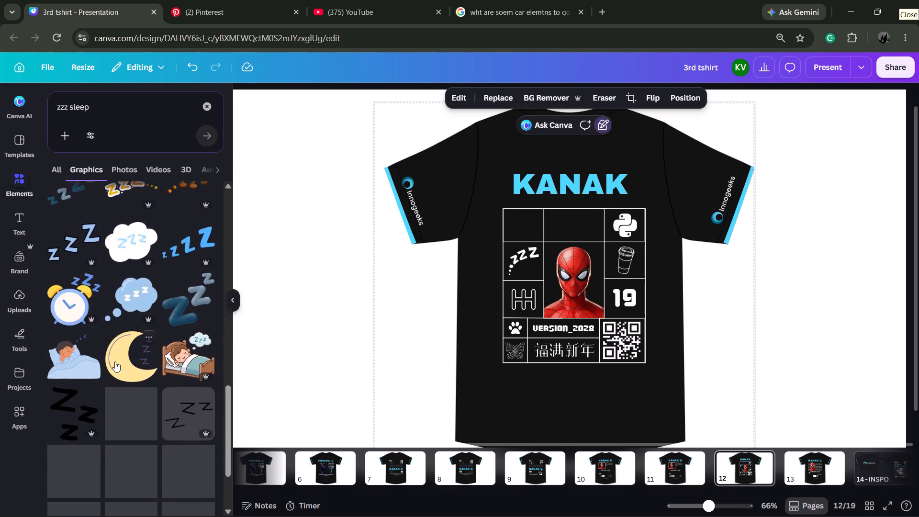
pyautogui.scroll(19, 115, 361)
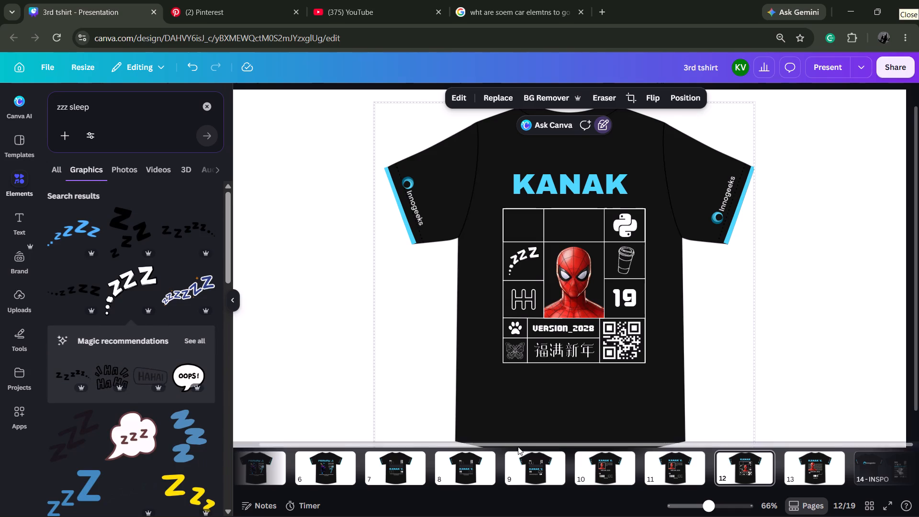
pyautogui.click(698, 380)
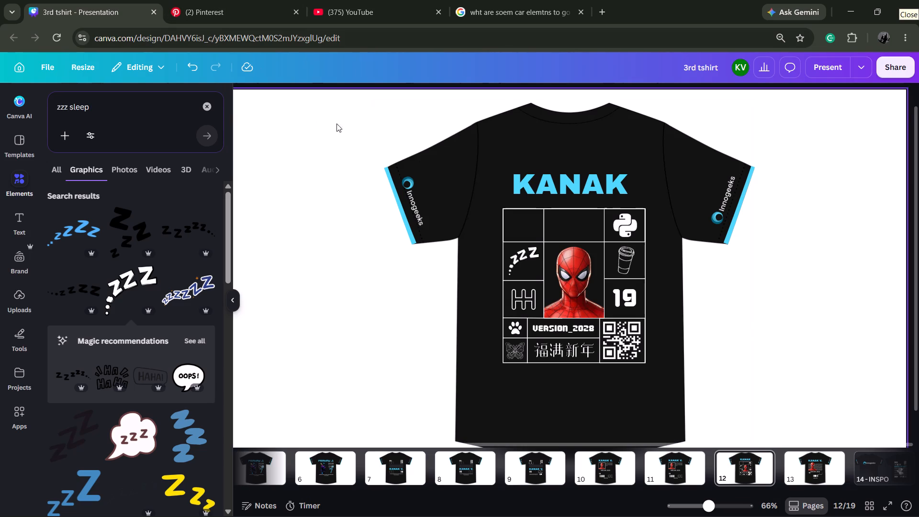
# Shift the KANAK heading slightly right and down to centre it over the grid.
pyautogui.click(549, 179)
pyautogui.moveTo(549, 179); pyautogui.dragTo(557, 180)
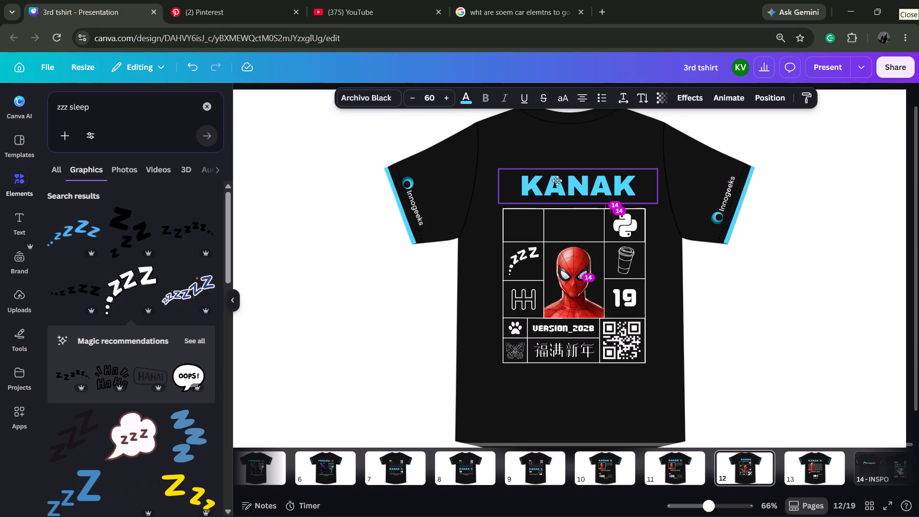
pyautogui.moveTo(557, 180); pyautogui.dragTo(555, 180)
pyautogui.click(717, 314)
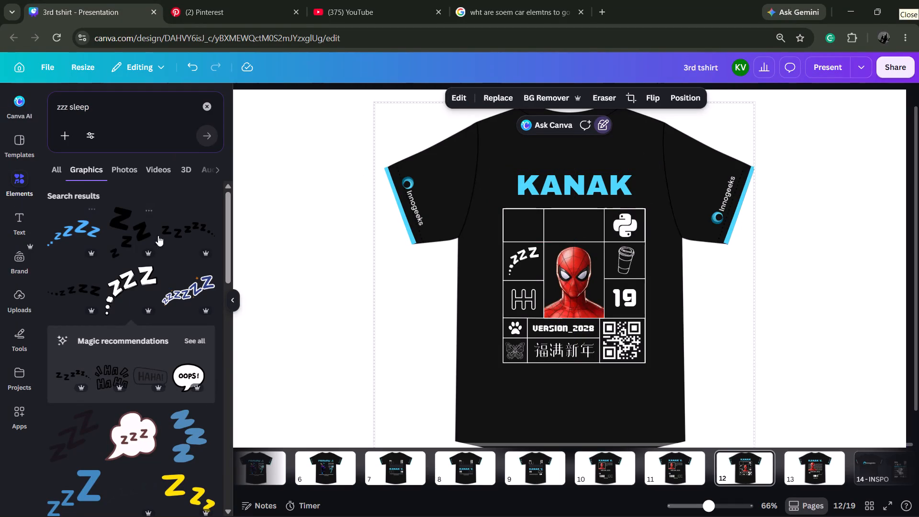
# Clear the "zzz sleep" search and return to the elements overview.
pyautogui.click(202, 110)
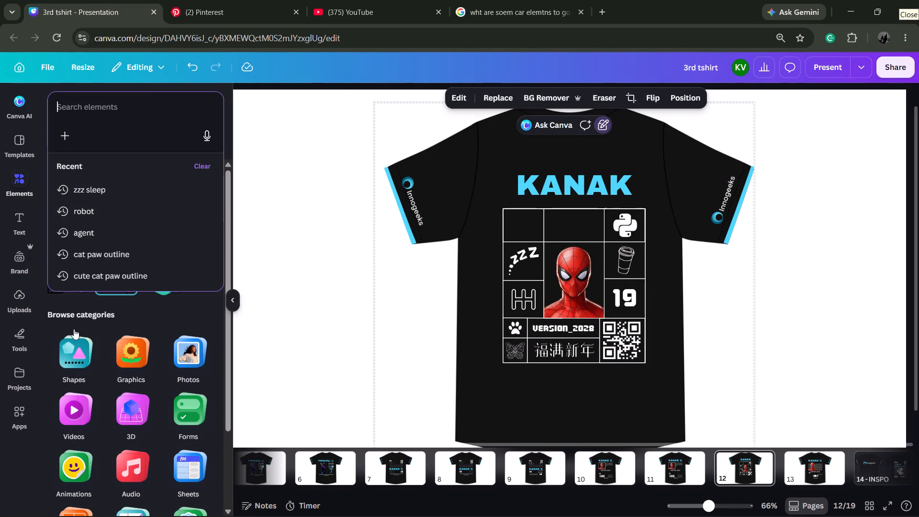
pyautogui.click(48, 298)
pyautogui.scroll(2, 175, 246)
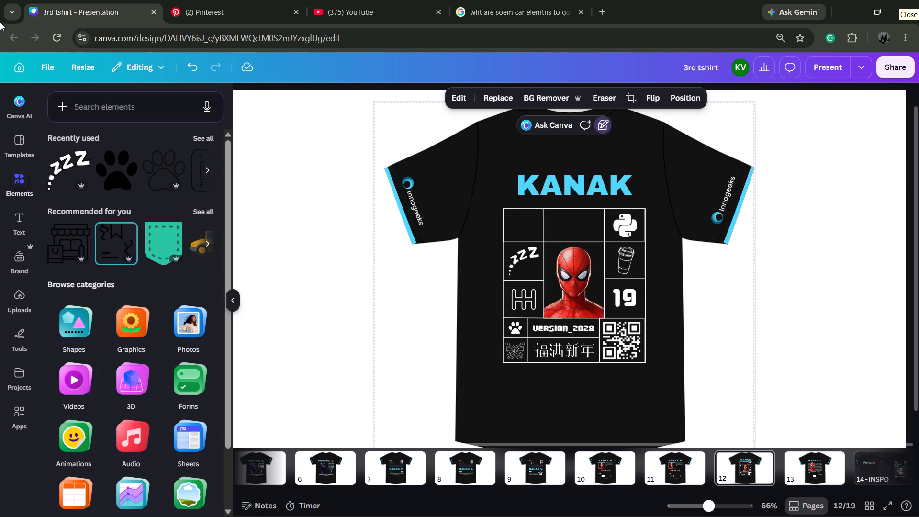
pyautogui.click(171, 106)
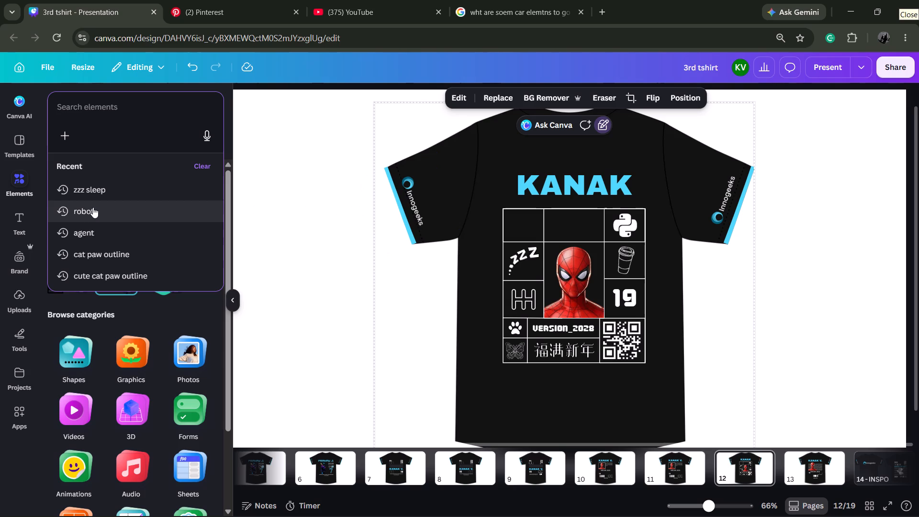
# Nudge the divider line between the zZZ and gear-shift cells slightly down.
pyautogui.click(537, 278)
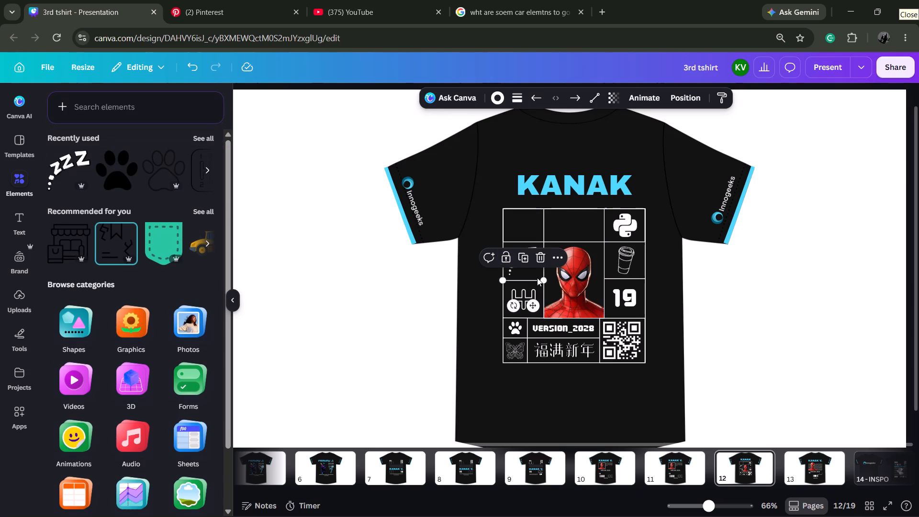
pyautogui.press('Down')
pyautogui.press('Down')
pyautogui.press('Down')
pyautogui.press('Down')
pyautogui.press('Up')
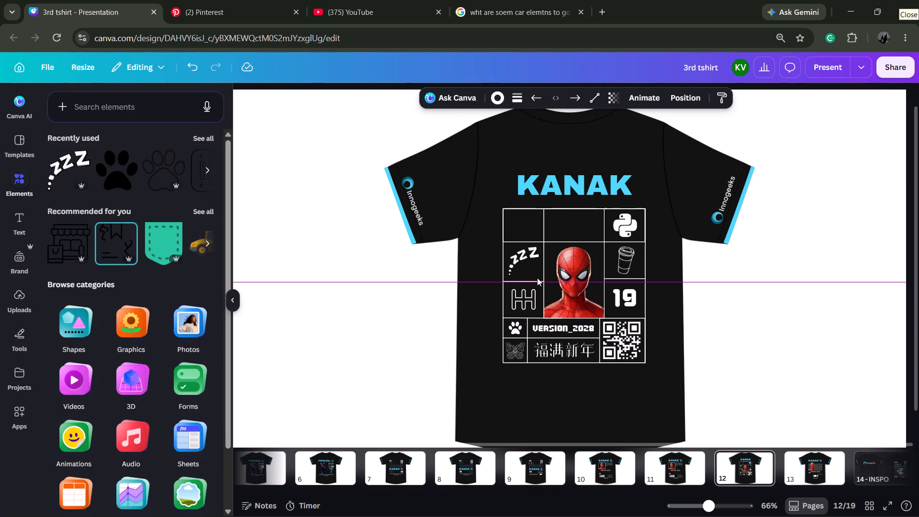
pyautogui.press('Down')
pyautogui.press('Up')
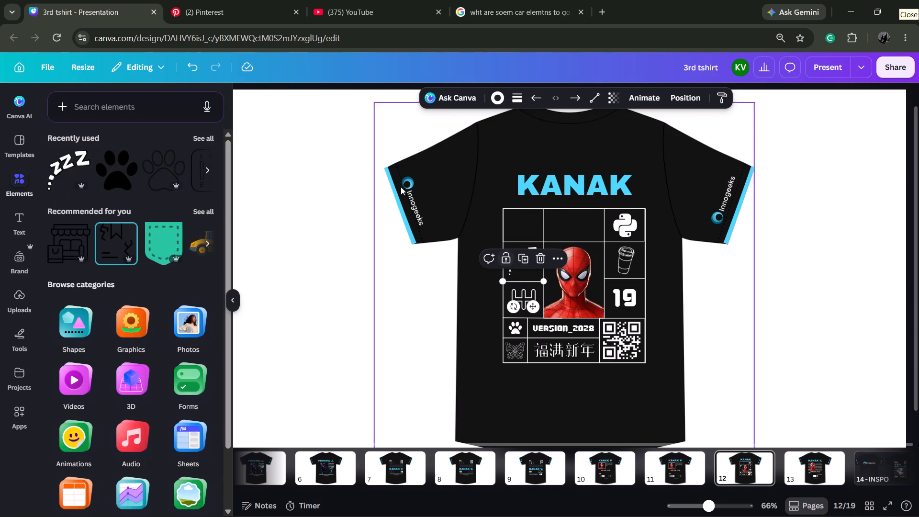
pyautogui.click(704, 278)
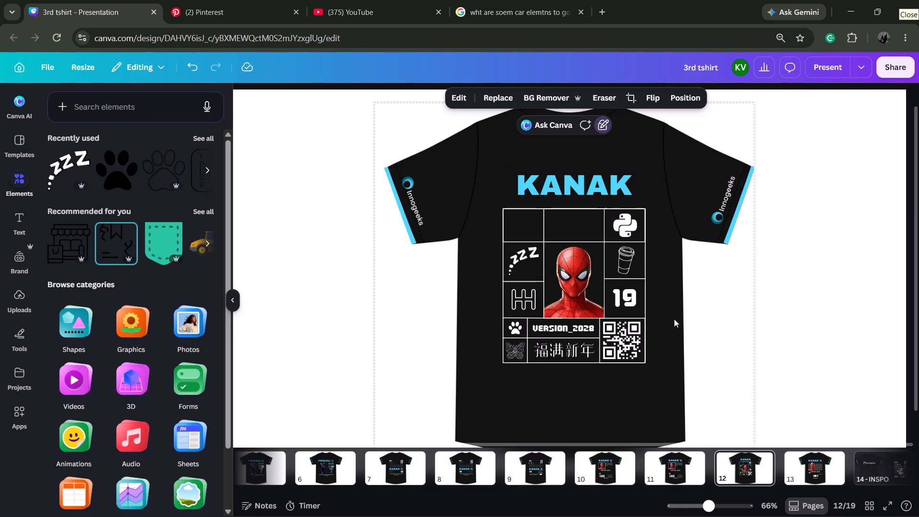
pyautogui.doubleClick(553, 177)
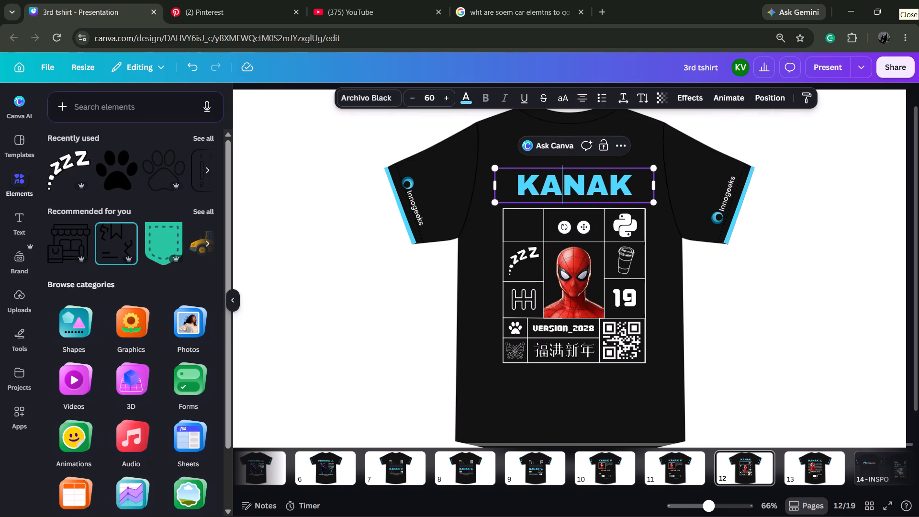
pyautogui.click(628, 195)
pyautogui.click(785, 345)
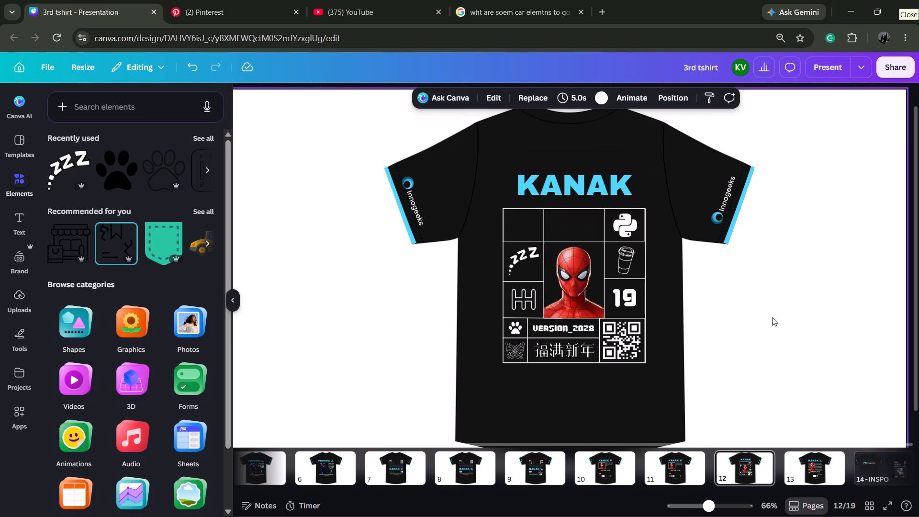
# Nudge the KANAK heading slightly left to fine-tune its alignment above the grid.
pyautogui.click(583, 193)
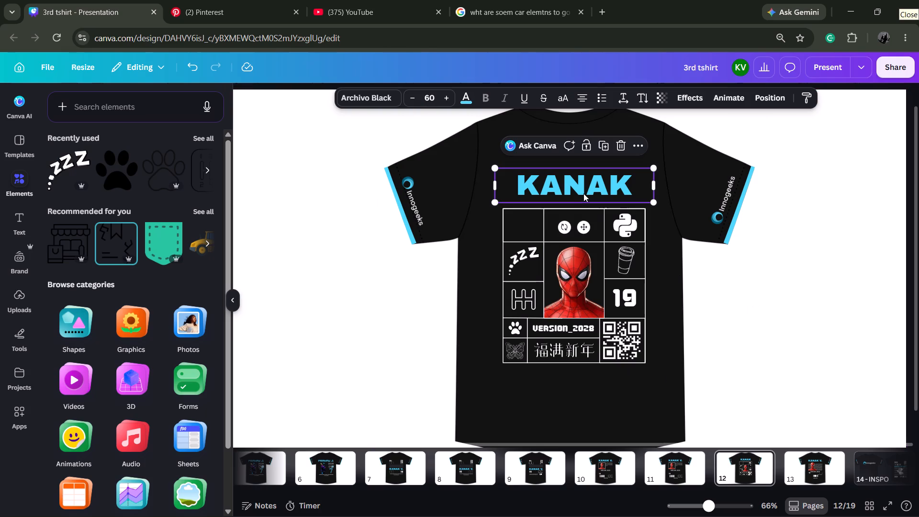
pyautogui.press('Left')
pyautogui.press('Left')
pyautogui.press('Left')
pyautogui.press('0')
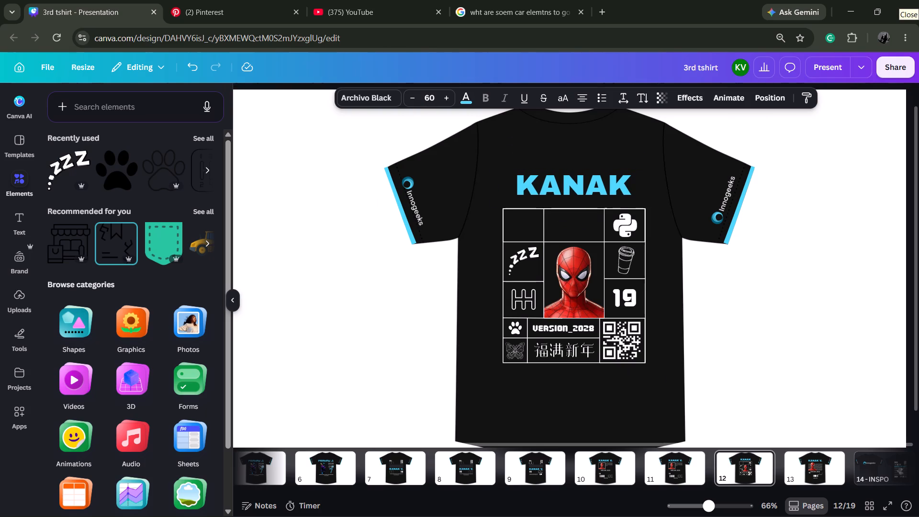
pyautogui.click(724, 275)
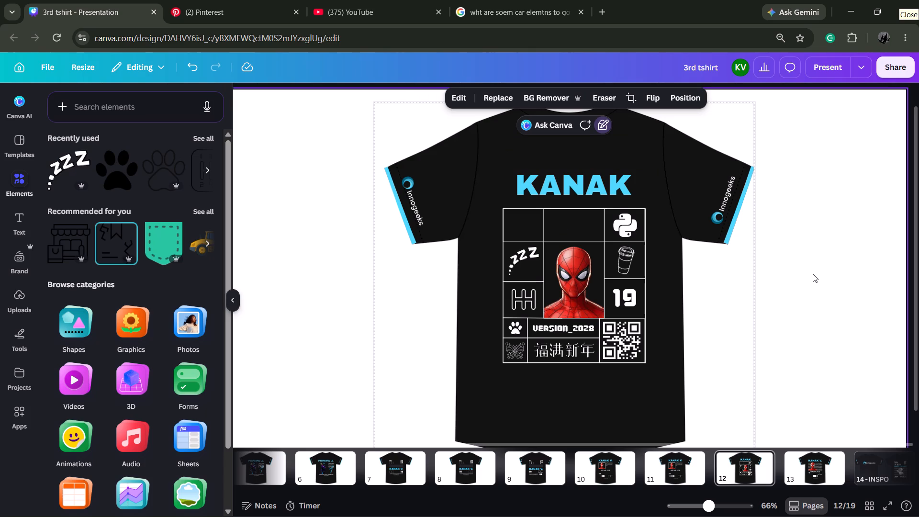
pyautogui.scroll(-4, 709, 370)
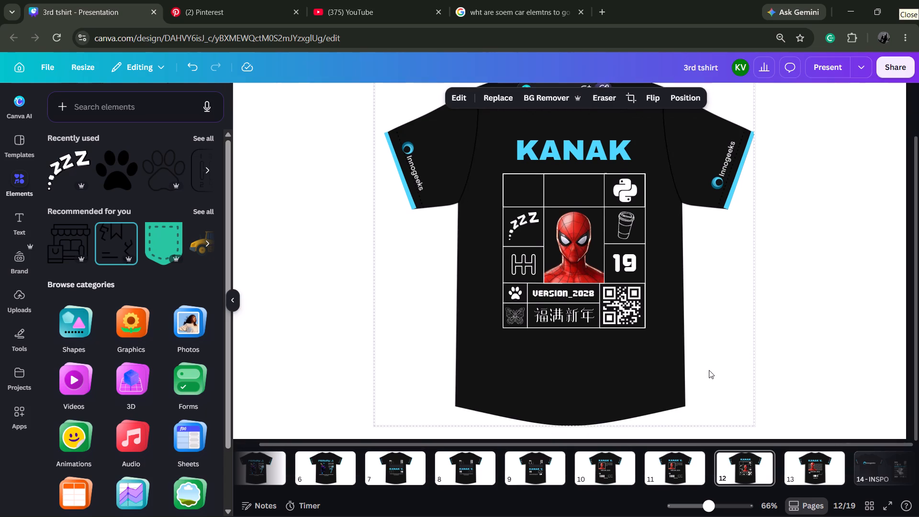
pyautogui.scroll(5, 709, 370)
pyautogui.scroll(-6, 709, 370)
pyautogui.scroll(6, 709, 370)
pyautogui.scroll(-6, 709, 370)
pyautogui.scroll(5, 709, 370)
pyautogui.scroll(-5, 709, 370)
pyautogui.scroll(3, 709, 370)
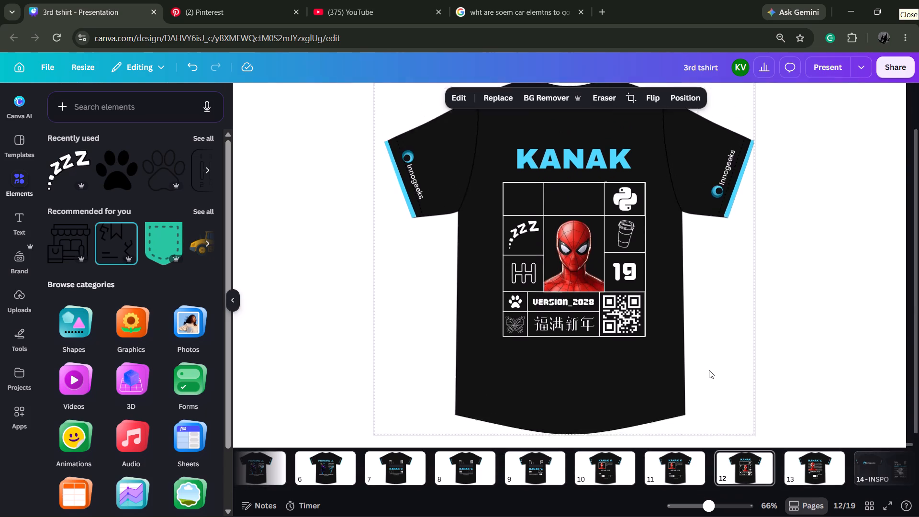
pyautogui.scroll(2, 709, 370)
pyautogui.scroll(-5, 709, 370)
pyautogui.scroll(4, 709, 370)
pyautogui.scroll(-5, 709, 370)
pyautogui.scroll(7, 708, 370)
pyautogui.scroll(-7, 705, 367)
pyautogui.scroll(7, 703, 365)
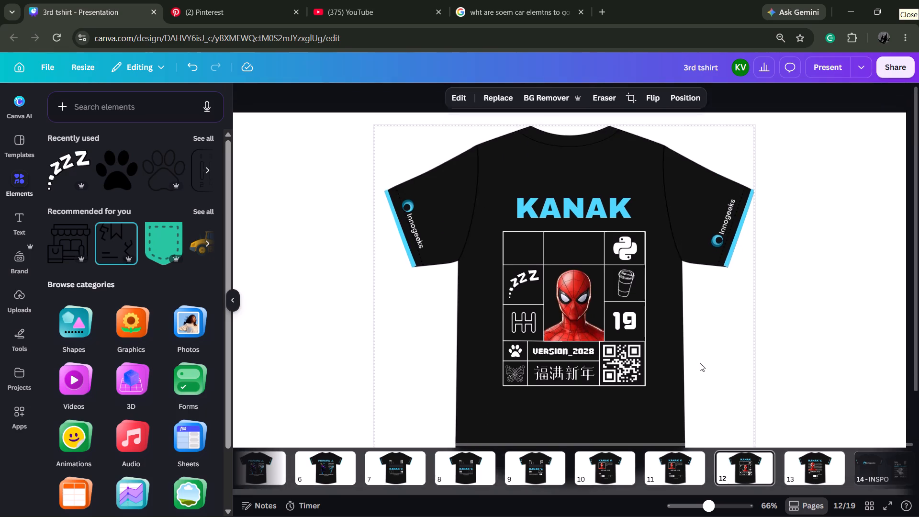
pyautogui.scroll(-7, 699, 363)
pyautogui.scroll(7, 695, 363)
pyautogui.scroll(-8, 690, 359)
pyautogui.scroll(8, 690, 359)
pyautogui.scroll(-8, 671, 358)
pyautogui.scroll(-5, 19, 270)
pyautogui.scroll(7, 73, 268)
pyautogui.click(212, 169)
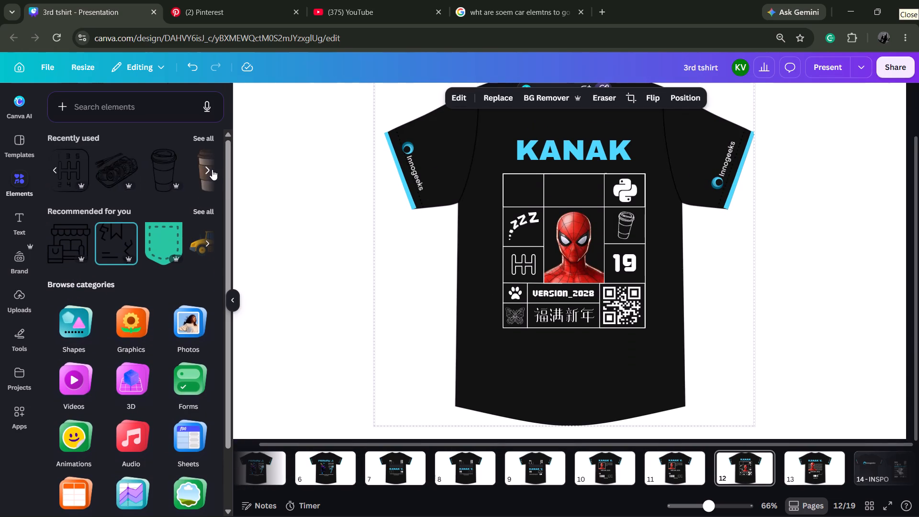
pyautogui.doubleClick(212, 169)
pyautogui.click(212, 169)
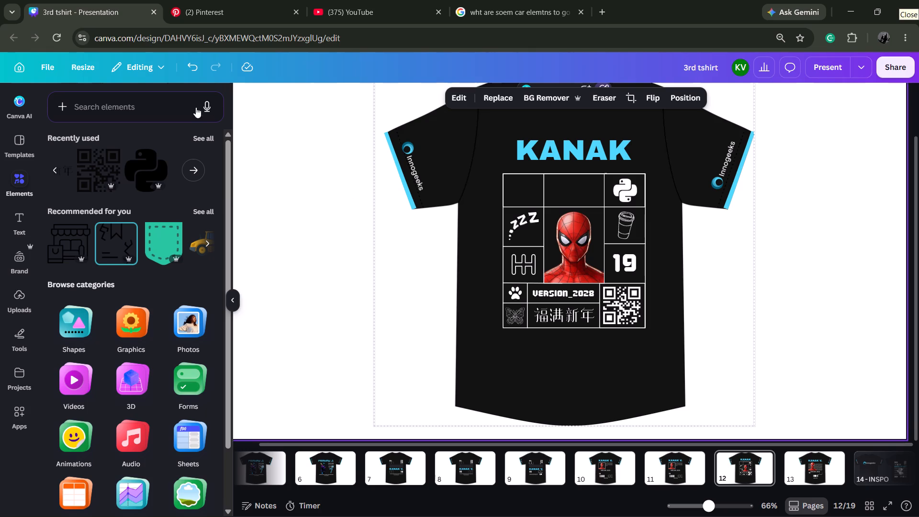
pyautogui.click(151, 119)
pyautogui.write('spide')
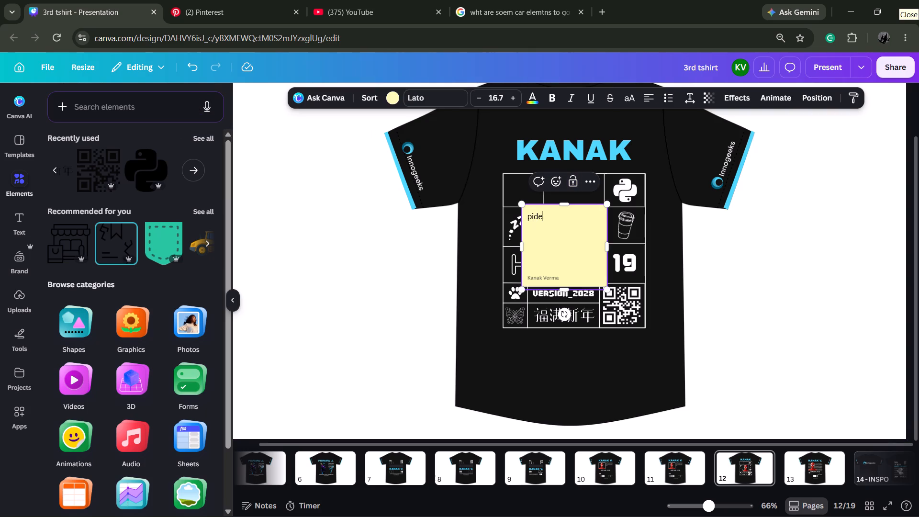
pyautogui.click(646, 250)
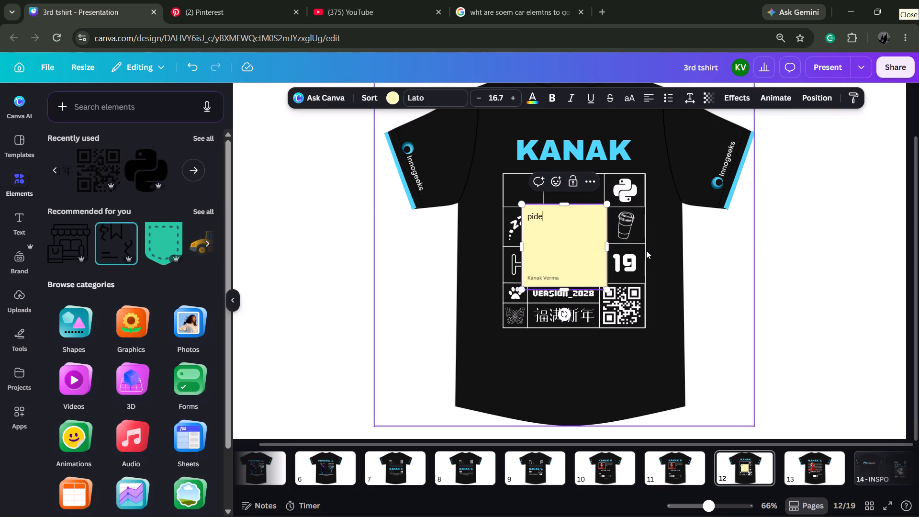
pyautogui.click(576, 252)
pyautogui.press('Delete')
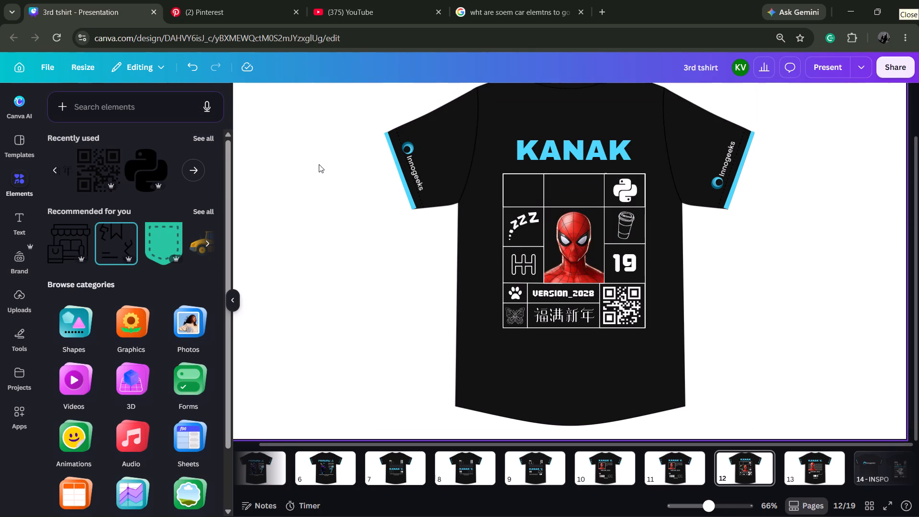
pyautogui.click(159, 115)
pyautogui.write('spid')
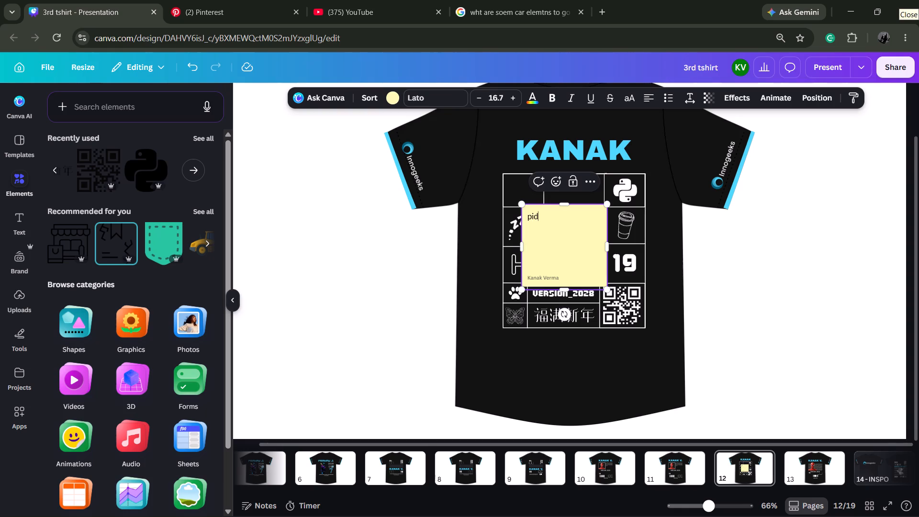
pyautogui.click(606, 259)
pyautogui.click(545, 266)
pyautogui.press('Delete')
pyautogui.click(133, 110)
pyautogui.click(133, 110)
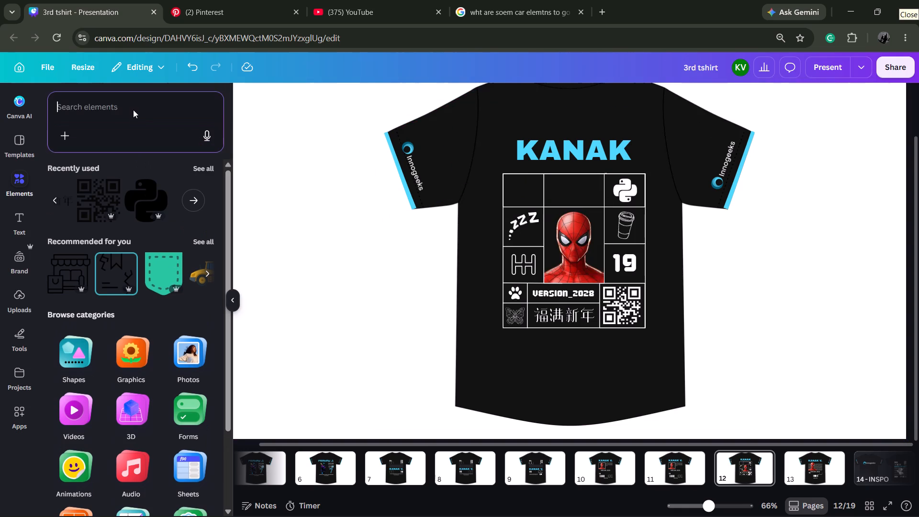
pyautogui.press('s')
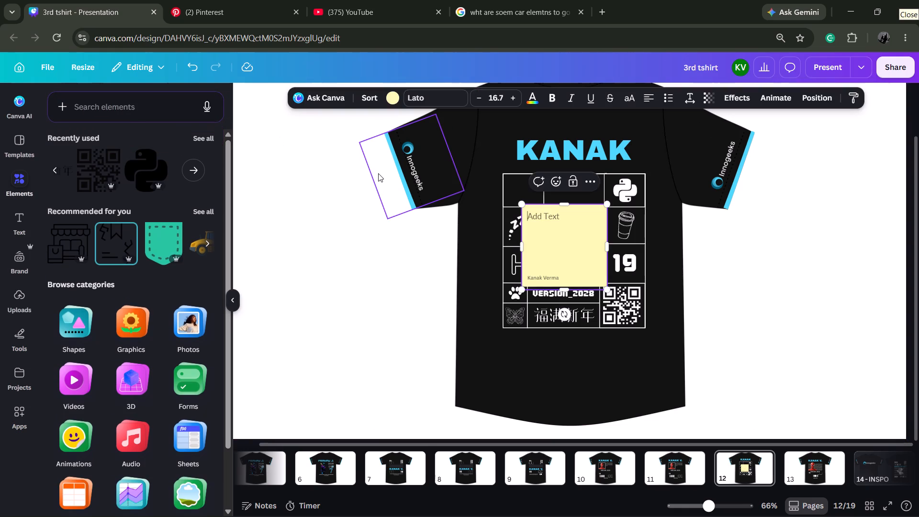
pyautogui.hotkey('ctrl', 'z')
# Search the elements for "spider string" and show all of the graphics results.
pyautogui.click(195, 116)
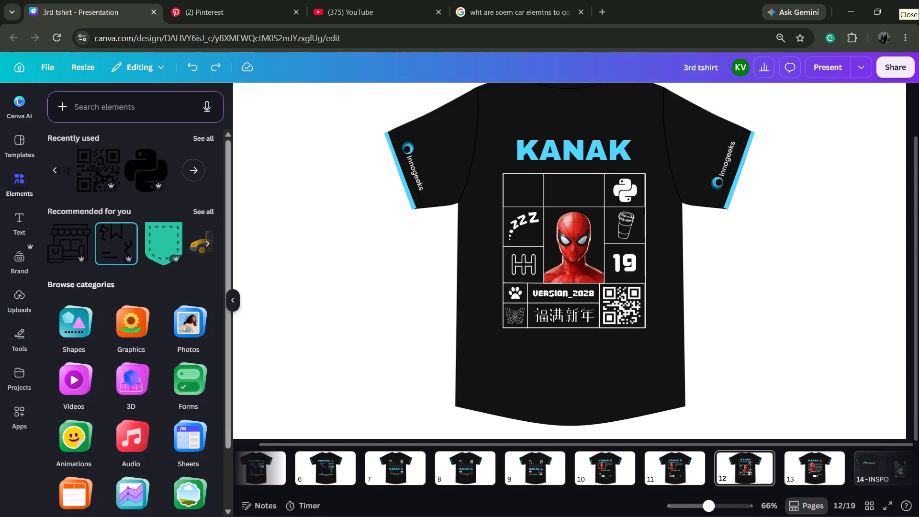
pyautogui.click(148, 114)
pyautogui.click(114, 108)
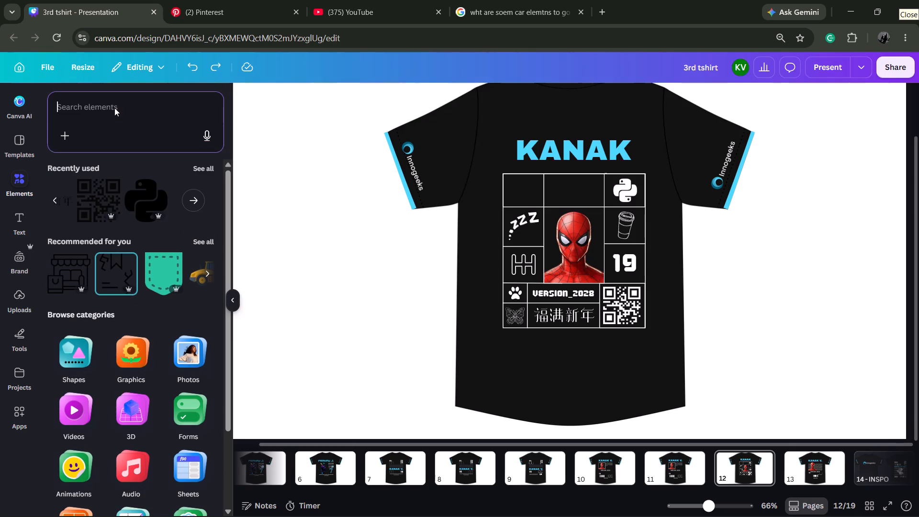
pyautogui.press('s')
pyautogui.write('pider string')
pyautogui.press('Return')
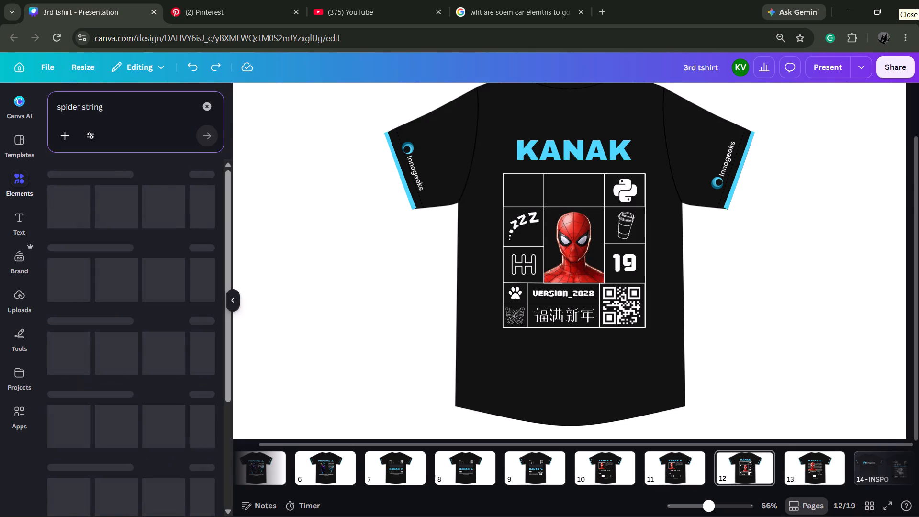
pyautogui.click(215, 185)
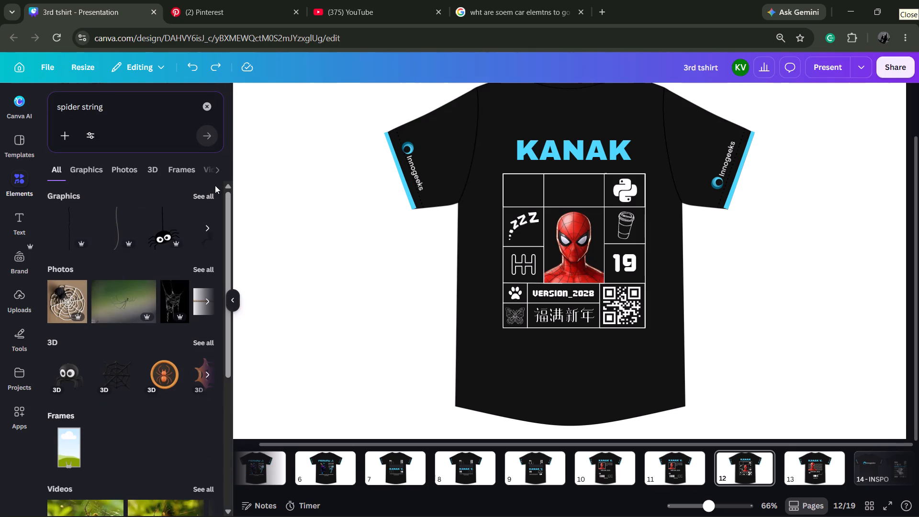
pyautogui.click(210, 192)
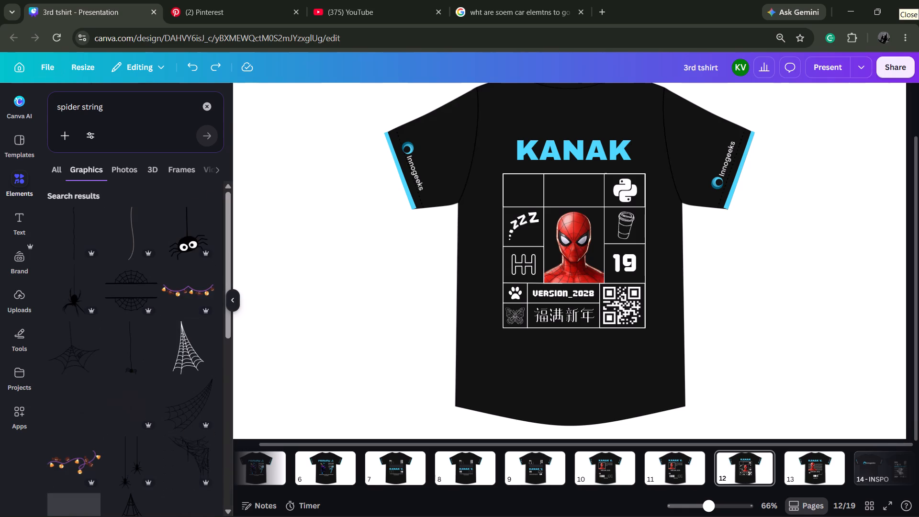
# Change the search to "spiderman string" and look through the graphics for a suitable spider or web.
pyautogui.click(78, 108)
pyautogui.press('Right')
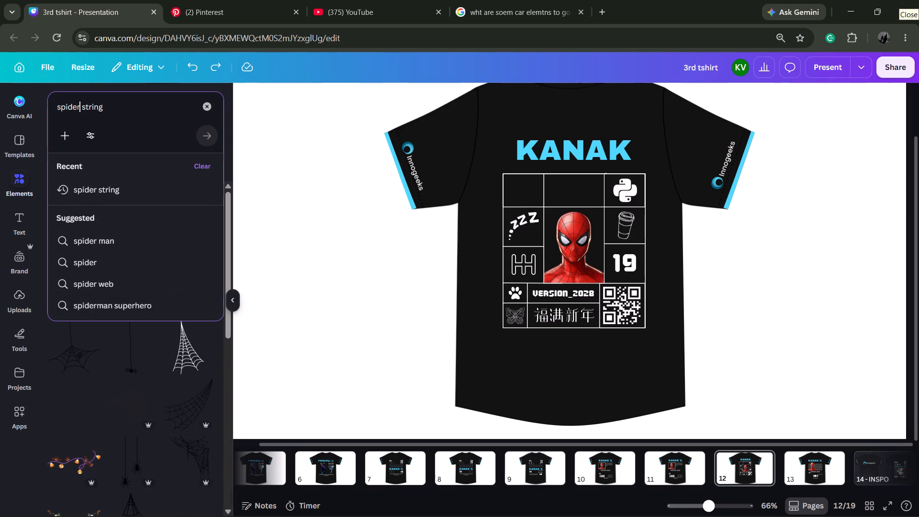
pyautogui.write('man')
pyautogui.press('Return')
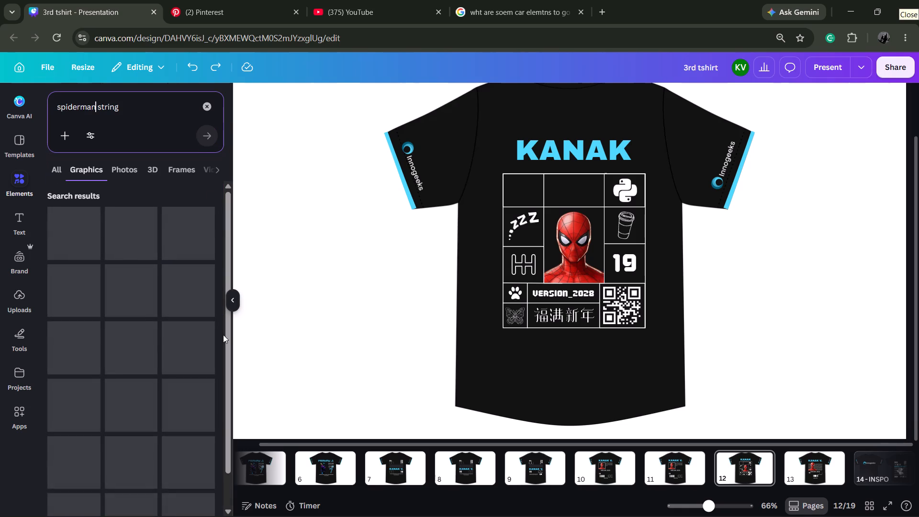
pyautogui.scroll(-1, 169, 343)
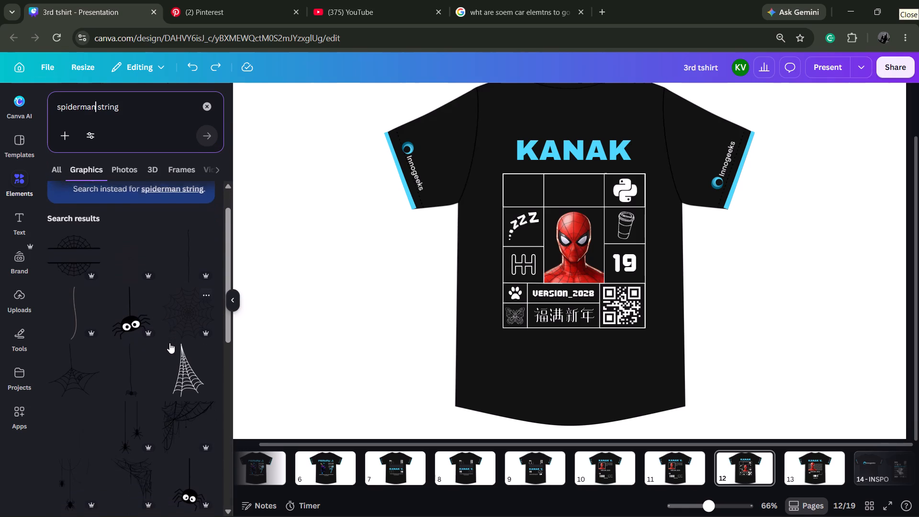
pyautogui.scroll(-3, 169, 343)
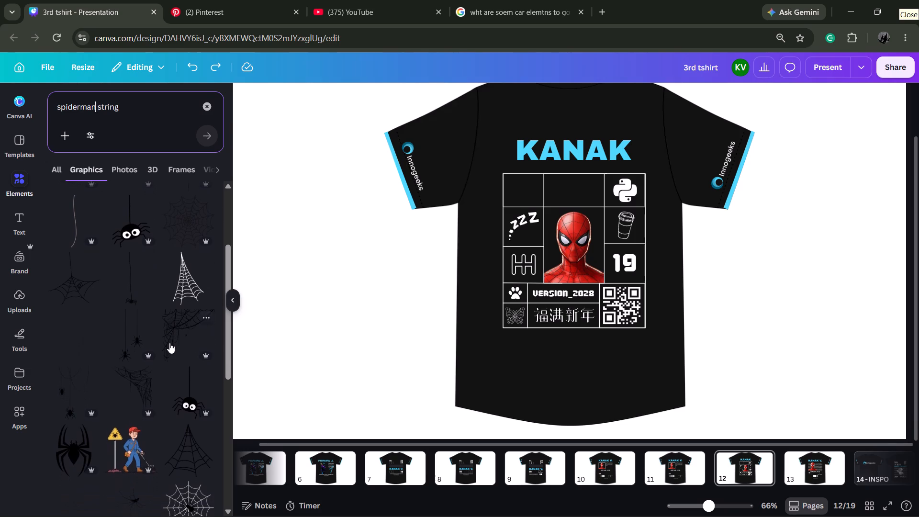
pyautogui.scroll(-2, 169, 343)
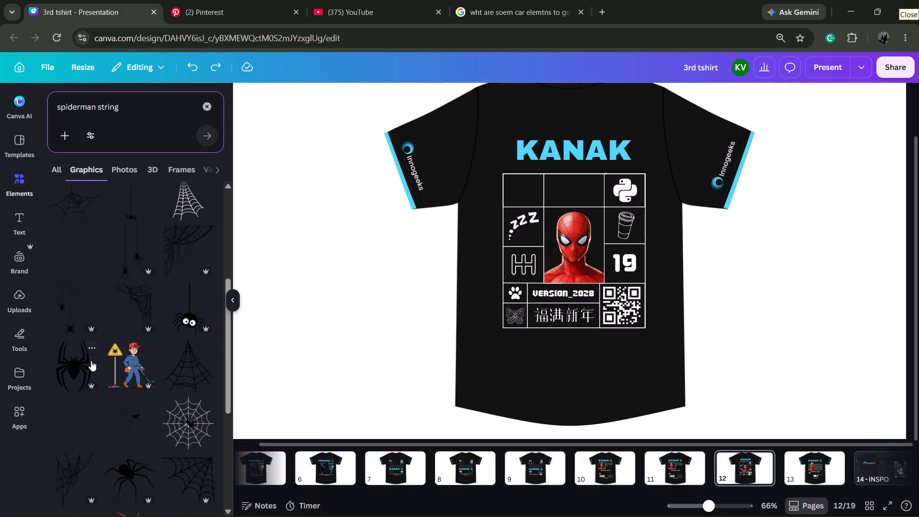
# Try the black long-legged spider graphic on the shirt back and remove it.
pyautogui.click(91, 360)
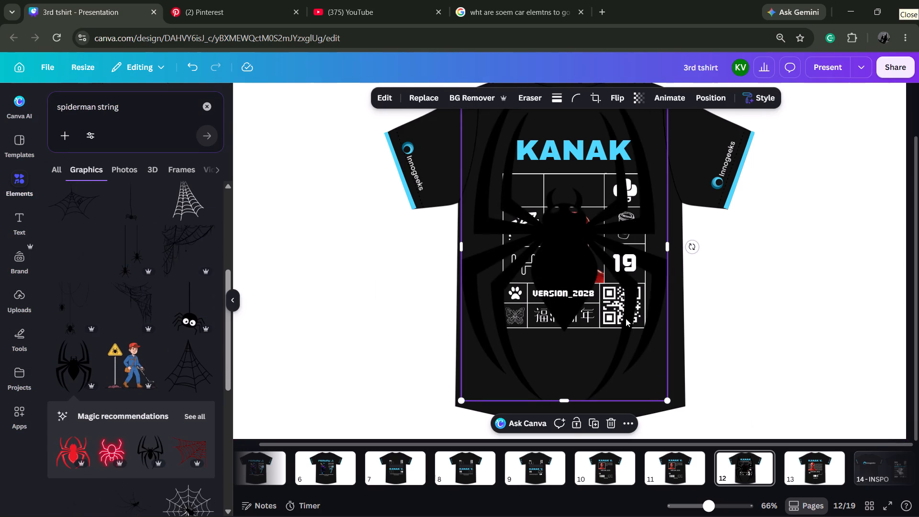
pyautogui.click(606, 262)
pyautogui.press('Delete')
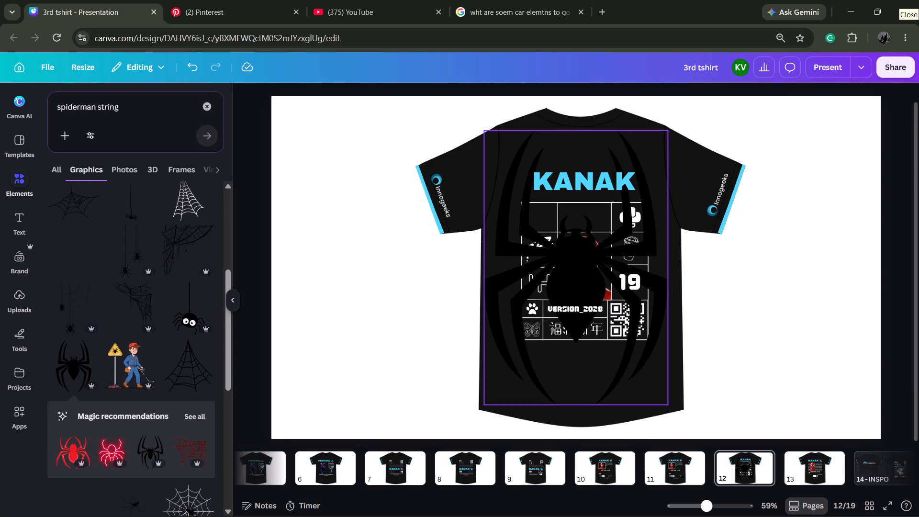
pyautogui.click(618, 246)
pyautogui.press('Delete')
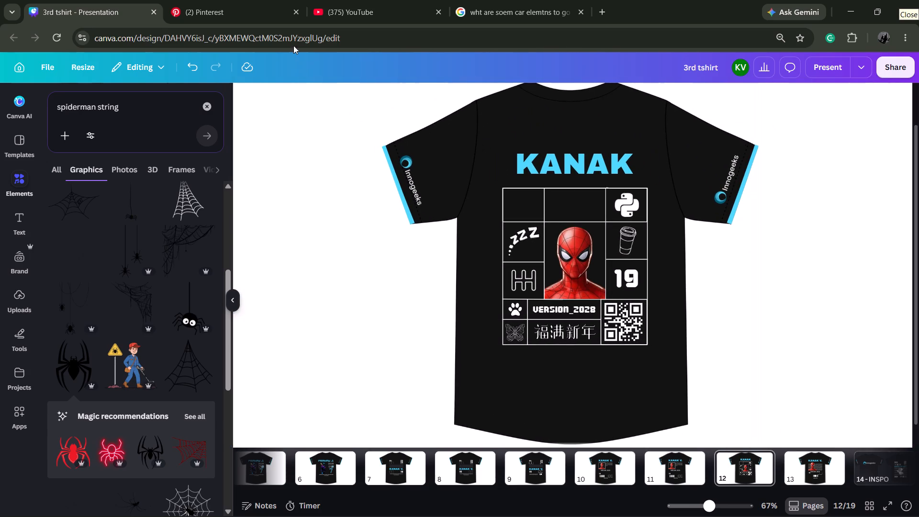
# Clear the "spiderman string" search.
pyautogui.click(213, 102)
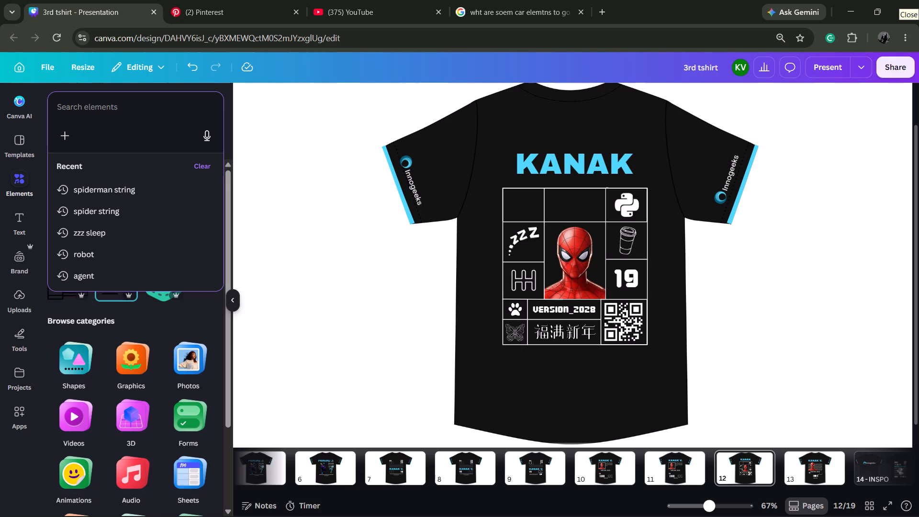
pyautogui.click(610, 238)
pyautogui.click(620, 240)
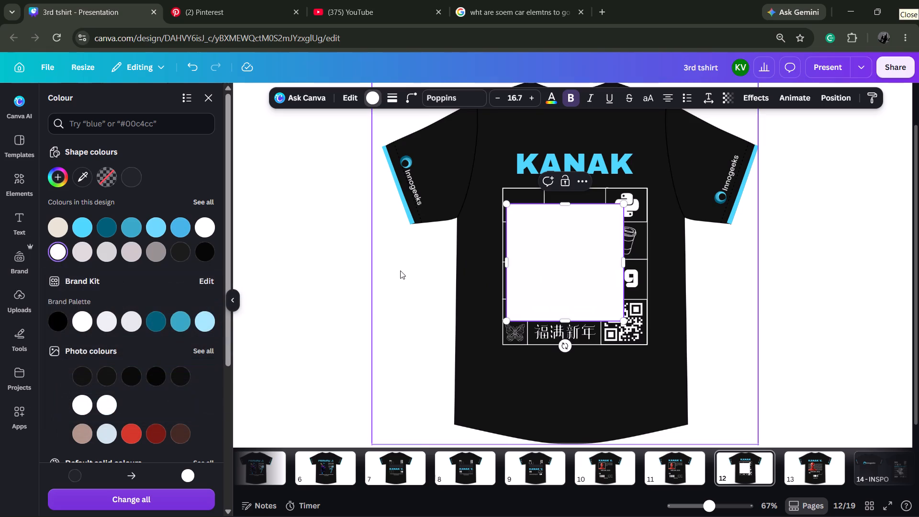
pyautogui.click(392, 269)
pyautogui.click(551, 261)
pyautogui.moveTo(552, 261); pyautogui.dragTo(668, 289)
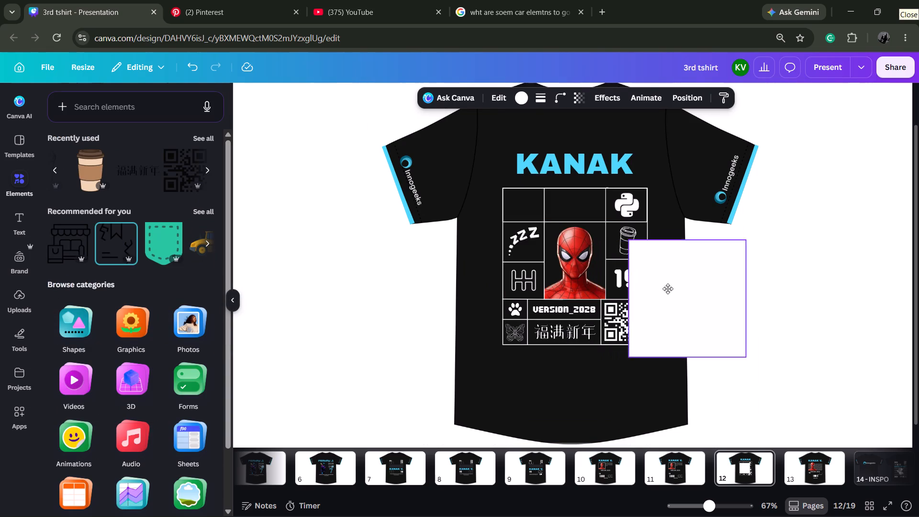
pyautogui.moveTo(668, 289); pyautogui.dragTo(651, 279)
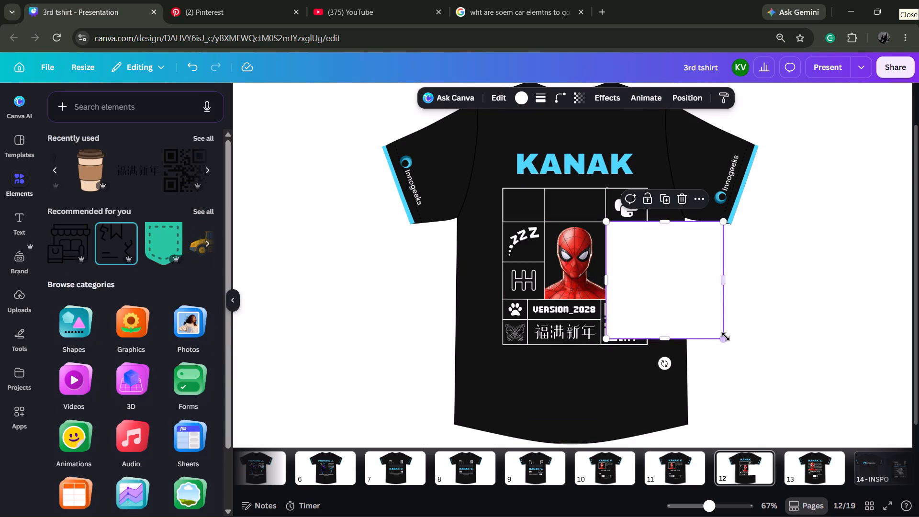
pyautogui.moveTo(725, 337); pyautogui.dragTo(649, 258)
# Send the white square backward so it sits behind the coffee cup graphic.
pyautogui.hotkey('ctrl', '[')
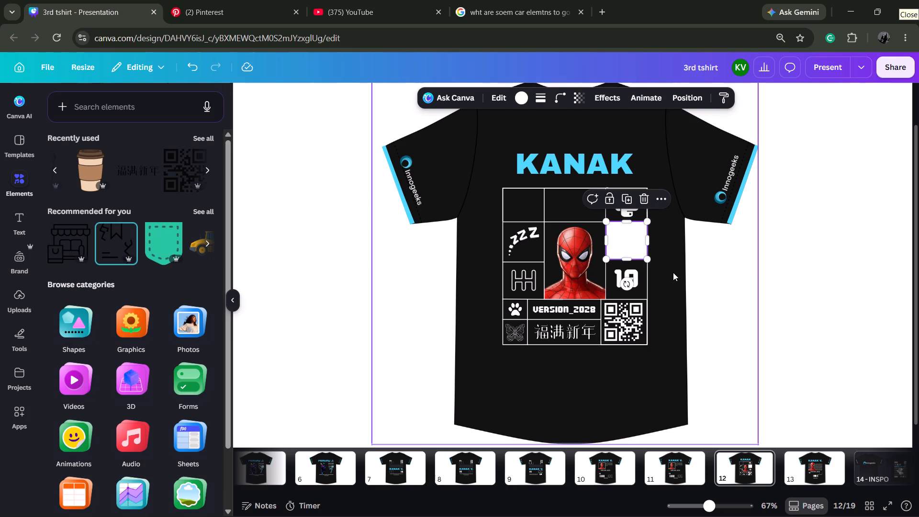
pyautogui.hotkey('ctrl', '[')
pyautogui.hotkey('ctrl', '[')
pyautogui.hotkey('ctrl', '[')
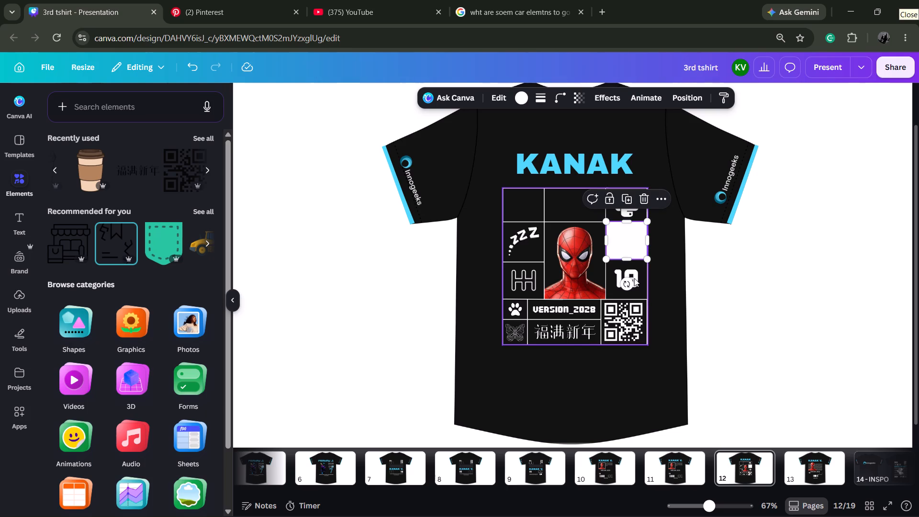
# Recolour the coffee cup graphic black so it contrasts with its white cell.
pyautogui.click(634, 239)
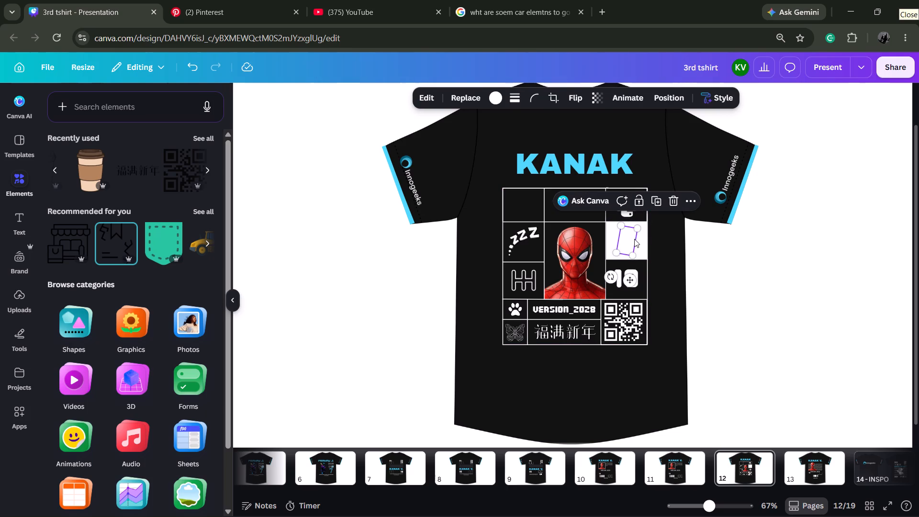
pyautogui.click(492, 100)
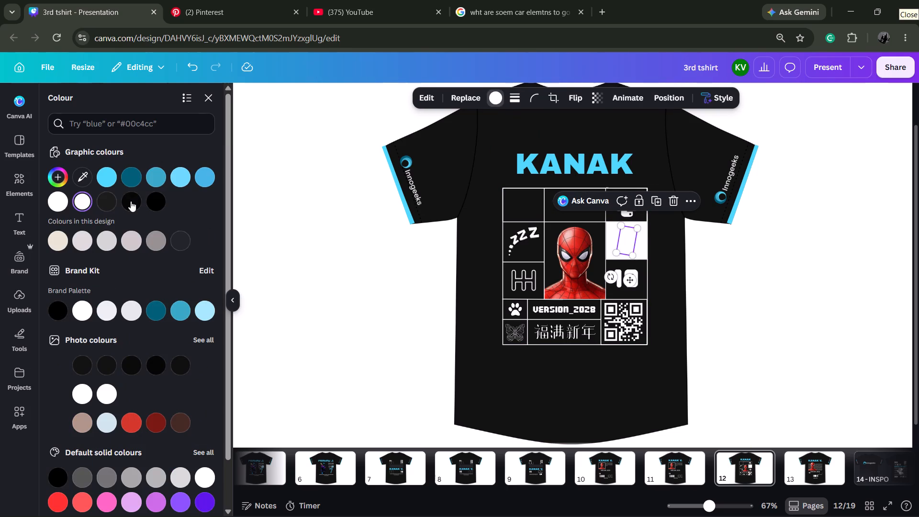
pyautogui.click(131, 201)
pyautogui.click(673, 301)
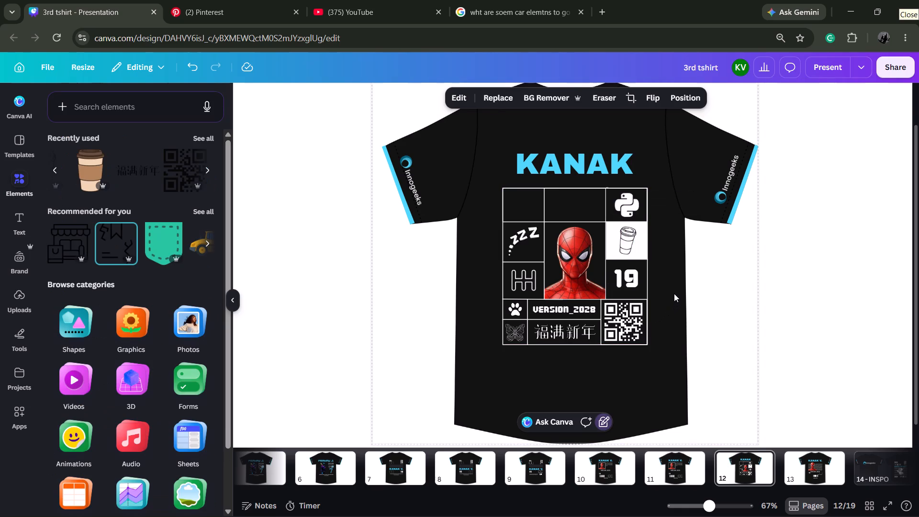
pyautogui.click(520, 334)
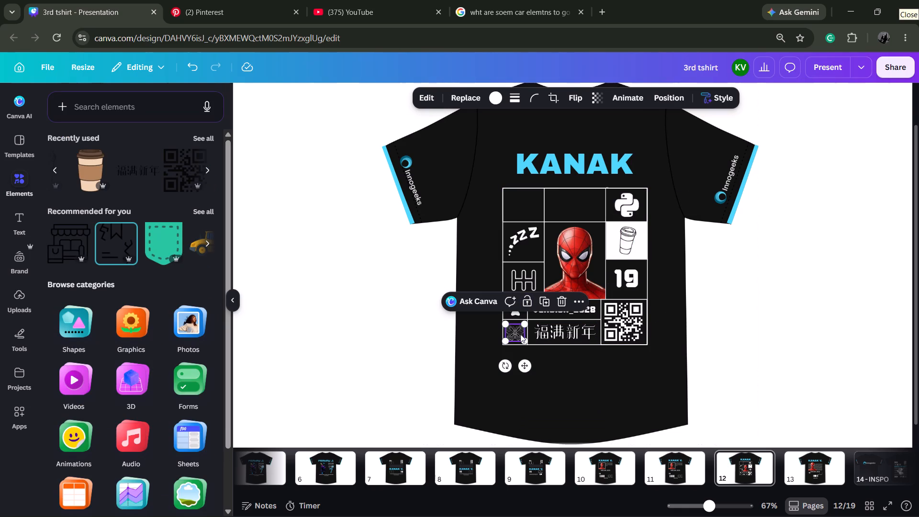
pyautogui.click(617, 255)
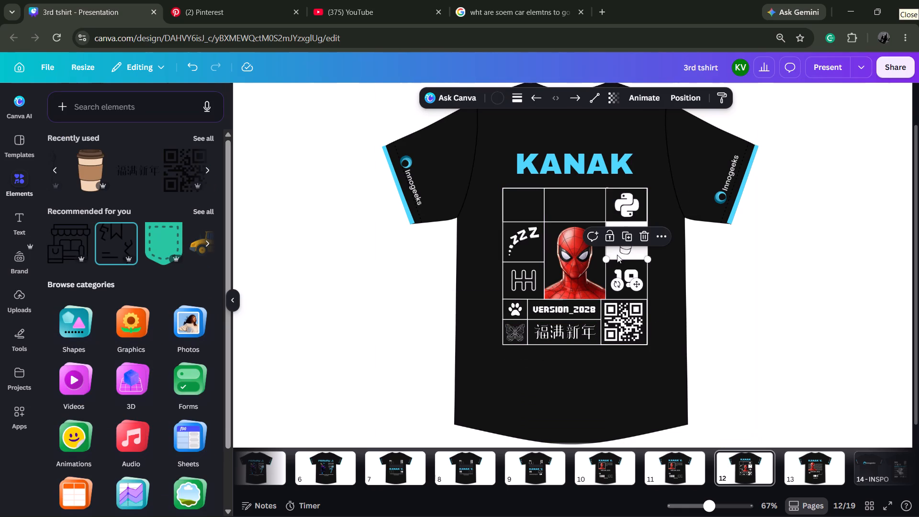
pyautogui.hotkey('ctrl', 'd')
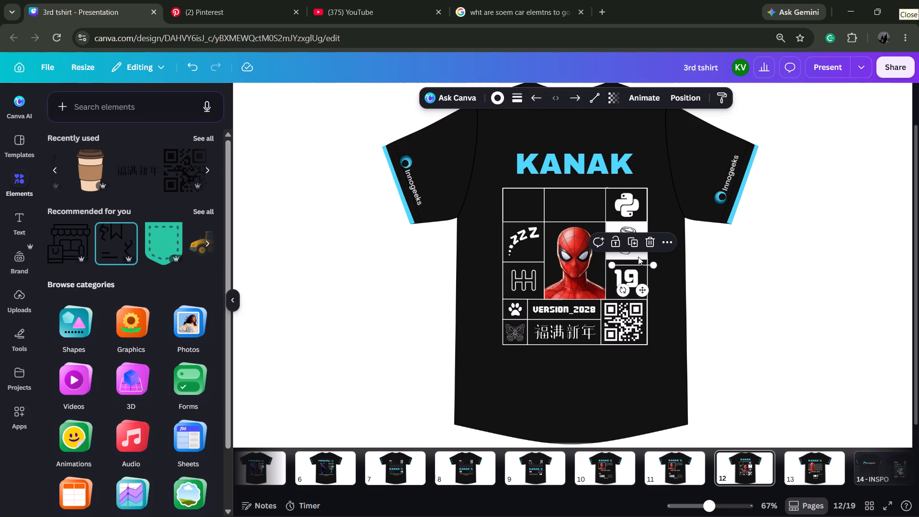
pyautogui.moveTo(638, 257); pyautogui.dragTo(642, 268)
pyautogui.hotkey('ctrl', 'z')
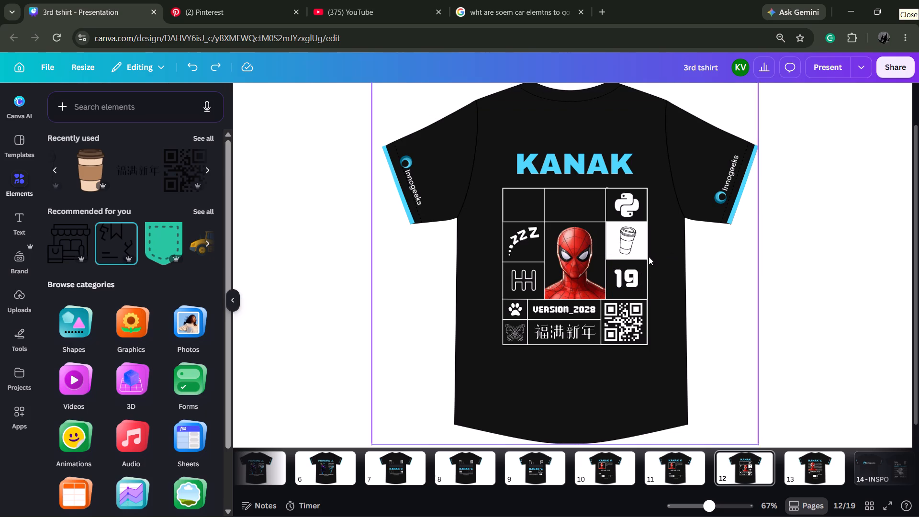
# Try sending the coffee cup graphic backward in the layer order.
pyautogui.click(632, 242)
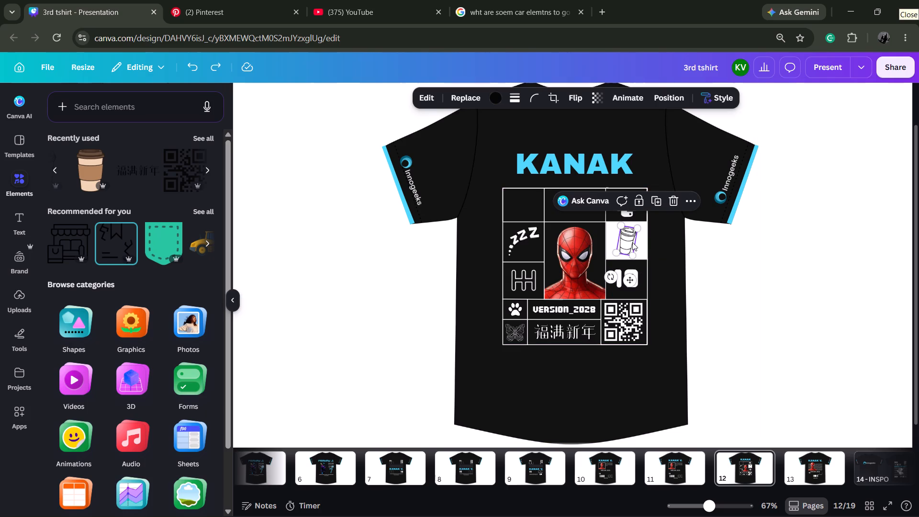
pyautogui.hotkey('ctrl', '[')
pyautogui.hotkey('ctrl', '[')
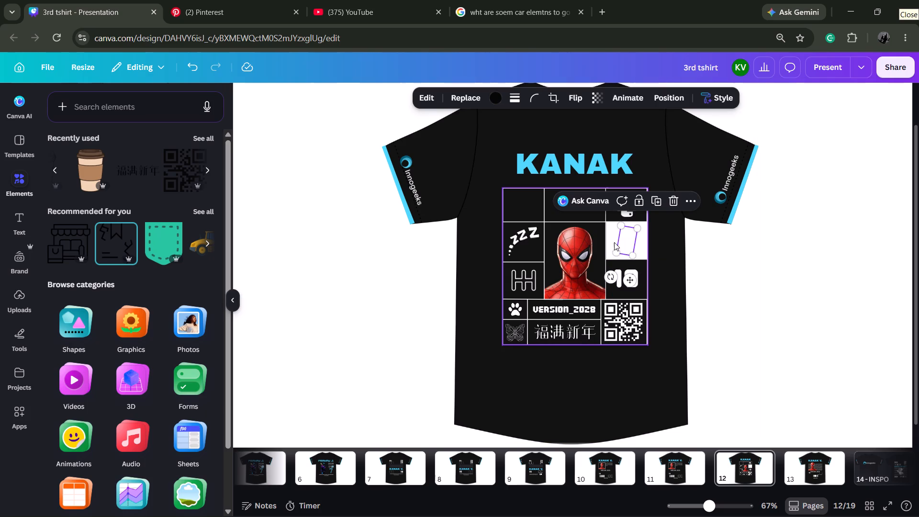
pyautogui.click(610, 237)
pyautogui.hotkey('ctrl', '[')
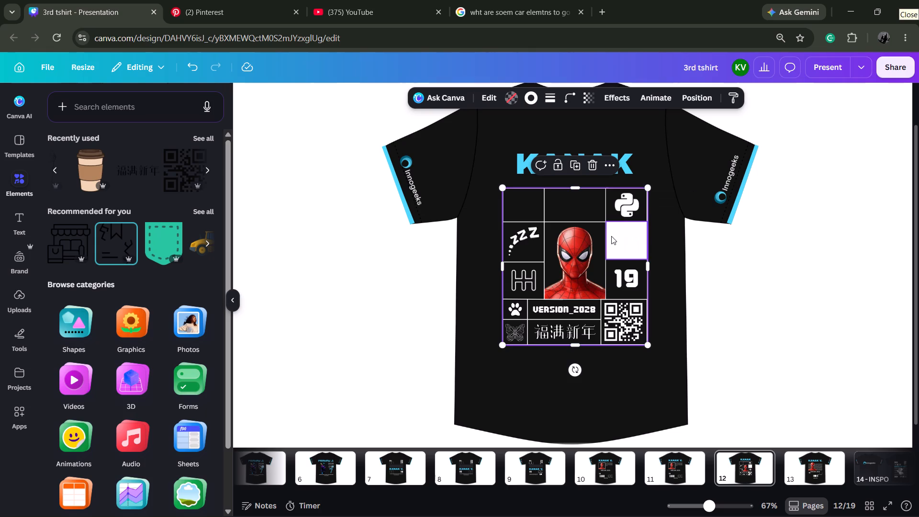
# Duplicate the white square in the coffee cup cell and move the copy below the grid.
pyautogui.click(611, 236)
pyautogui.hotkey('ctrl', 'd')
pyautogui.moveTo(622, 241); pyautogui.dragTo(626, 242)
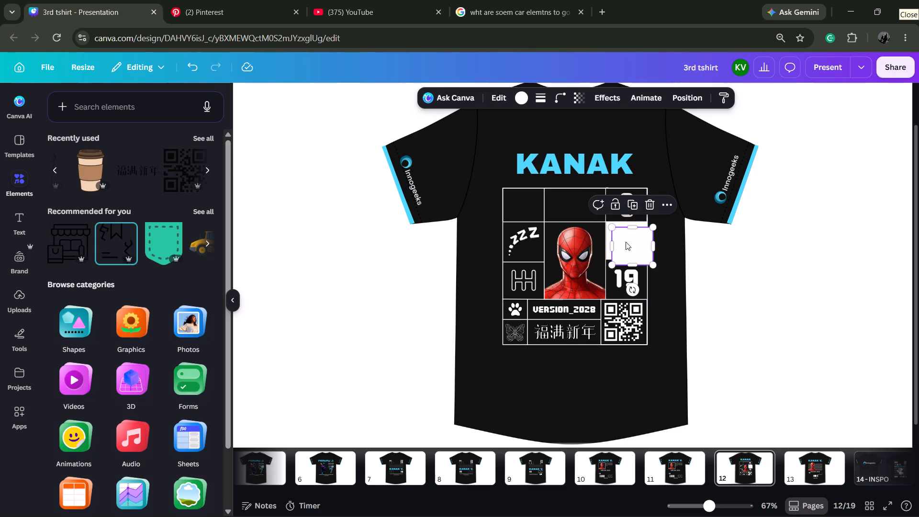
pyautogui.moveTo(626, 242); pyautogui.dragTo(626, 375)
# Send the original white square backward behind the coffee cup graphic.
pyautogui.click(629, 243)
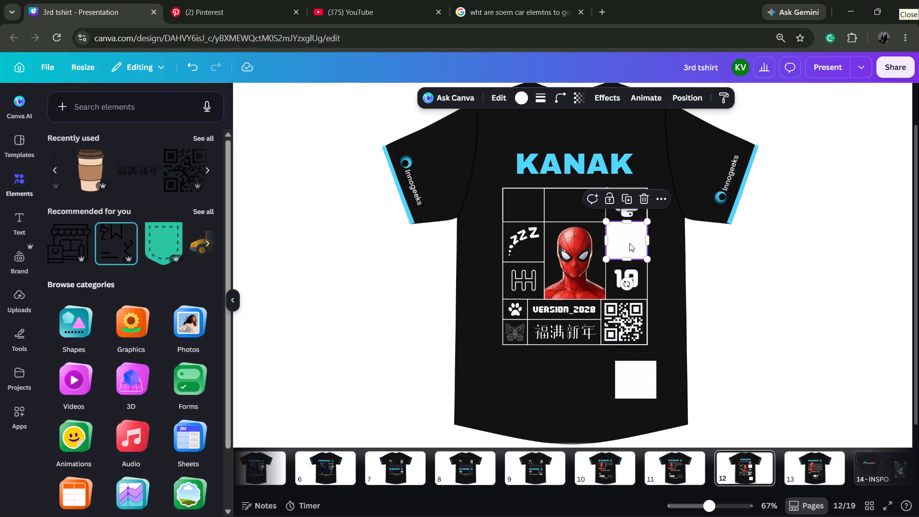
pyautogui.hotkey('ctrl', '[')
pyautogui.hotkey('ctrl', '[')
# Move the copied white square to the butterfly cell, then duplicate it and park the spare near the shirt's lower hem.
pyautogui.moveTo(628, 376); pyautogui.dragTo(516, 344)
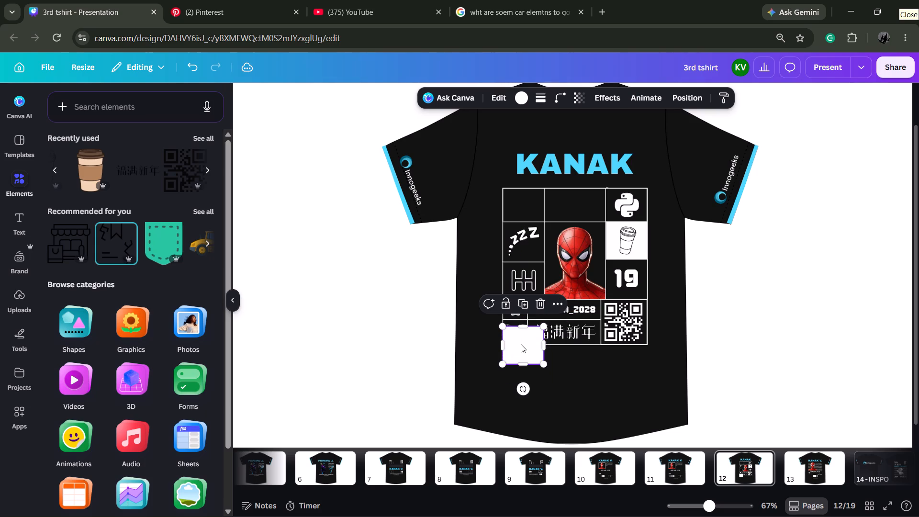
pyautogui.hotkey('ctrl', 'd')
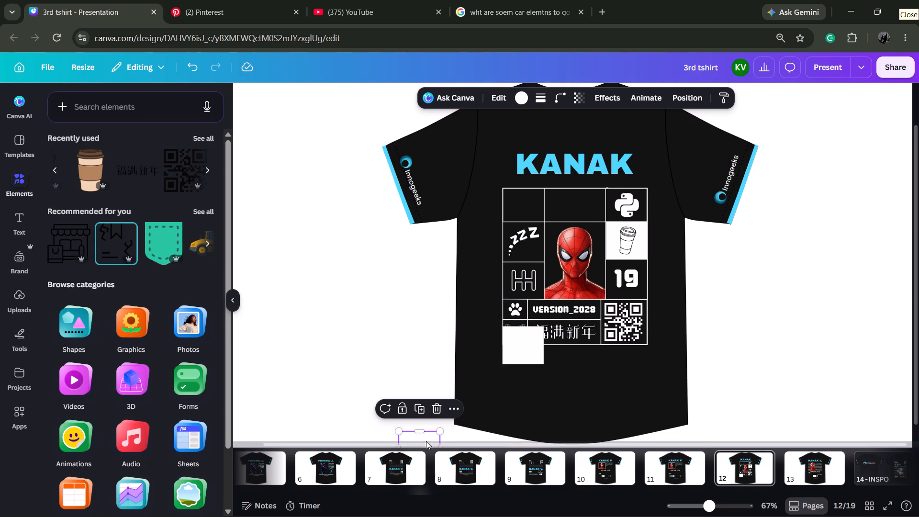
pyautogui.moveTo(426, 441); pyautogui.dragTo(510, 405)
pyautogui.moveTo(419, 439); pyautogui.dragTo(475, 393)
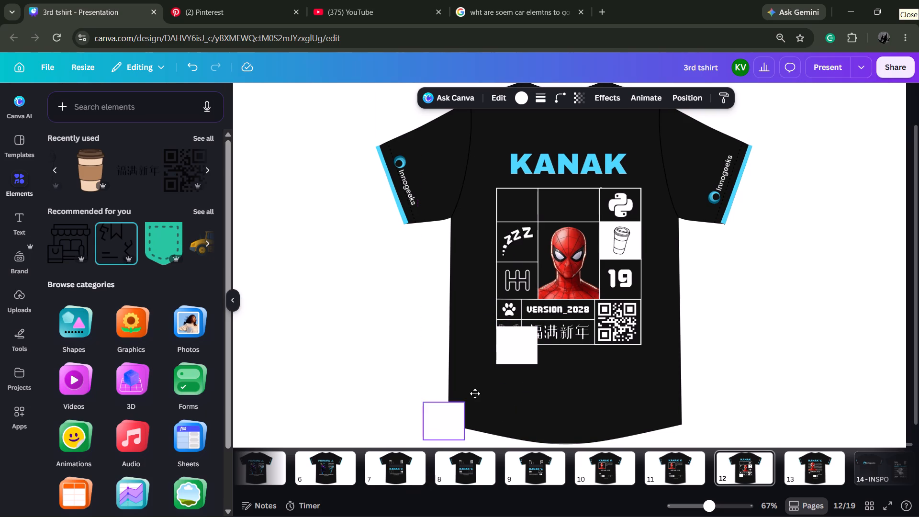
pyautogui.moveTo(475, 393); pyautogui.dragTo(496, 400)
# Align the white square with the butterfly cell, shrink it to fit, and send it behind the butterfly graphic.
pyautogui.click(516, 340)
pyautogui.moveTo(520, 345); pyautogui.dragTo(516, 345)
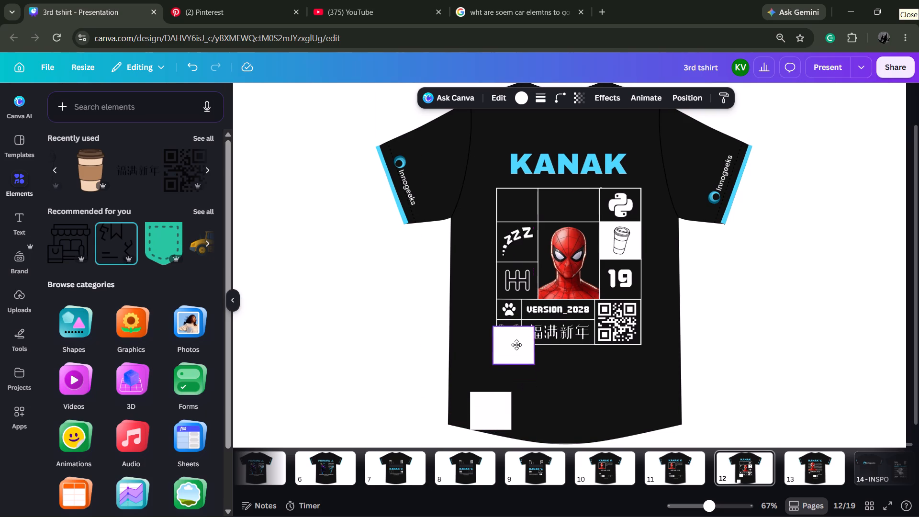
pyautogui.moveTo(516, 345); pyautogui.dragTo(520, 339)
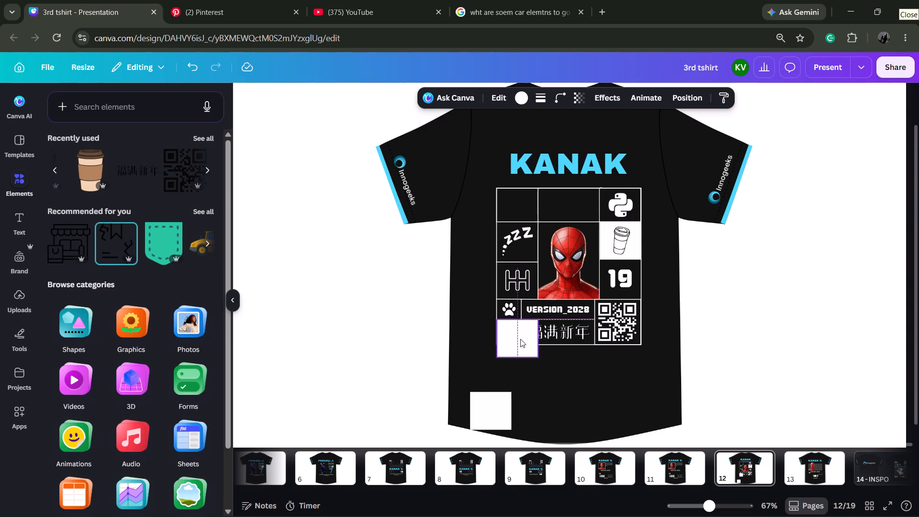
pyautogui.moveTo(538, 357); pyautogui.dragTo(515, 341)
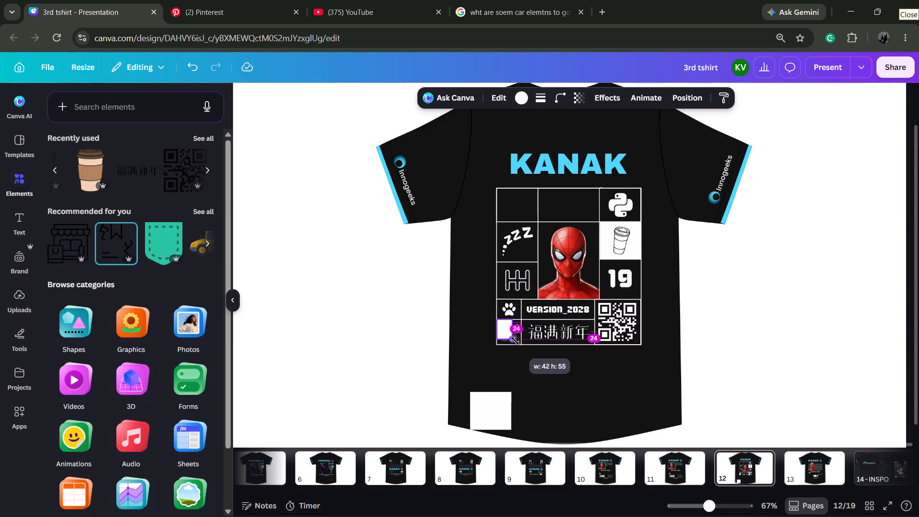
pyautogui.moveTo(515, 341); pyautogui.dragTo(522, 346)
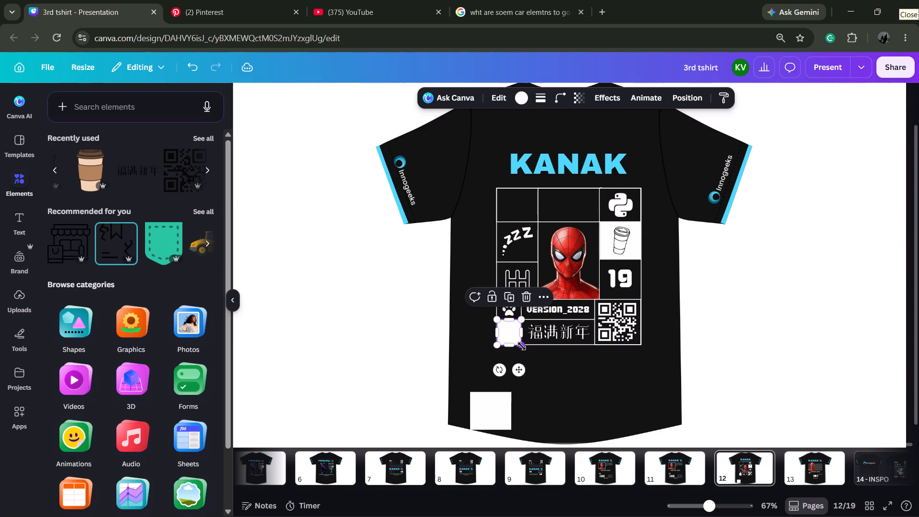
pyautogui.hotkey('ctrl', '[')
pyautogui.hotkey('ctrl', '[')
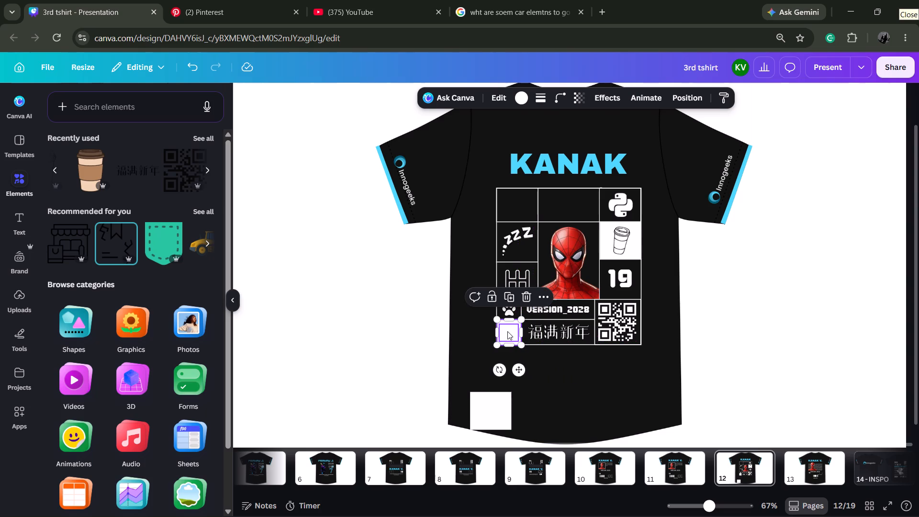
# Recolour the butterfly graphic in the white cell black.
pyautogui.click(507, 331)
pyautogui.click(492, 100)
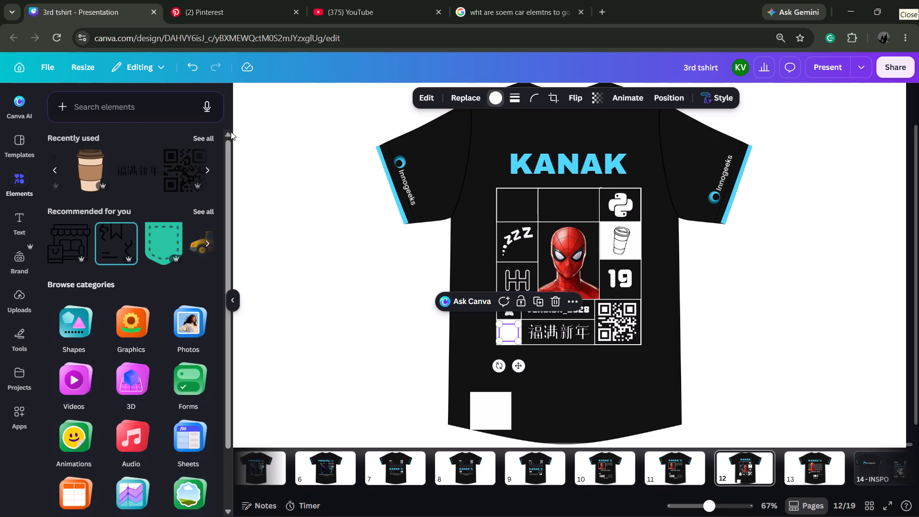
pyautogui.click(129, 198)
pyautogui.click(535, 378)
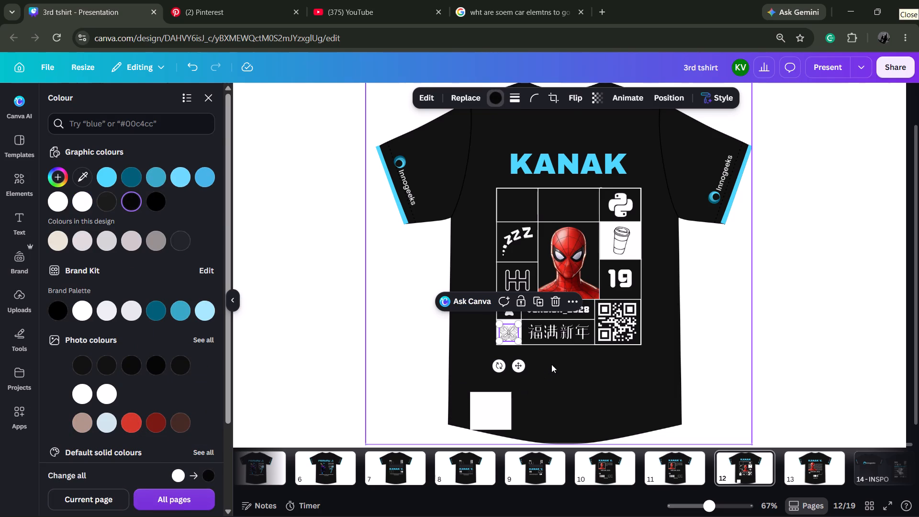
pyautogui.click(553, 362)
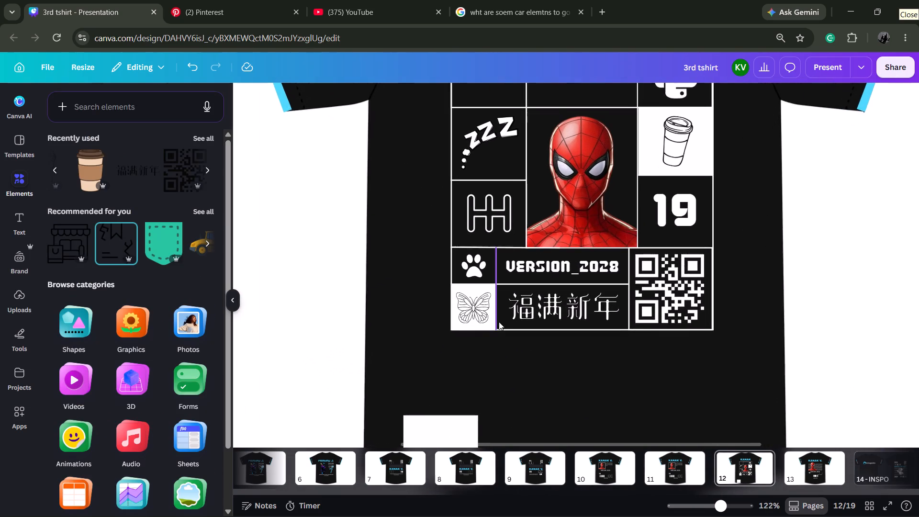
pyautogui.click(516, 363)
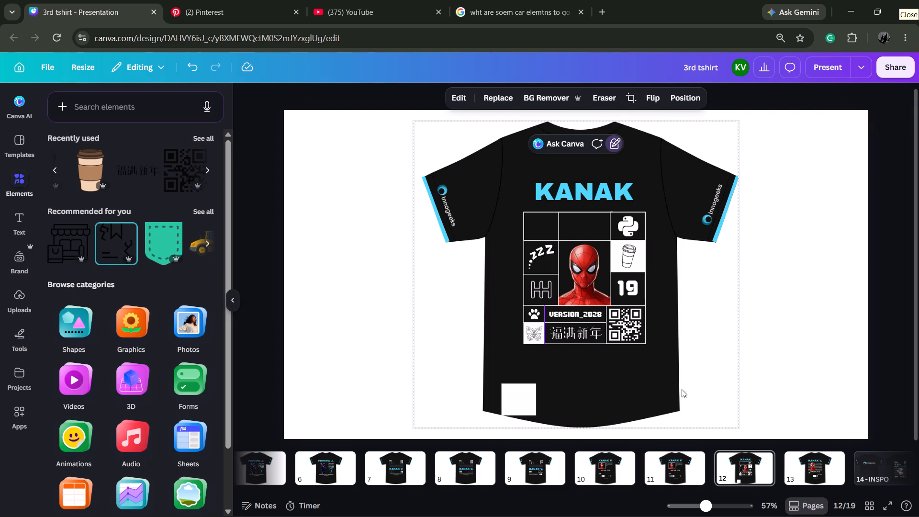
# Search the elements for "buttefly" and look through all the graphics results.
pyautogui.click(128, 110)
pyautogui.write('uttefly')
pyautogui.press('Return')
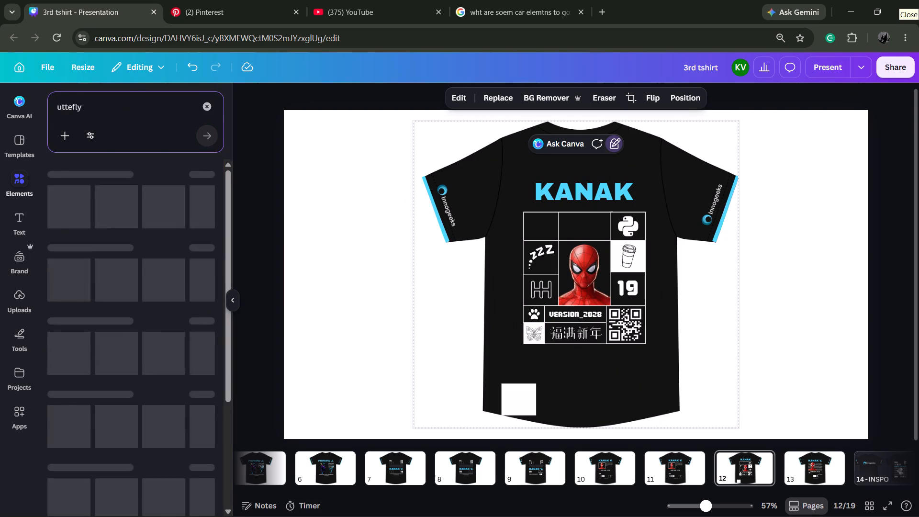
pyautogui.click(61, 104)
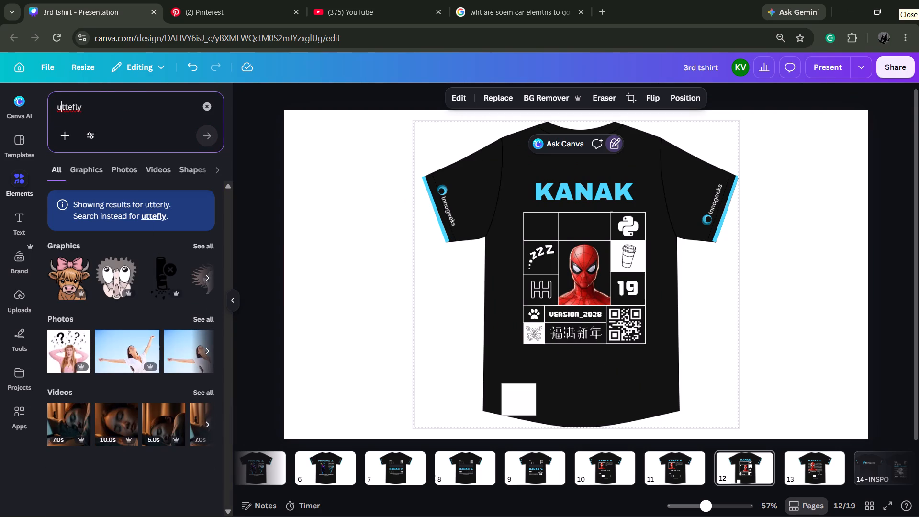
pyautogui.press('Left')
pyautogui.press('b')
pyautogui.press('Return')
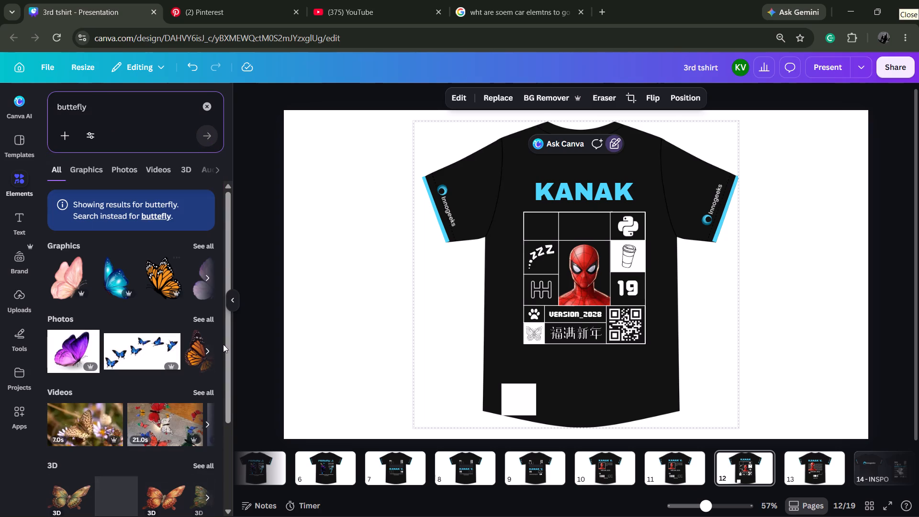
pyautogui.click(195, 245)
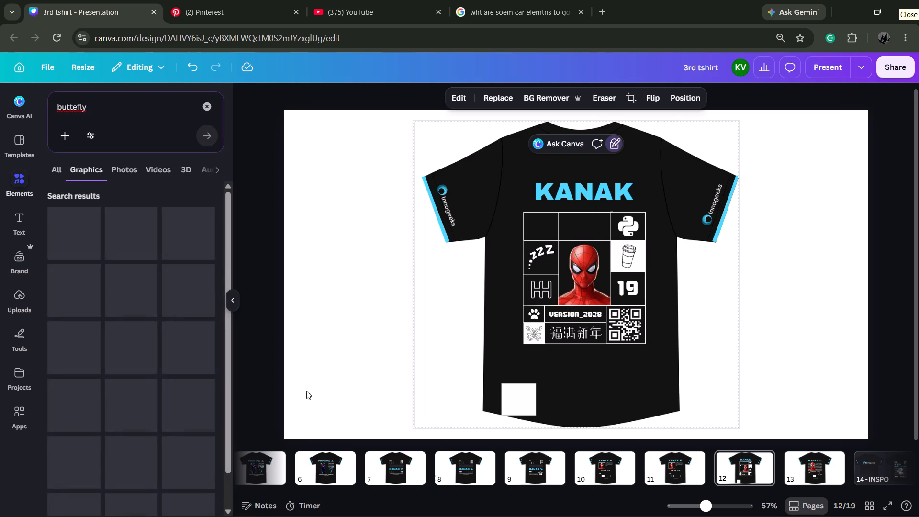
pyautogui.scroll(-4, 174, 378)
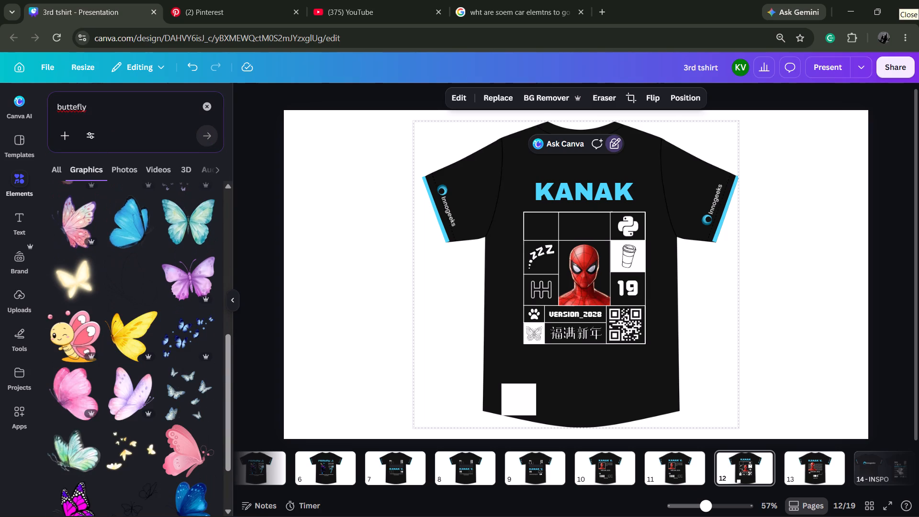
# Refine the graphics search to "buttefly outline" and look through the results for a bolder butterfly.
pyautogui.click(109, 113)
pyautogui.press('space')
pyautogui.write('ou')
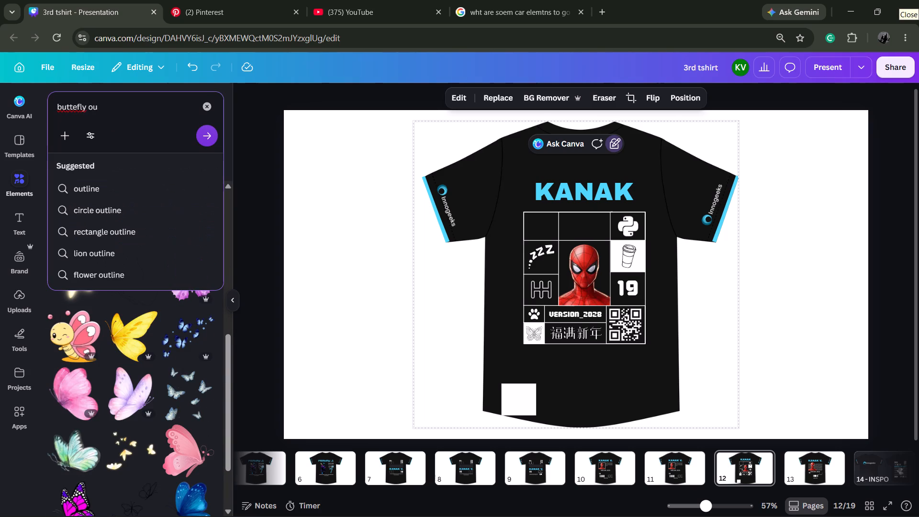
pyautogui.write('tln')
pyautogui.press('BackSpace')
pyautogui.write('ine')
pyautogui.press('Return')
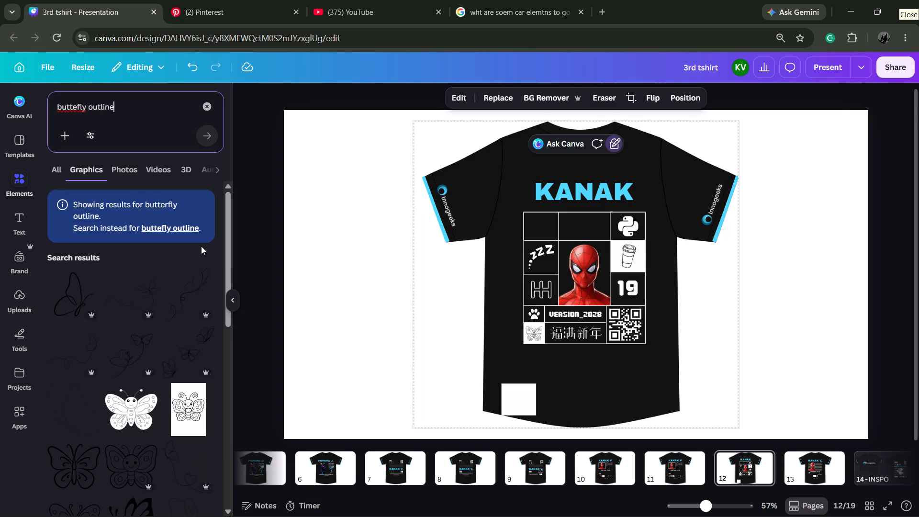
pyautogui.scroll(-4, 123, 296)
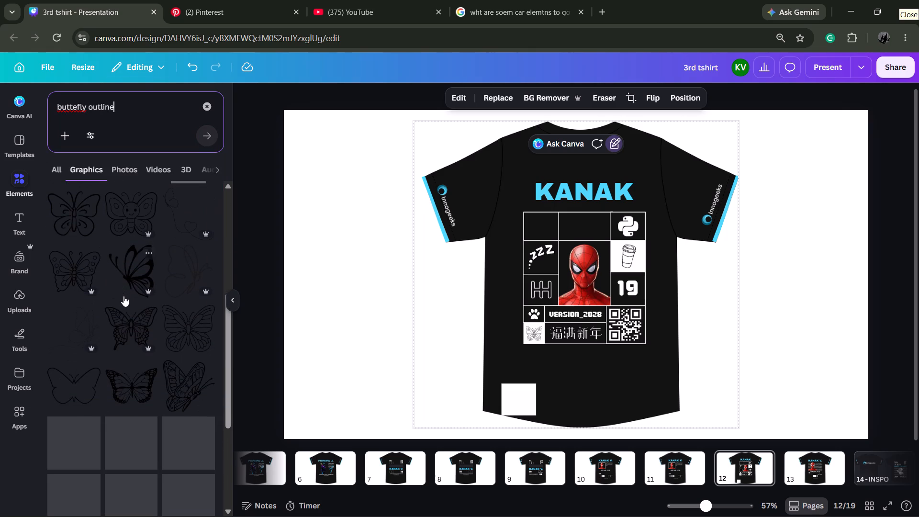
pyautogui.scroll(-1, 123, 296)
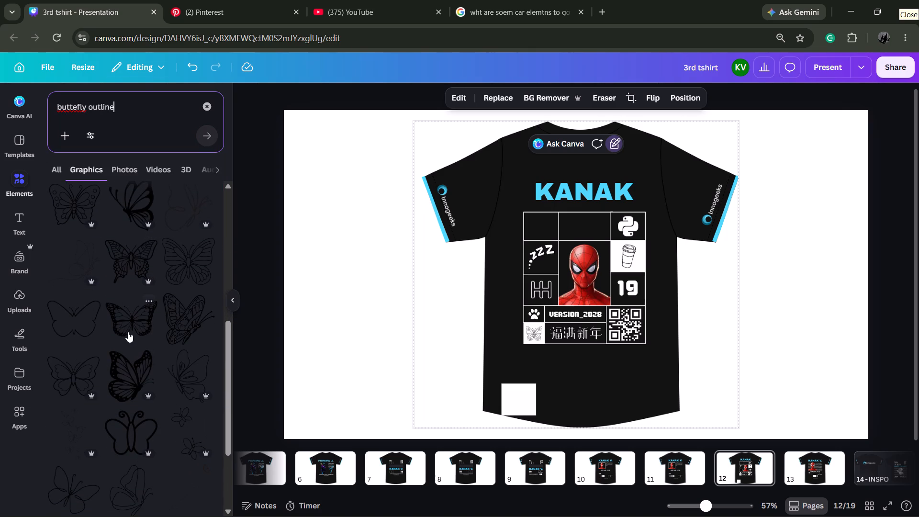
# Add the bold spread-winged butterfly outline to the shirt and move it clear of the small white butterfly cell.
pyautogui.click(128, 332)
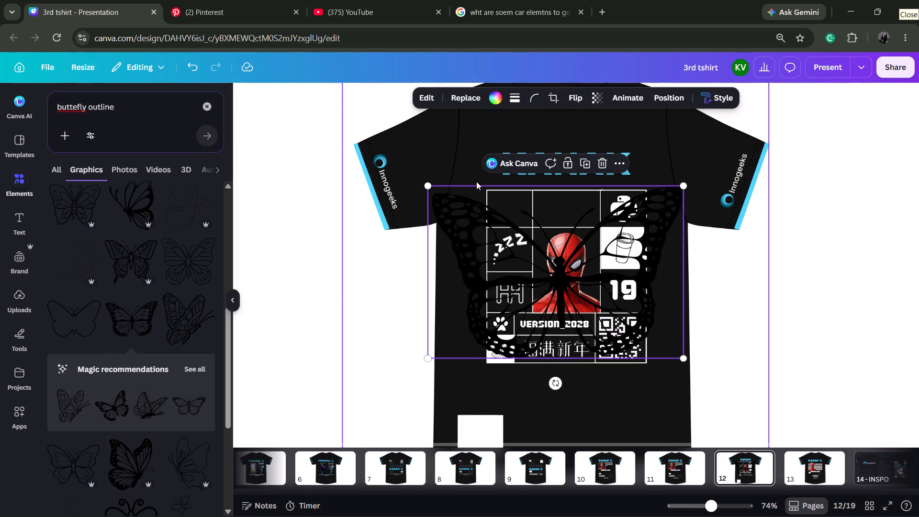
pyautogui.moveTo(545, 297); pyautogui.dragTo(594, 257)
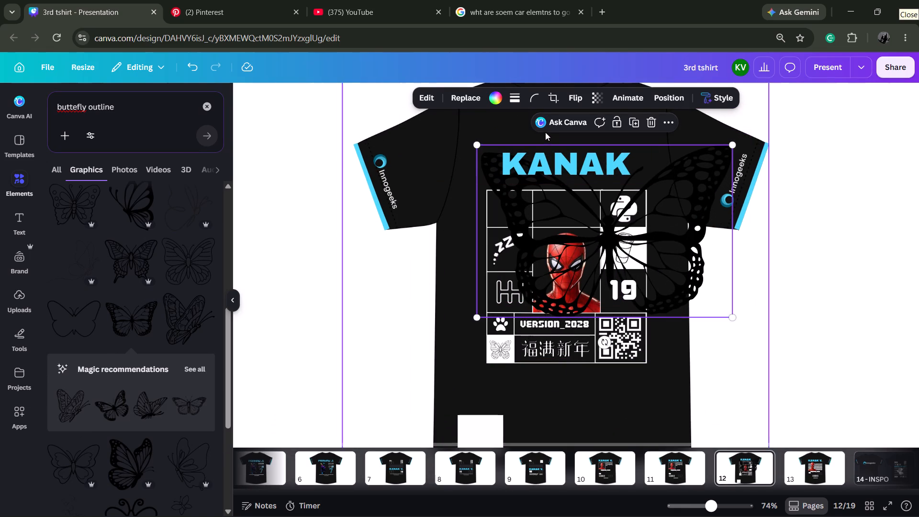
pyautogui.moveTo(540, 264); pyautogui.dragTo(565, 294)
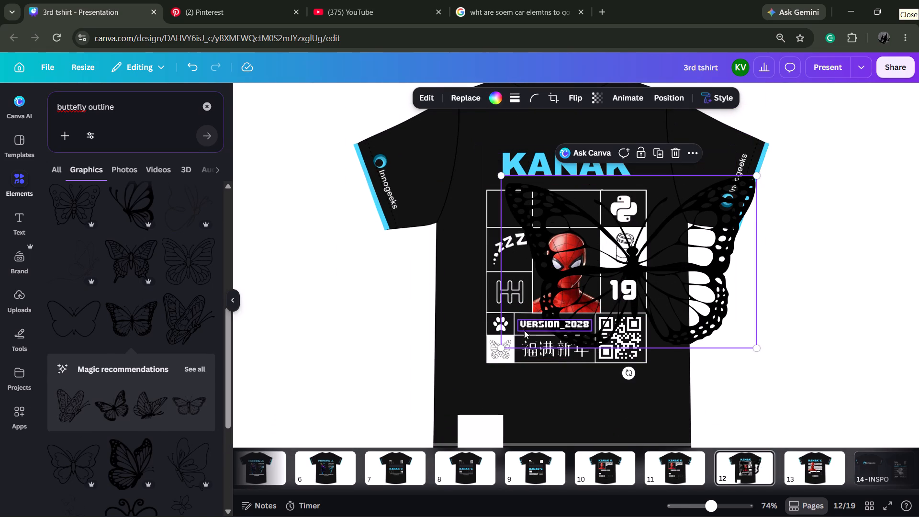
# Delete the thin-lined butterfly from the white cell beneath the paw print.
pyautogui.click(495, 353)
pyautogui.press('Delete')
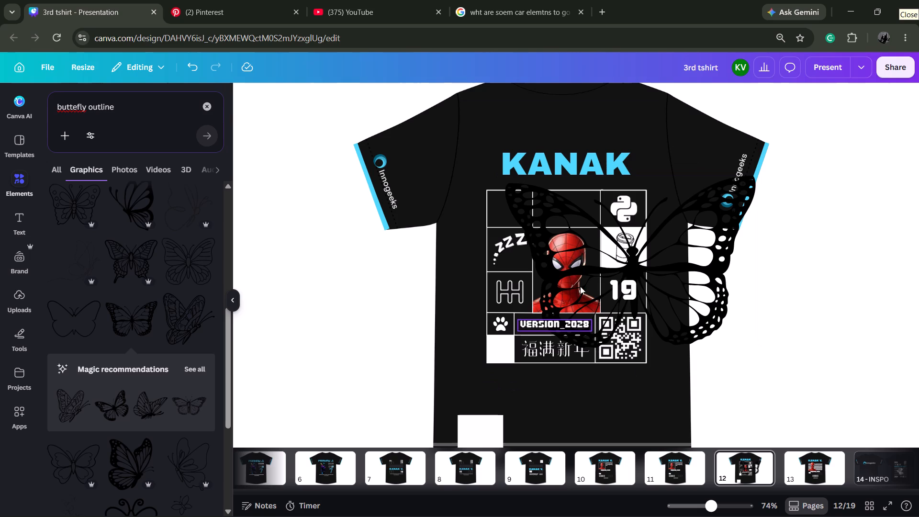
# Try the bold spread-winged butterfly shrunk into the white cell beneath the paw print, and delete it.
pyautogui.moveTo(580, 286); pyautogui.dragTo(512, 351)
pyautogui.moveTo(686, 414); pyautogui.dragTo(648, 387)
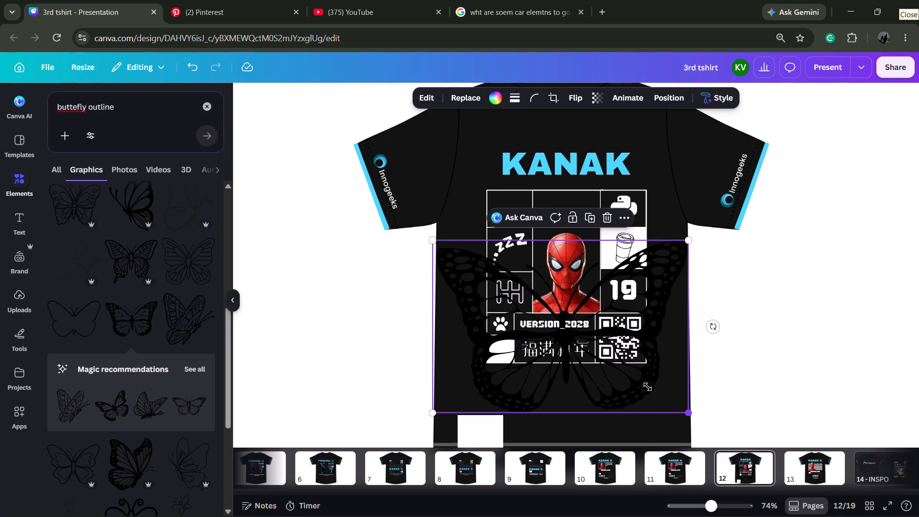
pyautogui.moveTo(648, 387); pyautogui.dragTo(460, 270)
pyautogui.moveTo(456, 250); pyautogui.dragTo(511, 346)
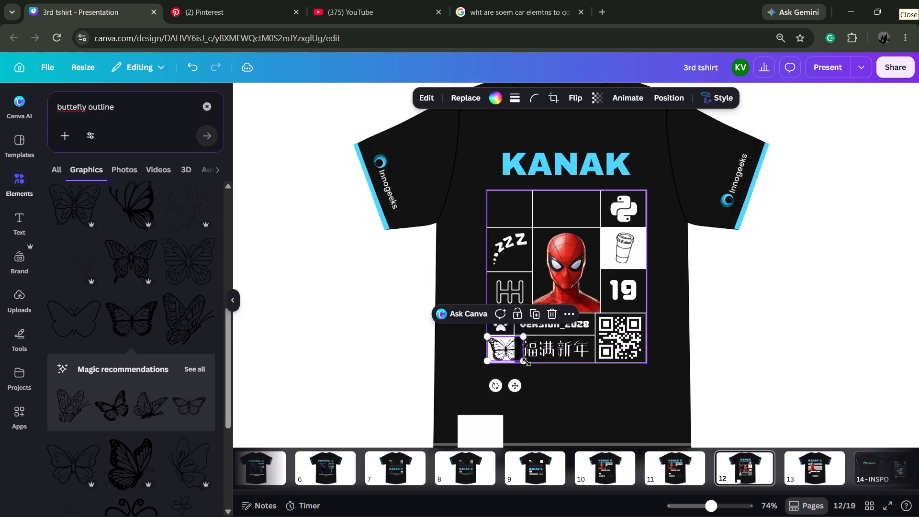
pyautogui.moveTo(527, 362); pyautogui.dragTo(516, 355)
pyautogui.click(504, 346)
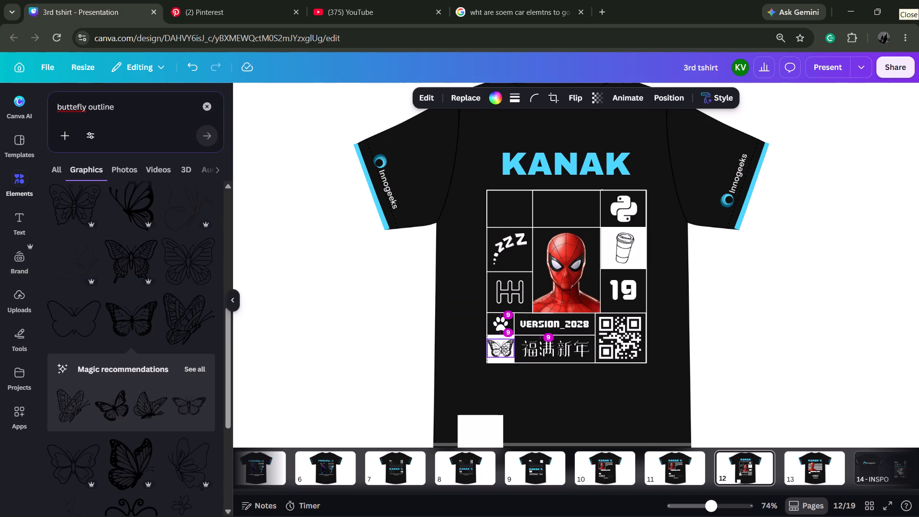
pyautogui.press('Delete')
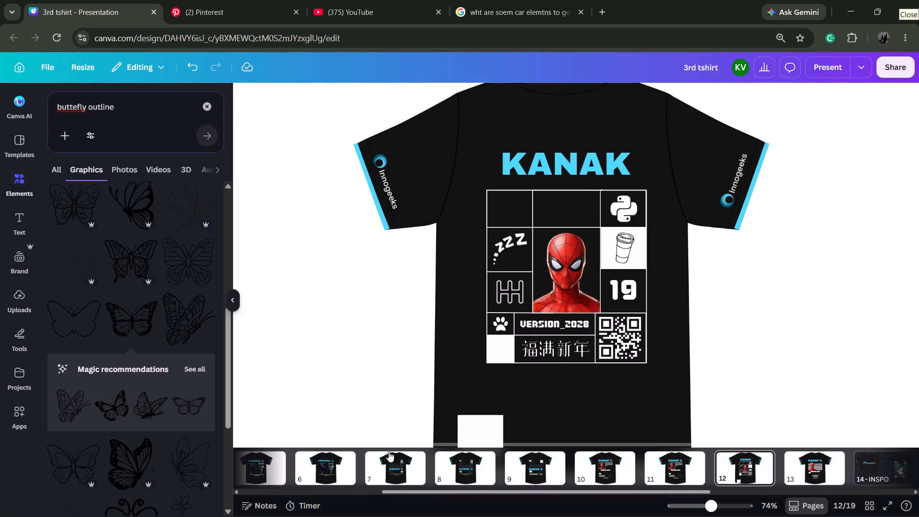
# Add the bold side-view butterfly outline with spotted wing edges from the graphics results and colour it black.
pyautogui.scroll(-1, 154, 431)
pyautogui.click(130, 399)
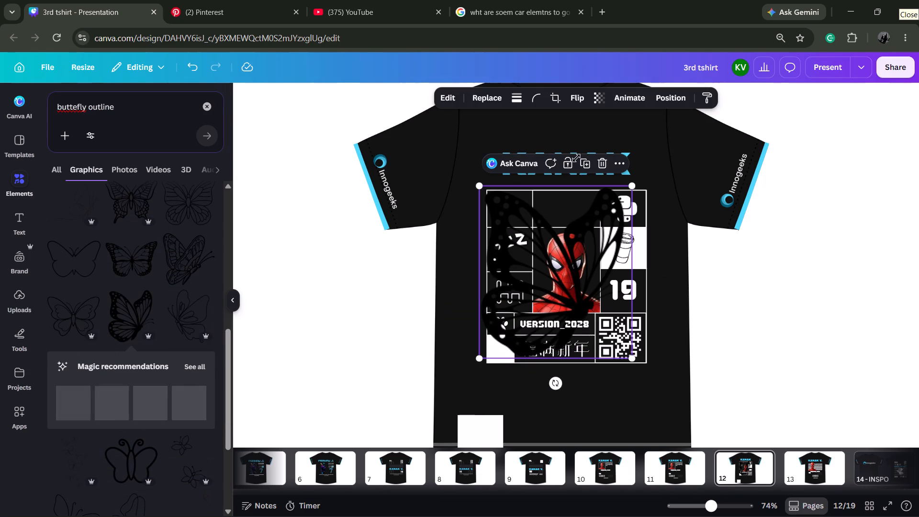
pyautogui.click(500, 99)
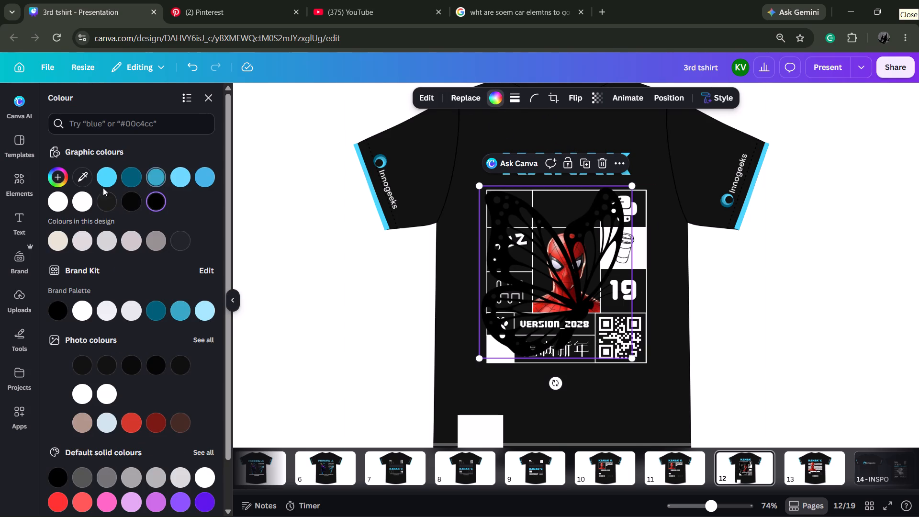
pyautogui.click(80, 197)
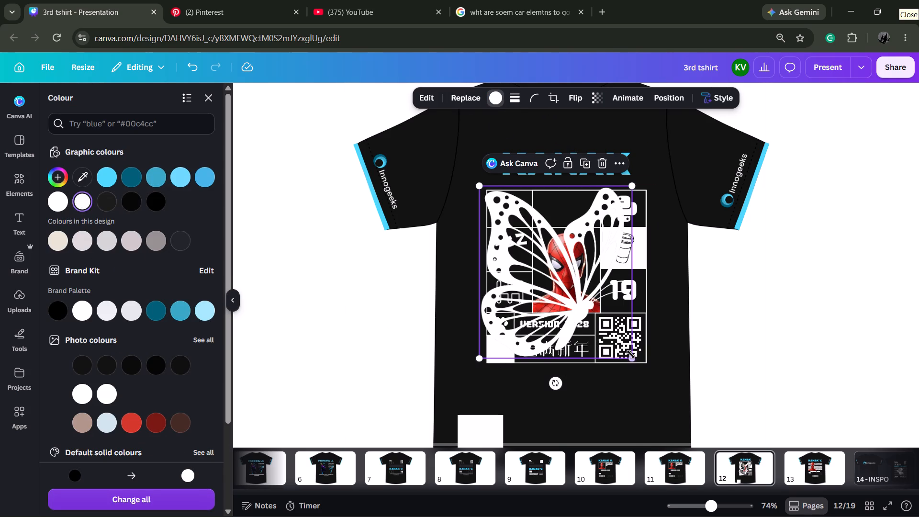
pyautogui.click(134, 204)
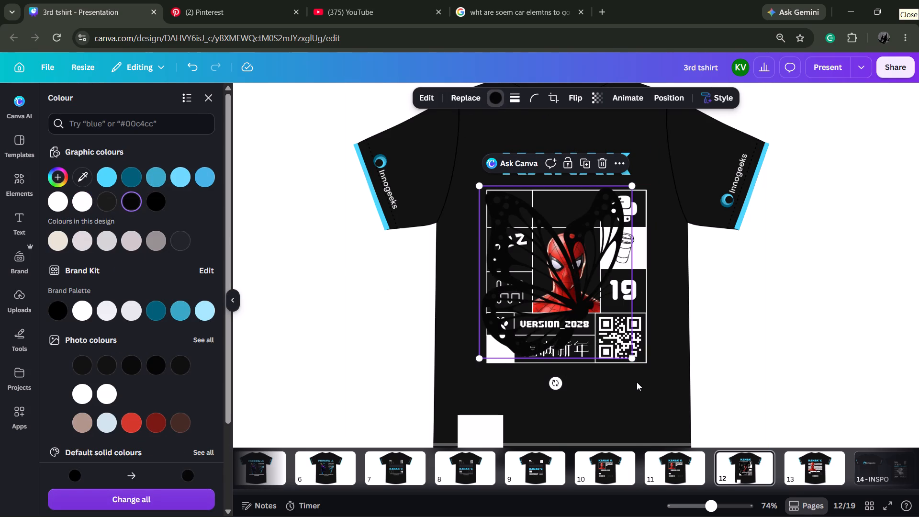
# Shrink the side-view butterfly and position it inside the white cell beneath the paw print.
pyautogui.moveTo(634, 359); pyautogui.dragTo(514, 230)
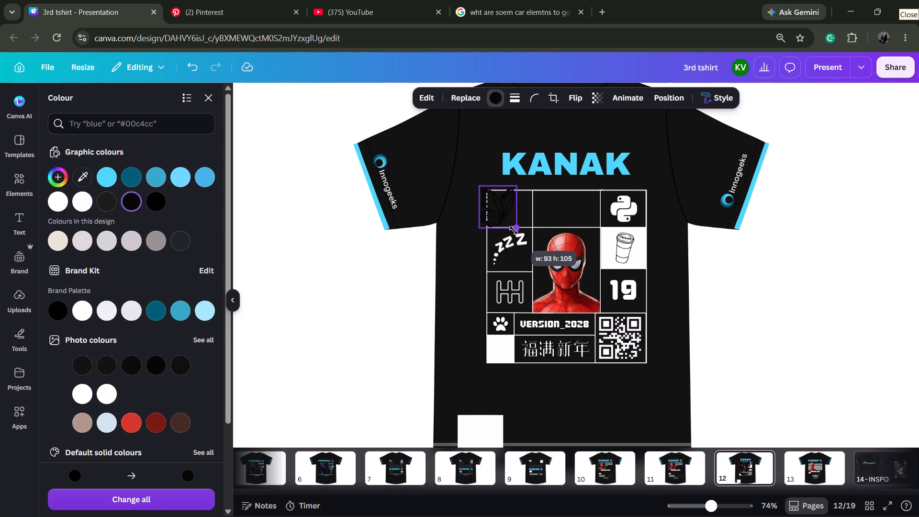
pyautogui.moveTo(514, 230); pyautogui.dragTo(512, 229)
pyautogui.moveTo(491, 212); pyautogui.dragTo(499, 358)
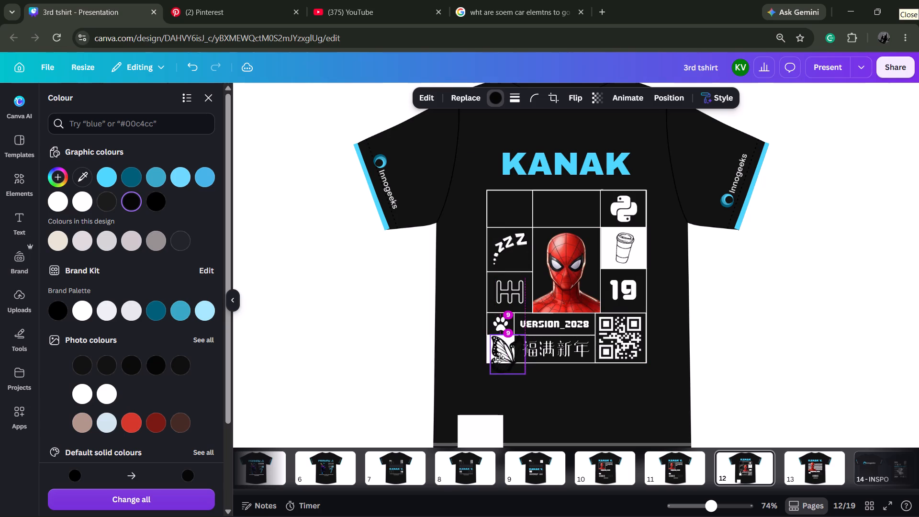
pyautogui.moveTo(499, 358); pyautogui.dragTo(500, 360)
pyautogui.moveTo(524, 375); pyautogui.dragTo(503, 355)
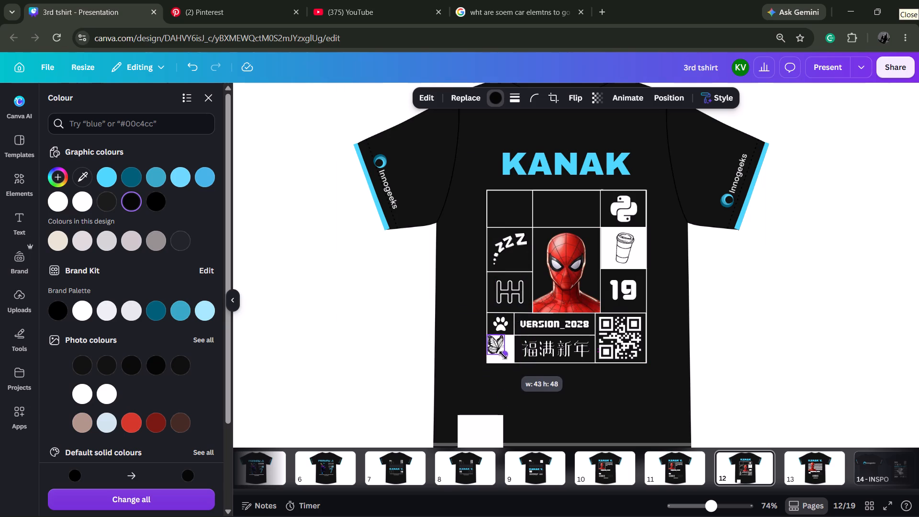
pyautogui.moveTo(503, 355); pyautogui.dragTo(512, 359)
pyautogui.click(495, 350)
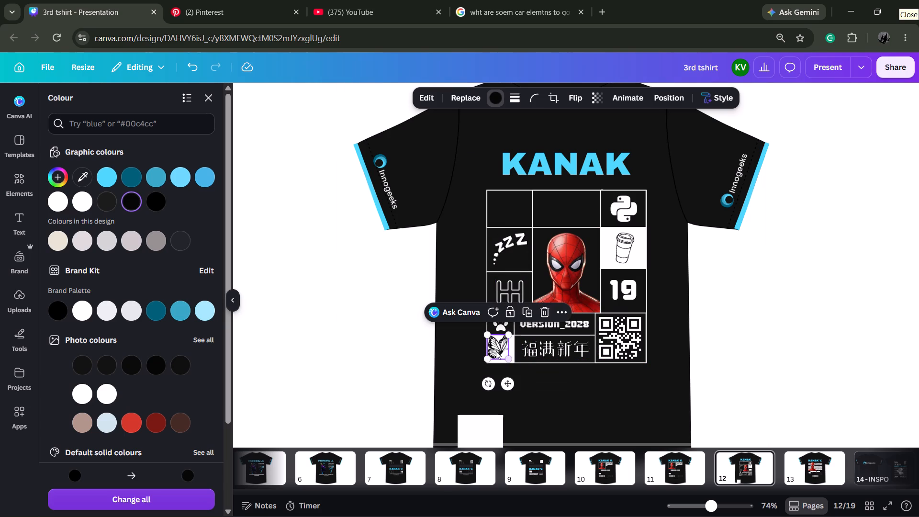
pyautogui.click(518, 375)
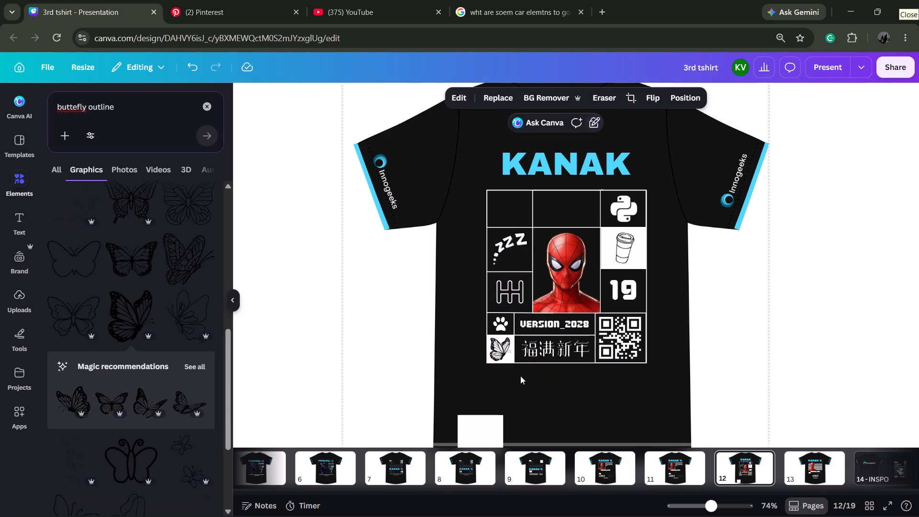
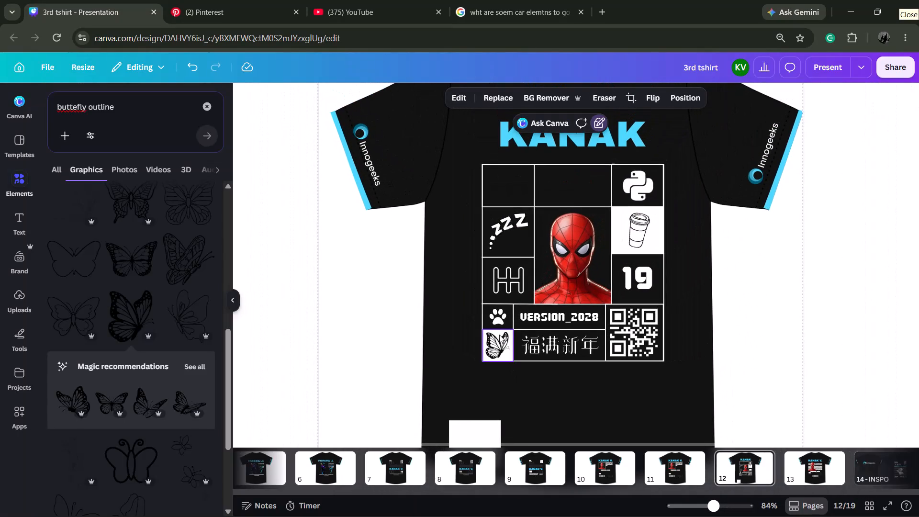
# Shrink the butterfly graphic slightly so it sits inside the white cell at the grid's lower-left corner.
pyautogui.click(499, 335)
pyautogui.moveTo(510, 355); pyautogui.dragTo(506, 351)
pyautogui.click(499, 344)
pyautogui.click(522, 382)
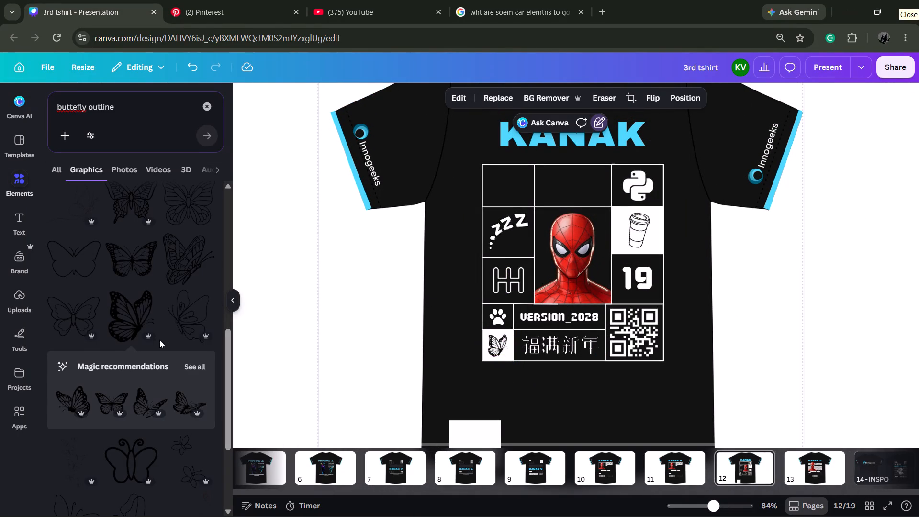
# Move the spare white rectangle into the grid's top-left cell and shorten it to the cell's height.
pyautogui.scroll(-3, 136, 364)
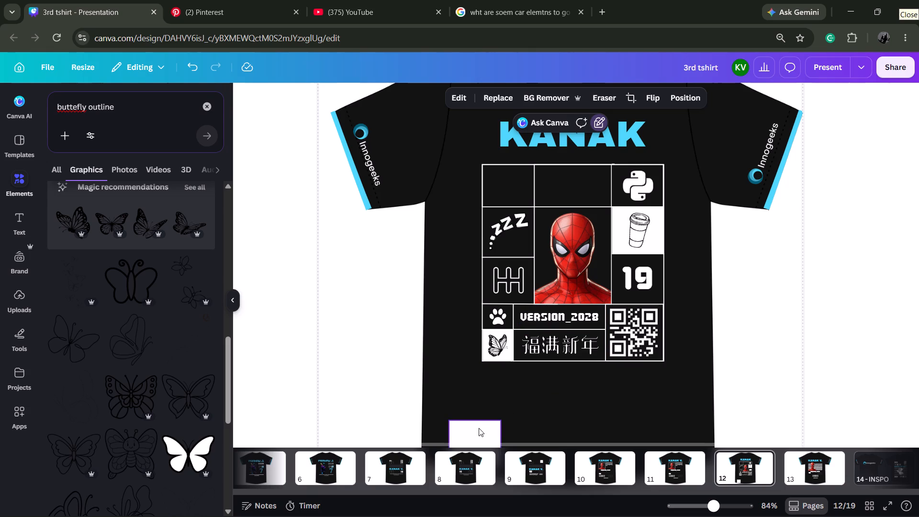
pyautogui.moveTo(479, 428); pyautogui.dragTo(512, 174)
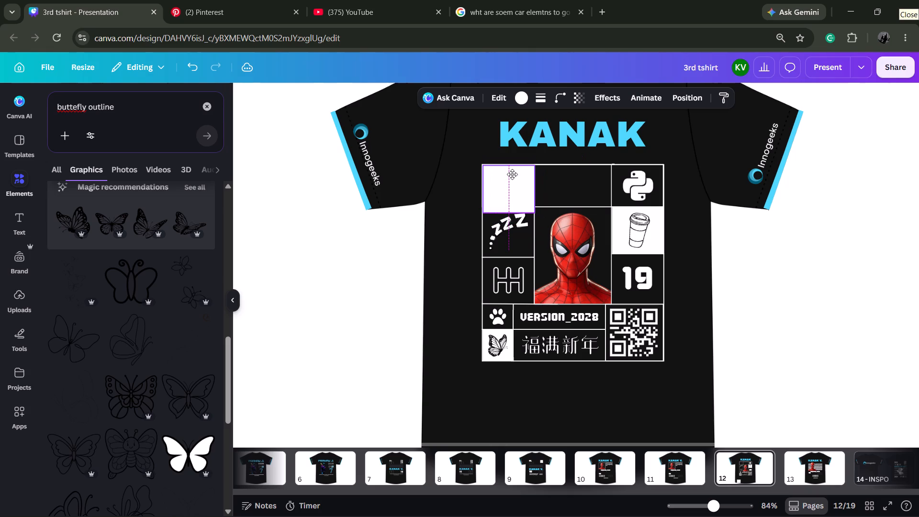
pyautogui.moveTo(512, 174); pyautogui.dragTo(512, 174)
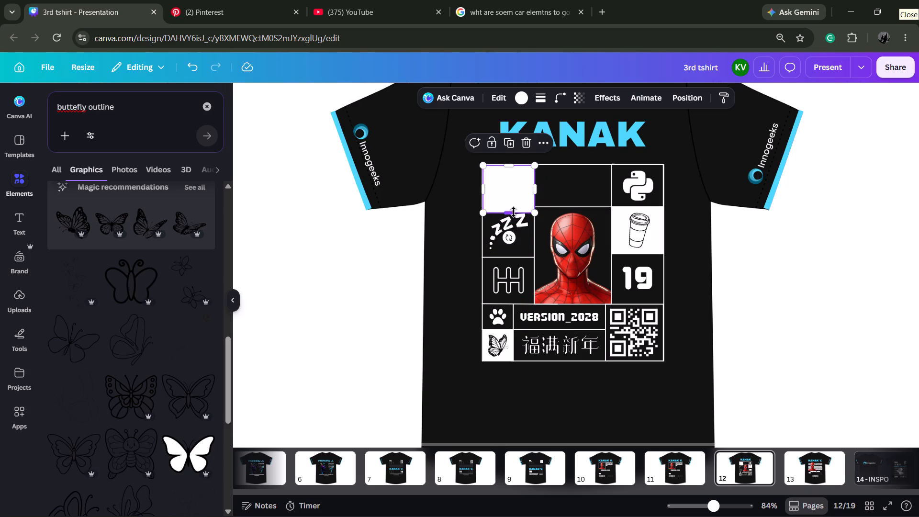
pyautogui.moveTo(514, 212); pyautogui.dragTo(514, 205)
pyautogui.click(448, 224)
# Adjust the white rectangle's left edge to meet the border of the grid's top-left cell.
pyautogui.click(502, 186)
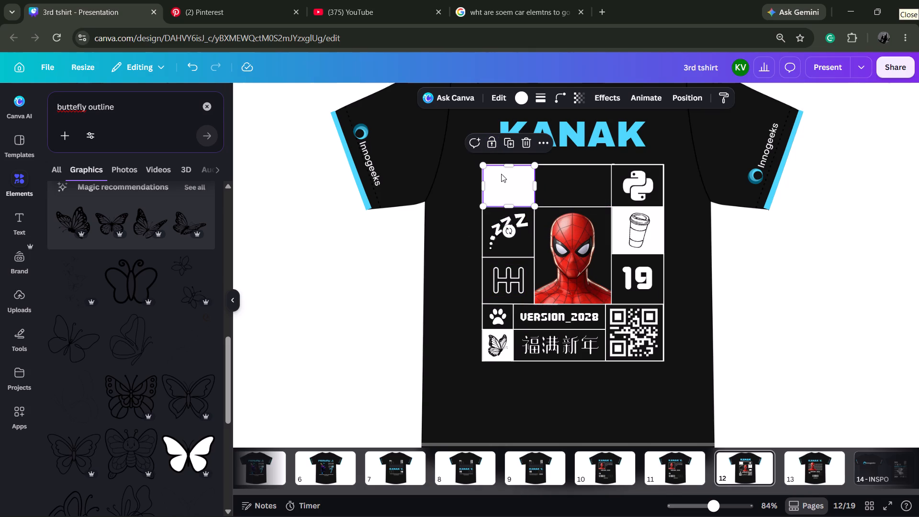
pyautogui.click(505, 163)
pyautogui.click(453, 210)
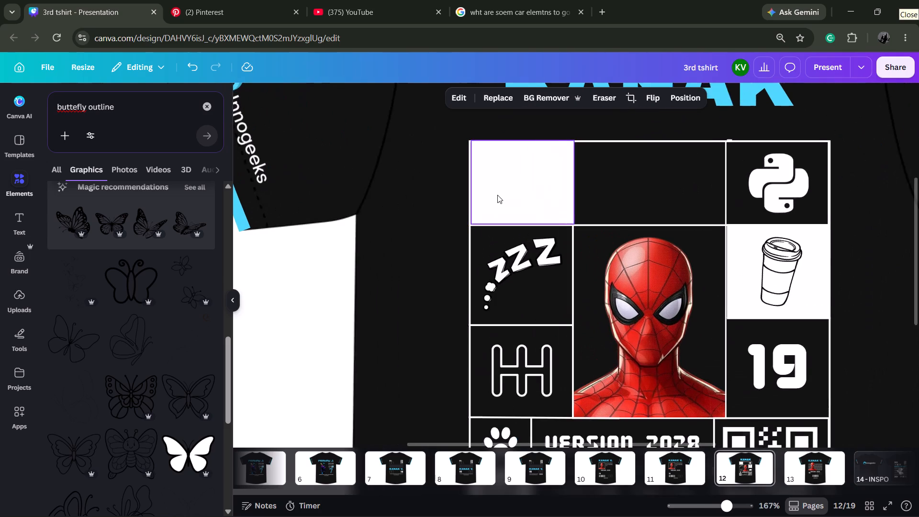
pyautogui.click(520, 203)
pyautogui.click(471, 186)
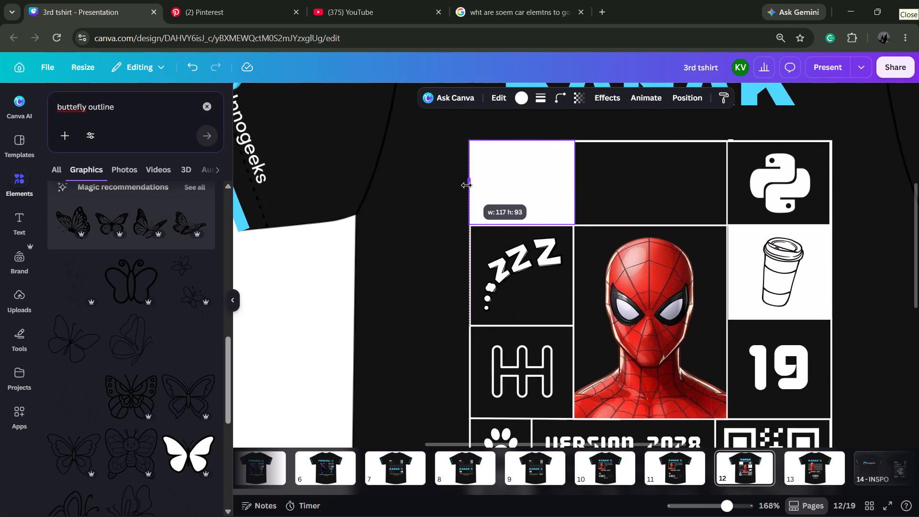
pyautogui.click(442, 196)
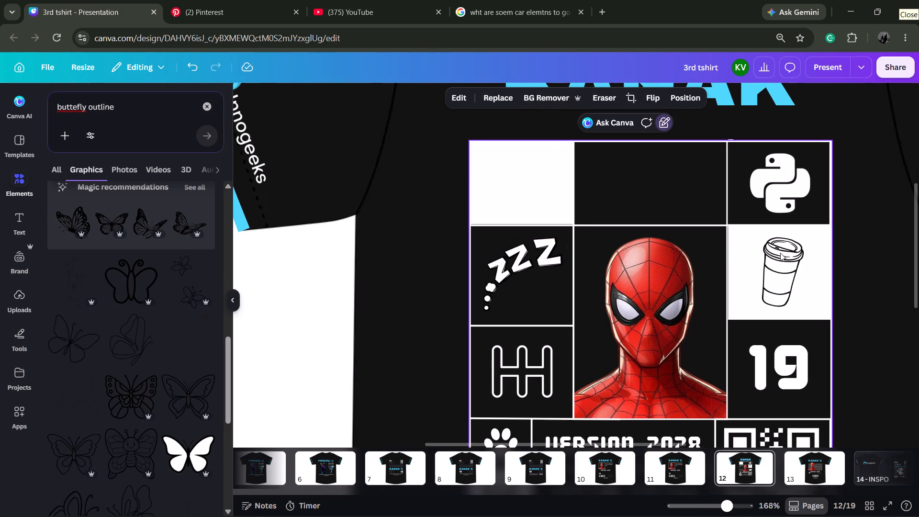
# Fine-tune the white rectangle's bottom edge against the line above the zzz cell, at a height of about 93.
pyautogui.click(538, 208)
pyautogui.click(519, 223)
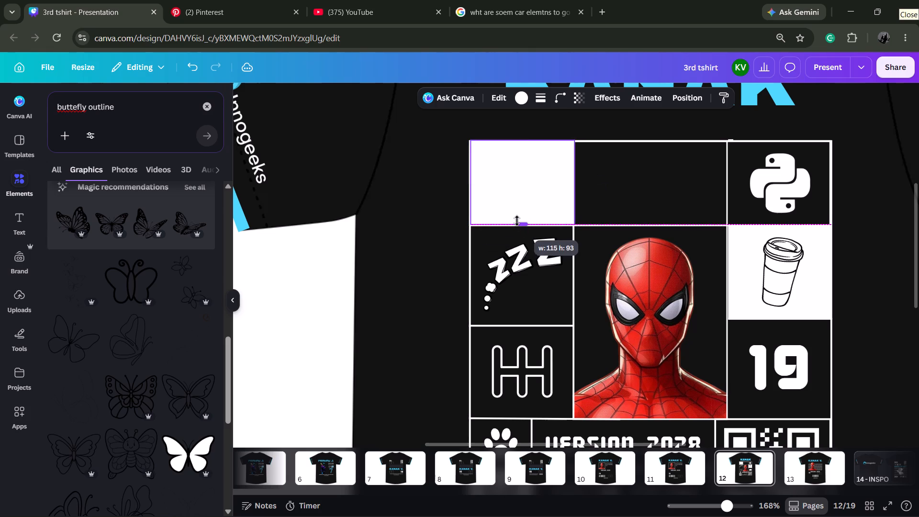
pyautogui.click(446, 239)
pyautogui.scroll(1, 615, 247)
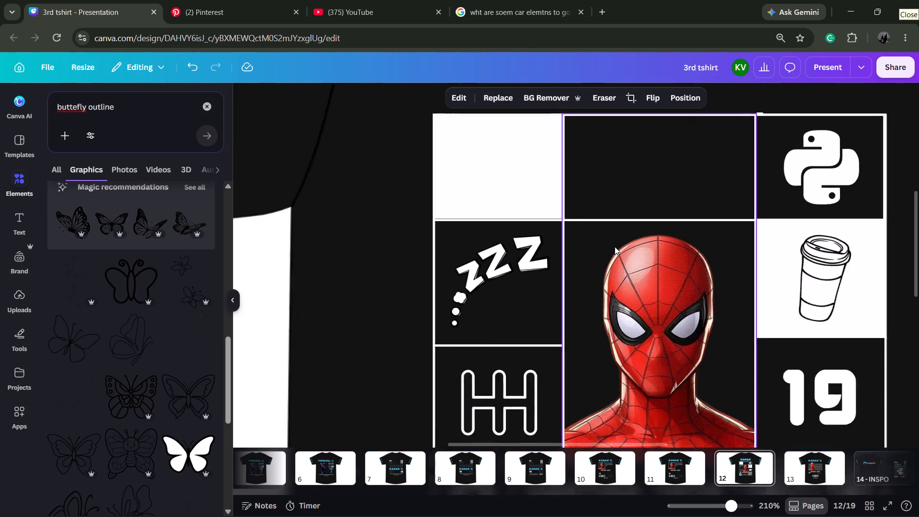
pyautogui.click(509, 184)
pyautogui.click(427, 199)
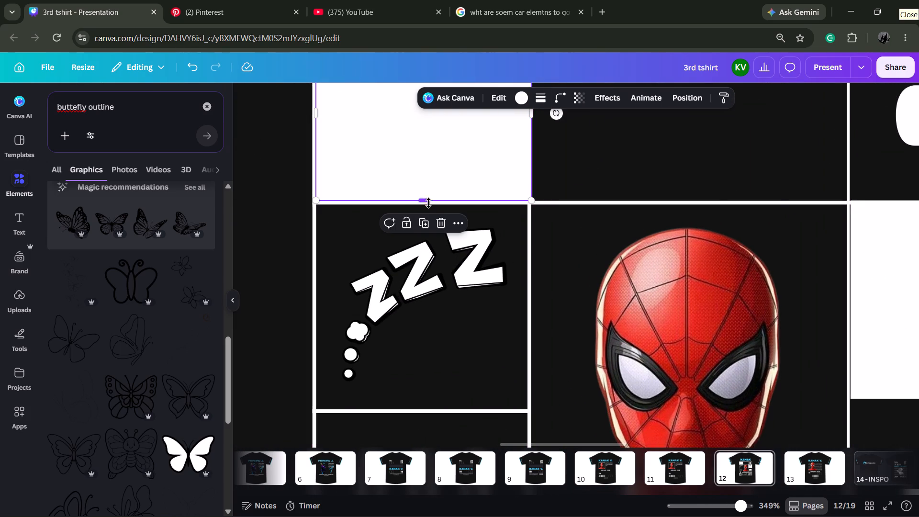
pyautogui.click(266, 228)
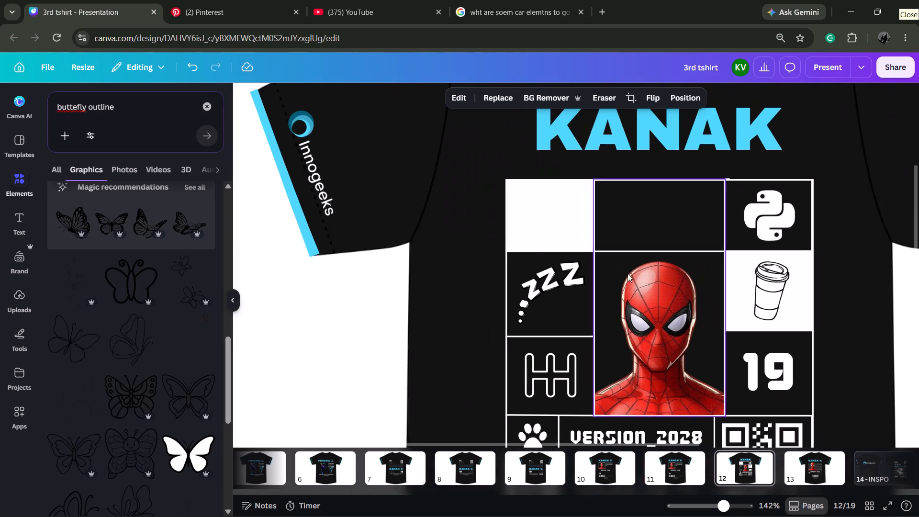
pyautogui.click(424, 243)
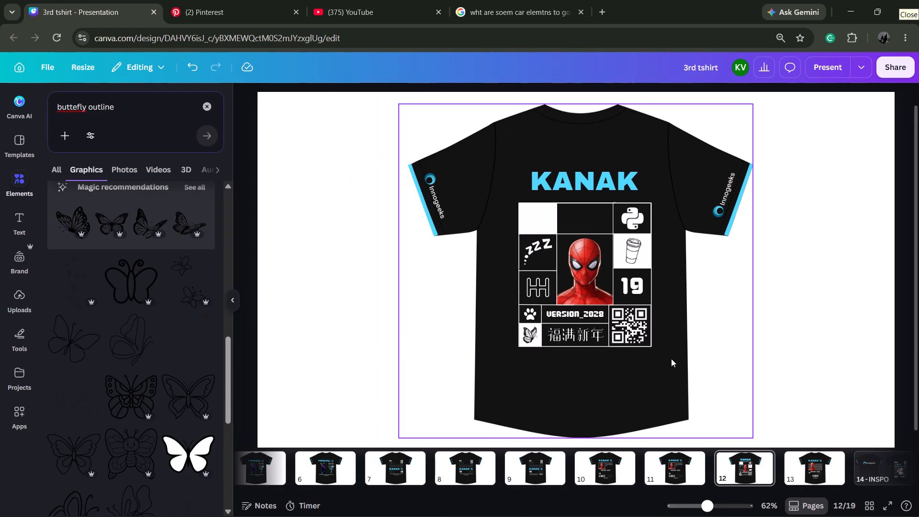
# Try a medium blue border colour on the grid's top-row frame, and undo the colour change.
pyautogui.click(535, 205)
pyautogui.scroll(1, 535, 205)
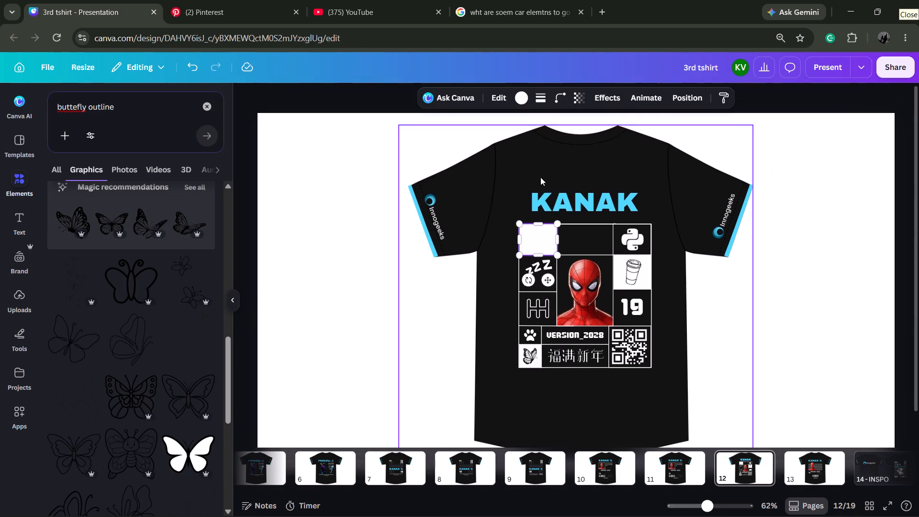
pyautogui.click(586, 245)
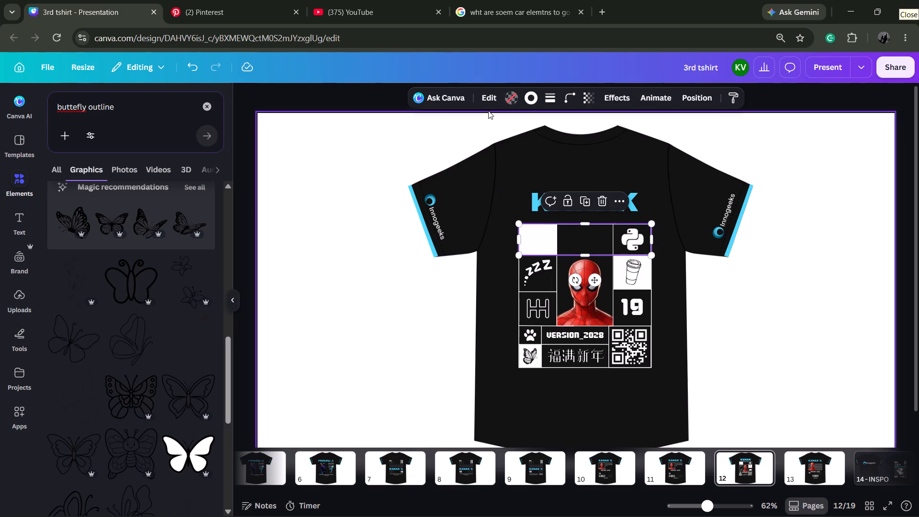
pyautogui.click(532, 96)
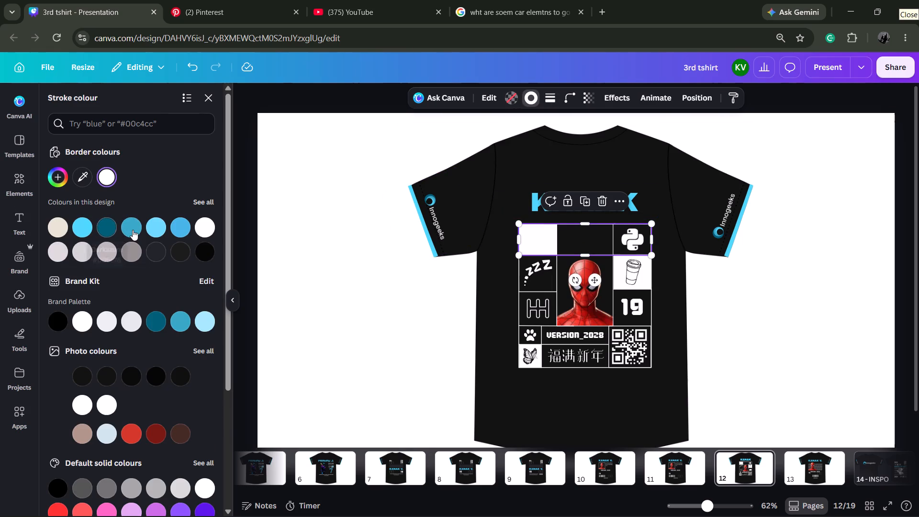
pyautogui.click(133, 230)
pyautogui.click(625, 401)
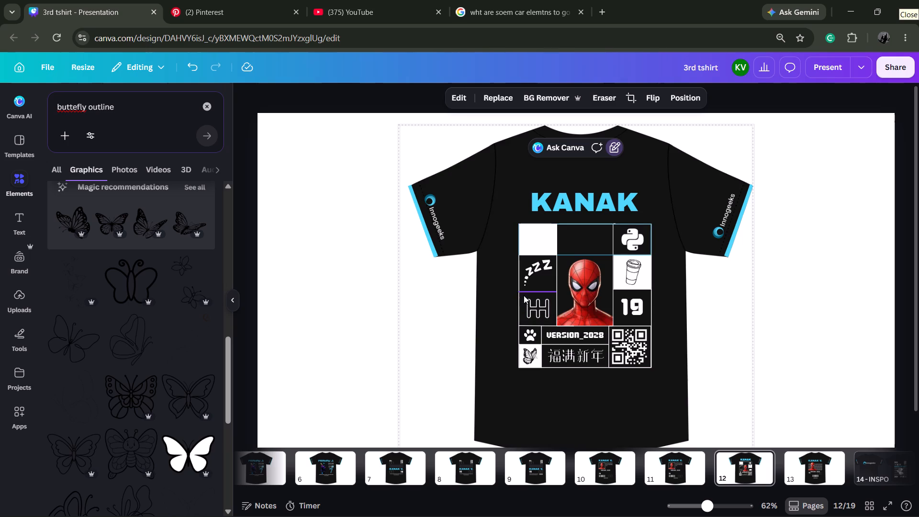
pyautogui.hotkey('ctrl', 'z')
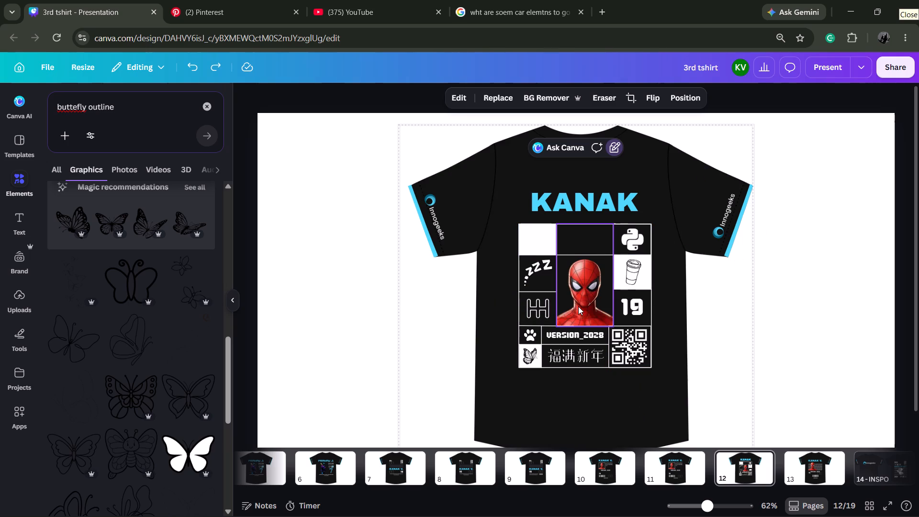
# Search the elements library for "ironman" and browse the graphics for a suitable superhero symbol.
pyautogui.click(202, 110)
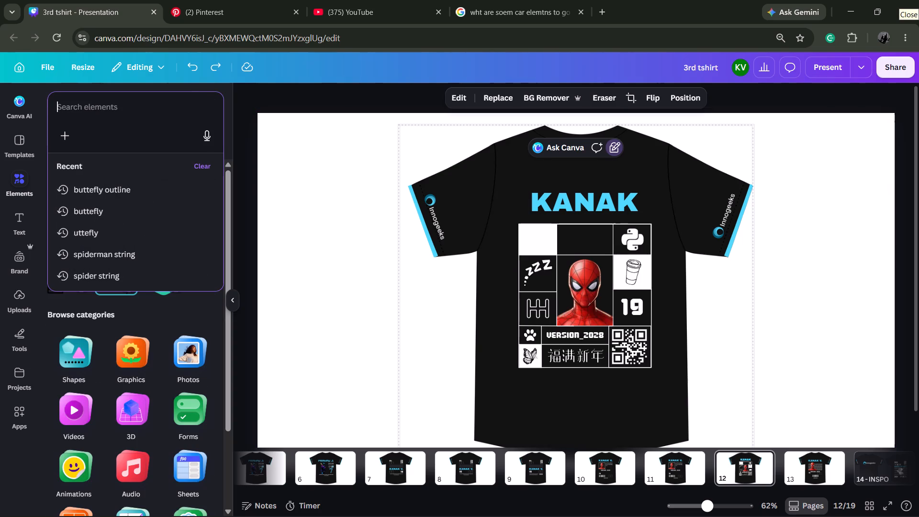
pyautogui.write('ironman')
pyautogui.press('Return')
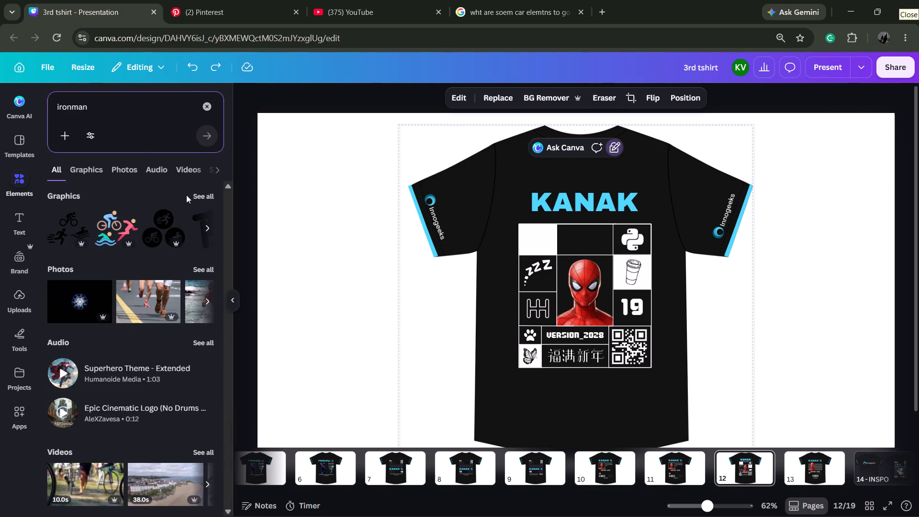
pyautogui.click(195, 192)
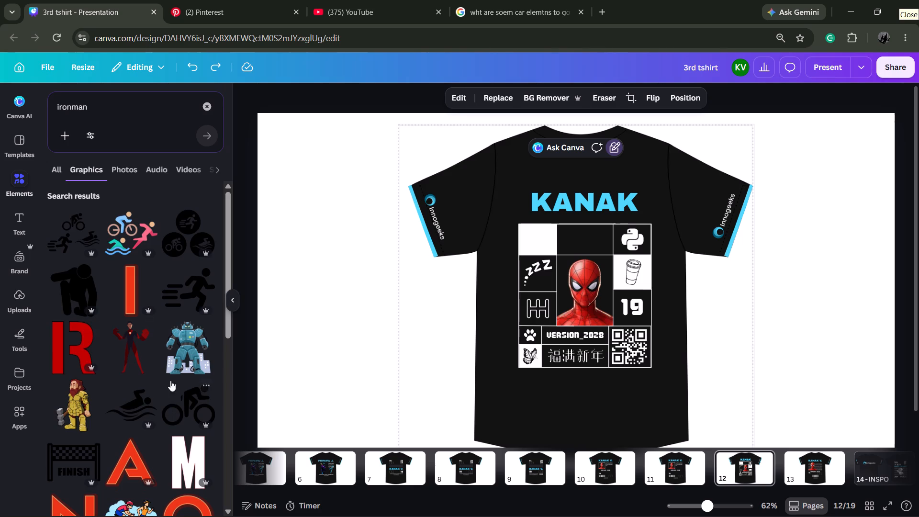
pyautogui.scroll(-3, 166, 363)
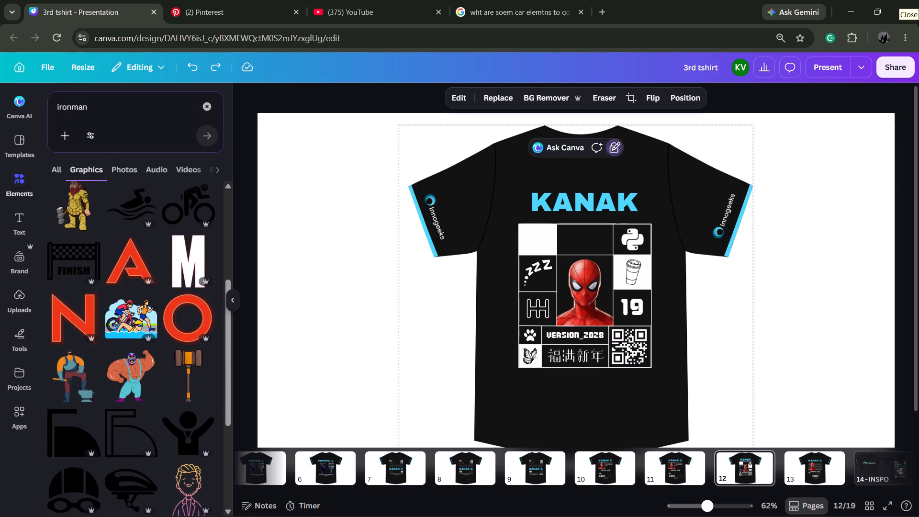
# Search the graphics for "batman" and add the solid black bat symbol to the shirt page.
pyautogui.doubleClick(94, 109)
pyautogui.write('batman')
pyautogui.press('Return')
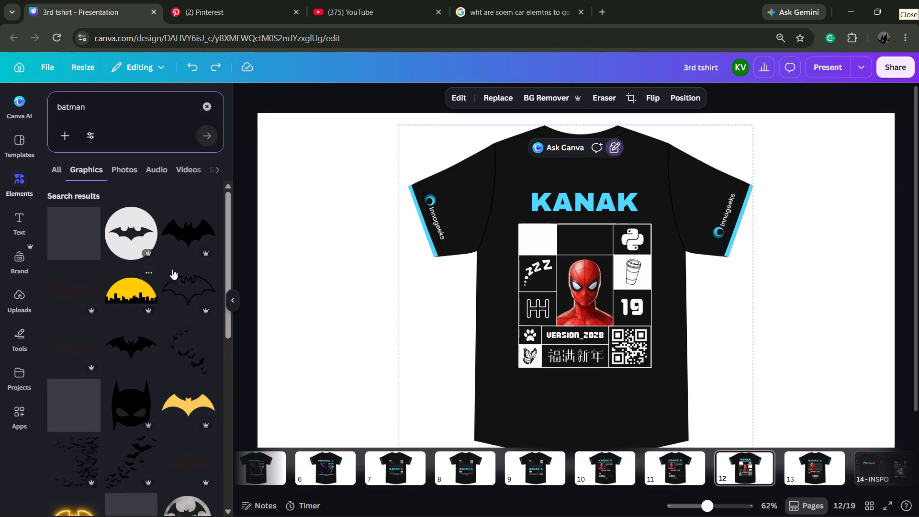
pyautogui.click(178, 239)
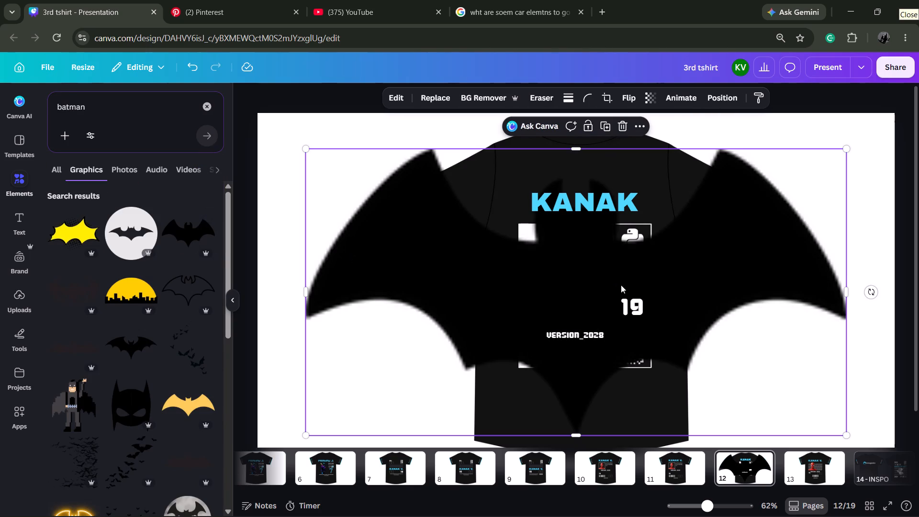
# Scale the black bat symbol down and centre it in the white top-left cell of the grid.
pyautogui.moveTo(848, 433); pyautogui.dragTo(523, 253)
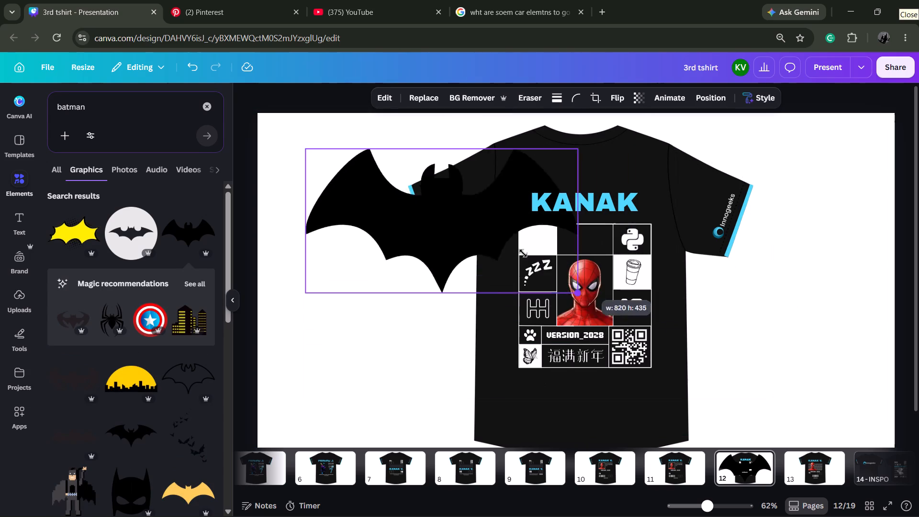
pyautogui.moveTo(523, 253); pyautogui.dragTo(349, 172)
pyautogui.moveTo(328, 160); pyautogui.dragTo(493, 231)
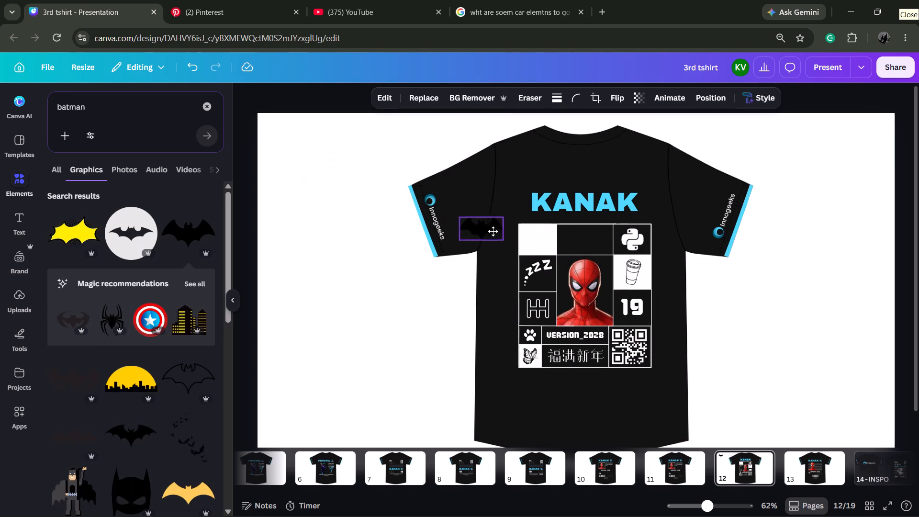
pyautogui.moveTo(493, 231); pyautogui.dragTo(538, 239)
pyautogui.moveTo(562, 252); pyautogui.dragTo(558, 251)
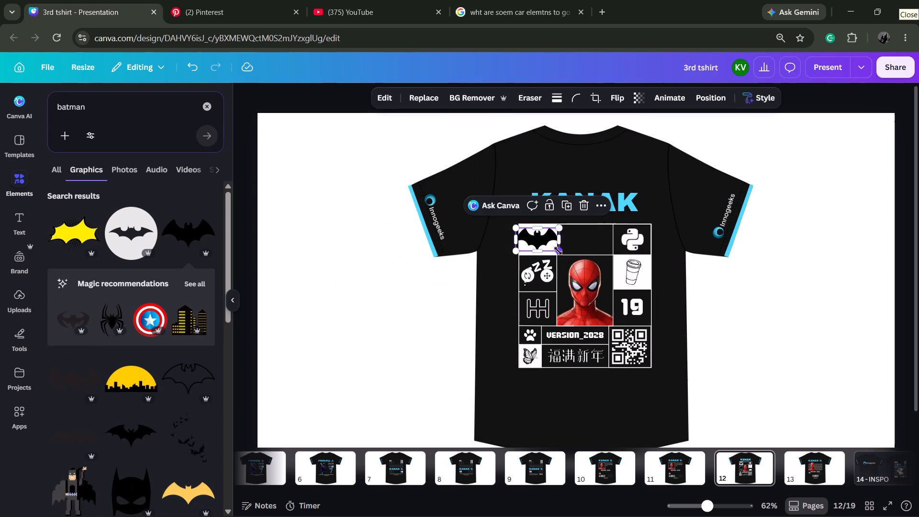
pyautogui.moveTo(558, 251); pyautogui.dragTo(550, 246)
pyautogui.moveTo(538, 239); pyautogui.dragTo(544, 241)
pyautogui.click(479, 302)
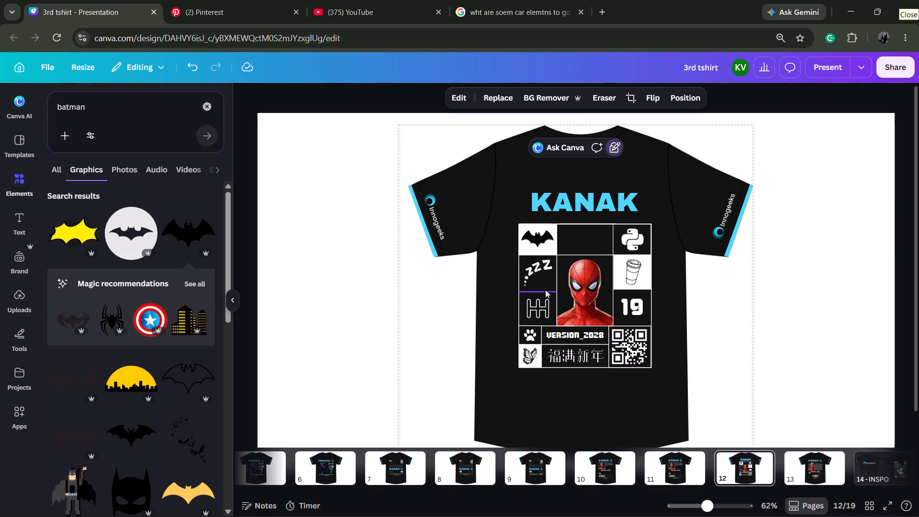
# Nudge the bat symbol slightly downward inside its white cell to refine its vertical alignment.
pyautogui.click(535, 240)
pyautogui.press('Down')
pyautogui.press('Down')
pyautogui.press('Down')
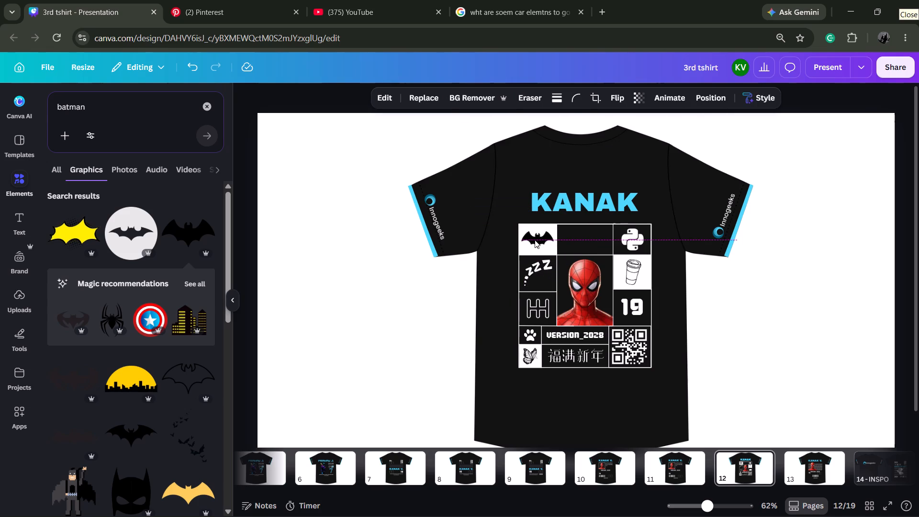
pyautogui.press('Down')
pyautogui.press('Up')
pyautogui.click(492, 253)
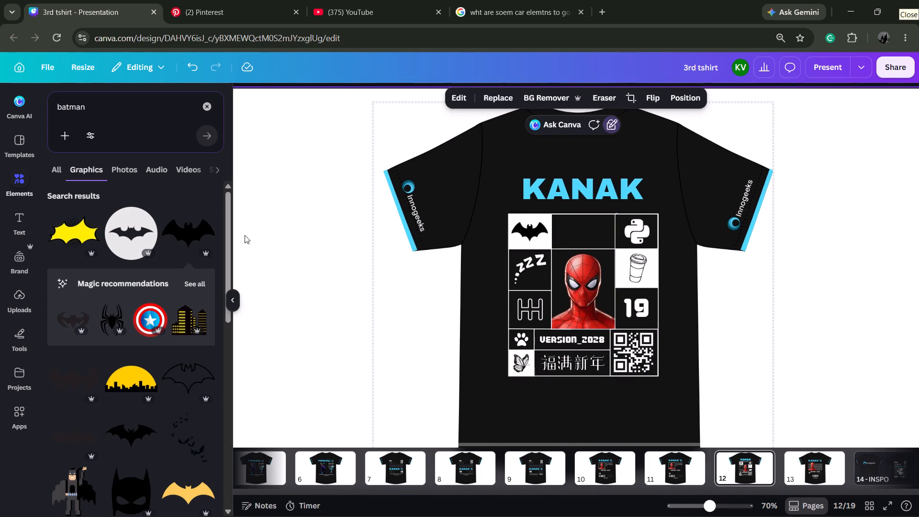
# Browse further through the batman graphics for another element suited to the shirt's grid.
pyautogui.scroll(-1, 161, 231)
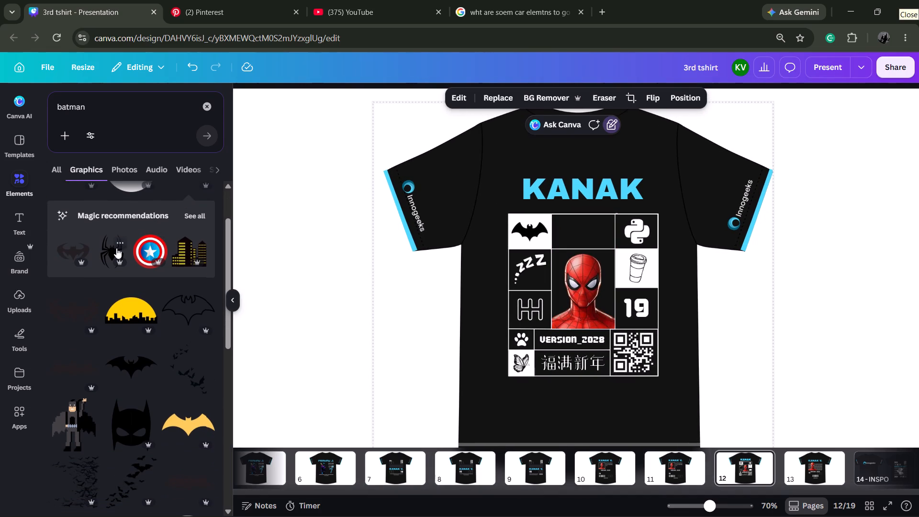
pyautogui.scroll(-3, 116, 248)
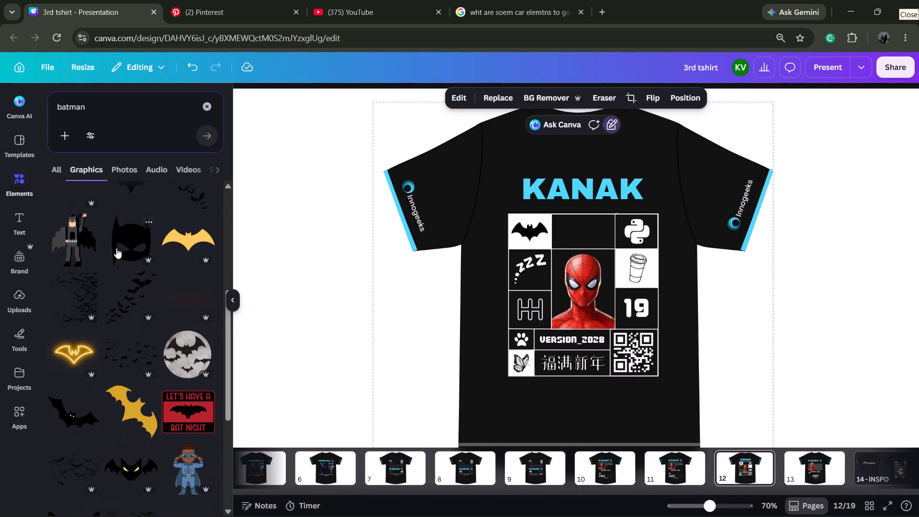
pyautogui.scroll(-2, 116, 248)
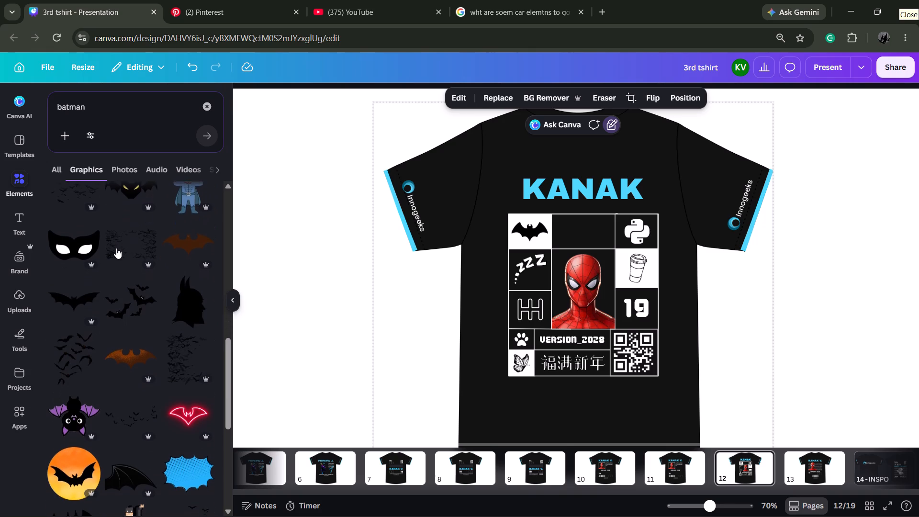
pyautogui.scroll(-2, 116, 248)
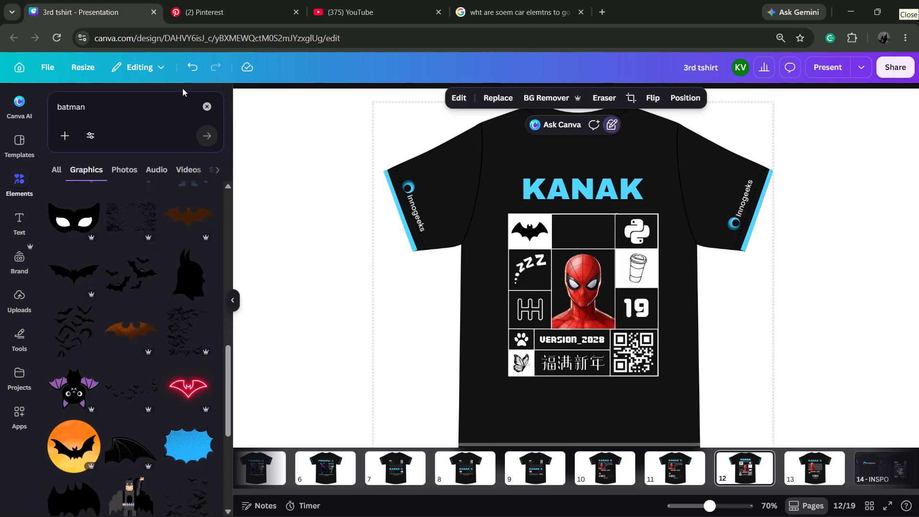
# Search the graphics for "spiderman eyes" and browse for an element suited to the grid's empty top-middle cell.
pyautogui.doubleClick(101, 112)
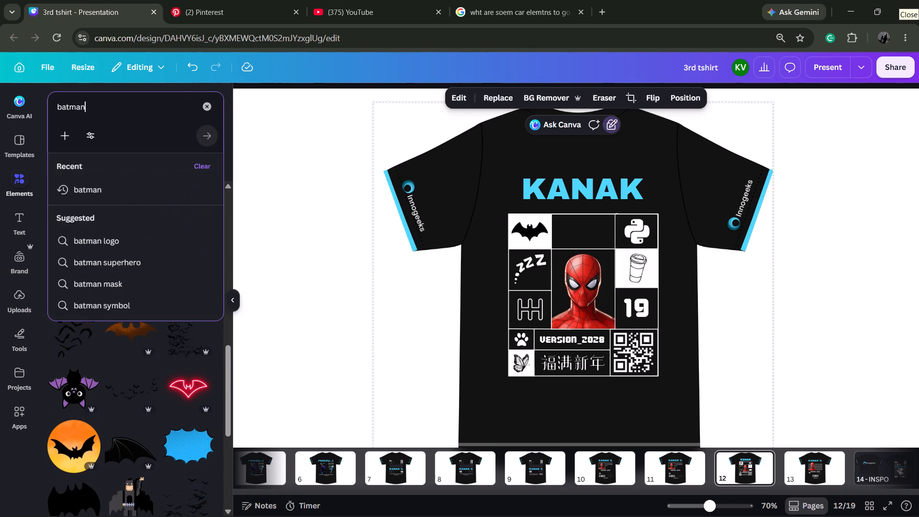
pyautogui.write('pird')
pyautogui.press('BackSpace')
pyautogui.press('BackSpace')
pyautogui.press('BackSpace')
pyautogui.press('BackSpace')
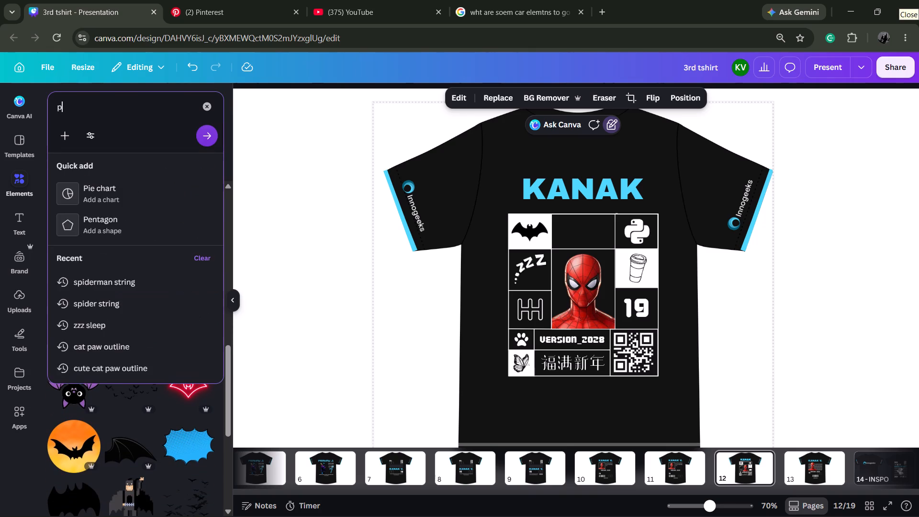
pyautogui.write('spiderman eyes')
pyautogui.press('Return')
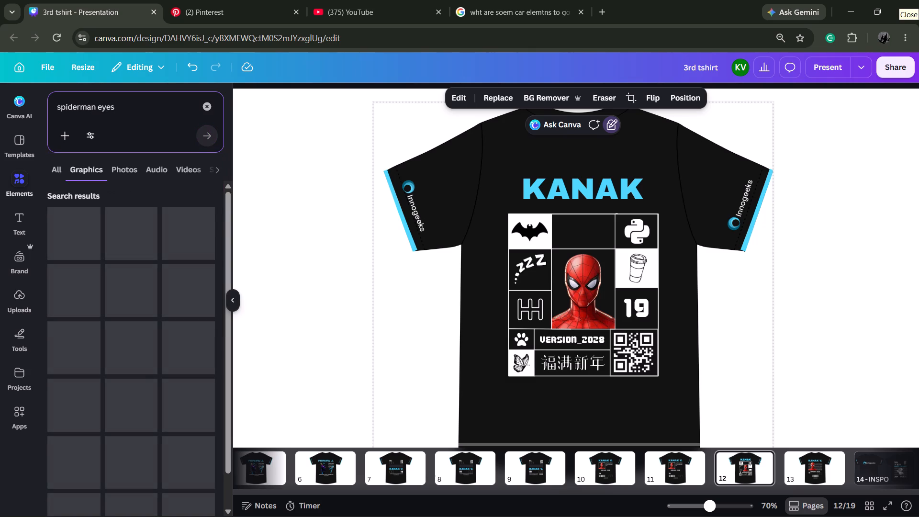
pyautogui.scroll(-3, 188, 268)
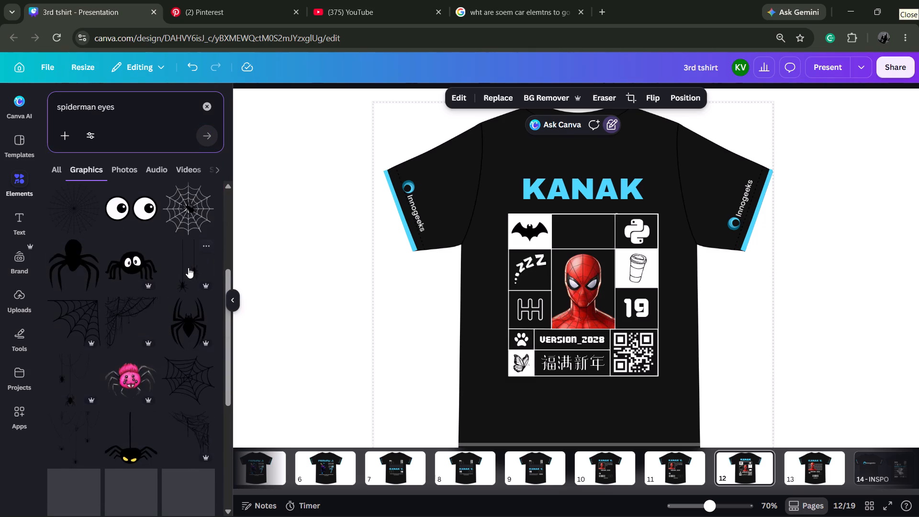
pyautogui.scroll(-4, 188, 268)
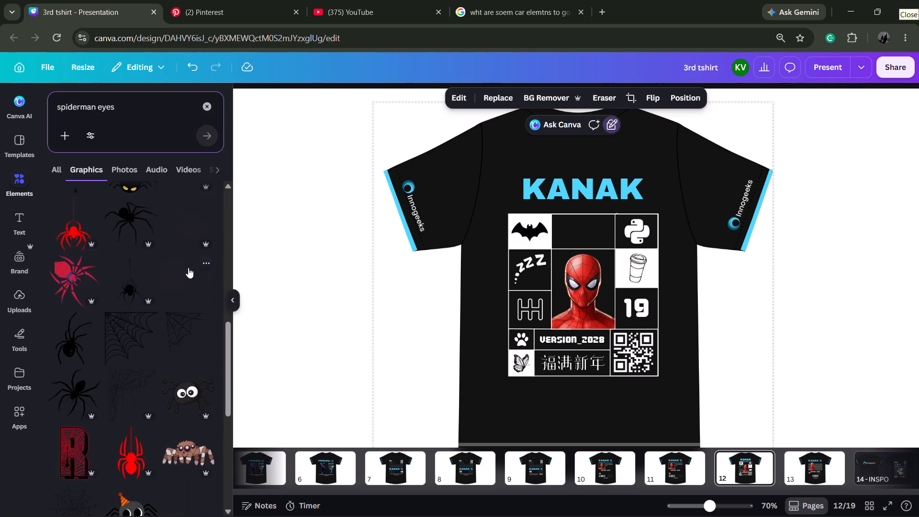
pyautogui.scroll(-5, 188, 268)
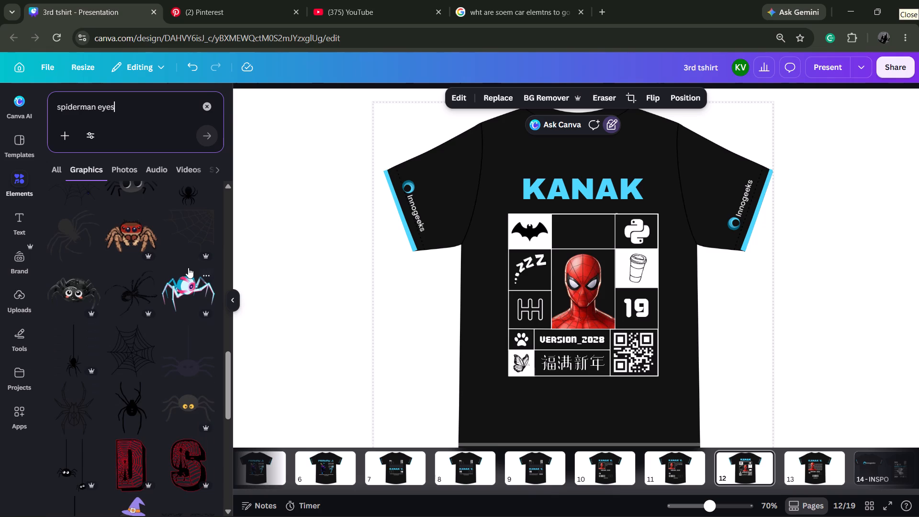
pyautogui.scroll(-2, 188, 268)
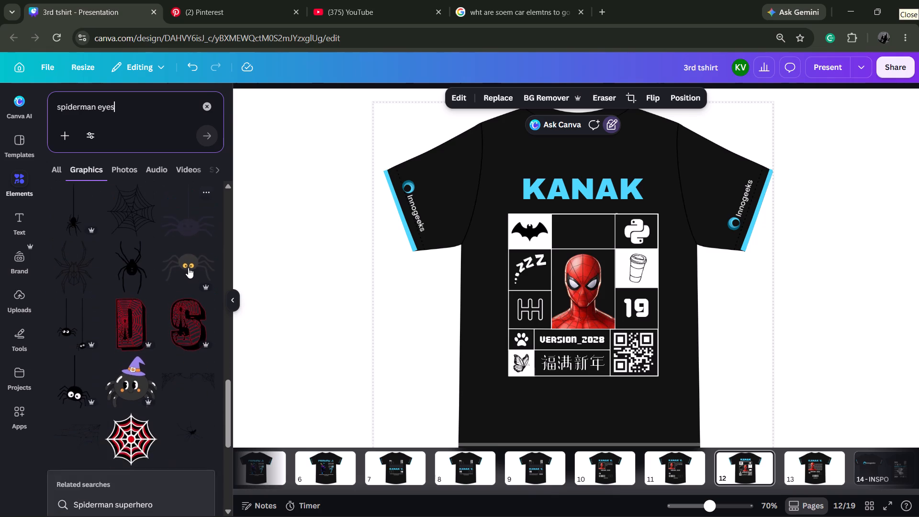
pyautogui.scroll(-1, 188, 268)
pyautogui.click(825, 263)
pyautogui.press('Print')
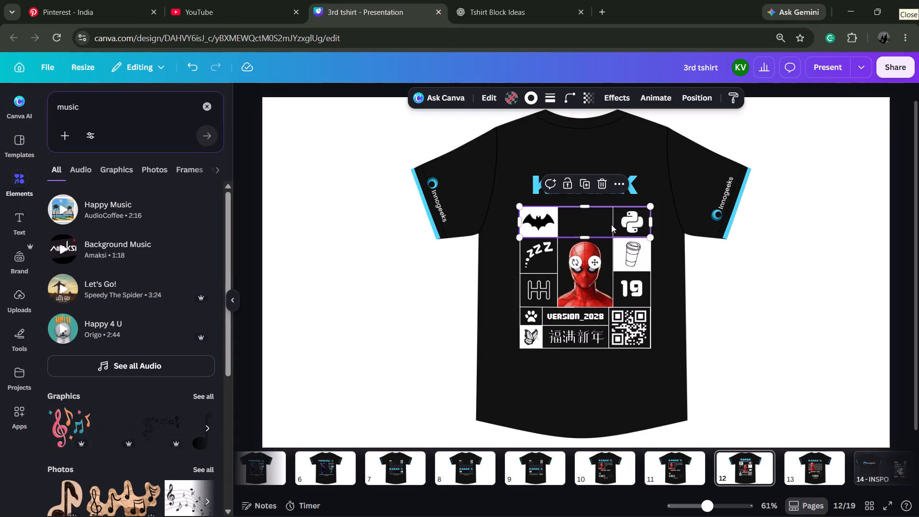
pyautogui.scroll(-1, 128, 307)
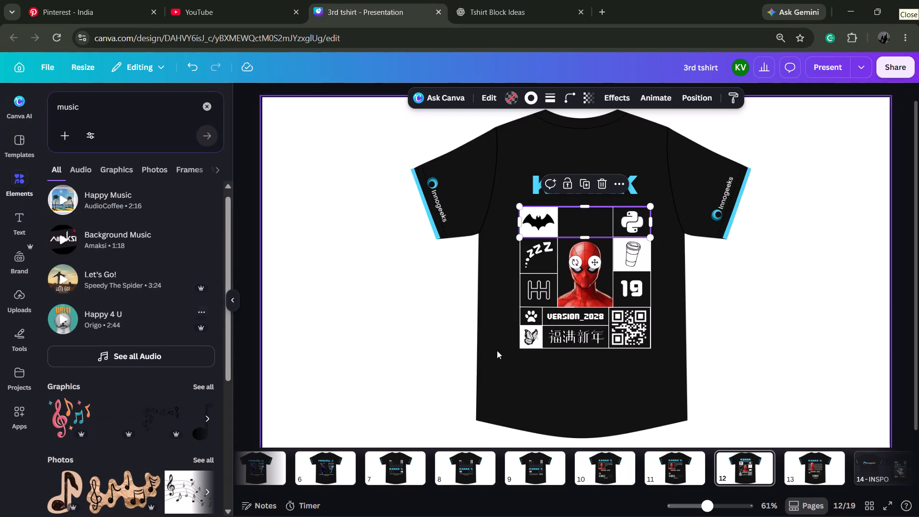
# Duplicate the horizontal divider below the zzz icon and turn it into a vertical line splitting the top-middle cell in half.
pyautogui.click(550, 273)
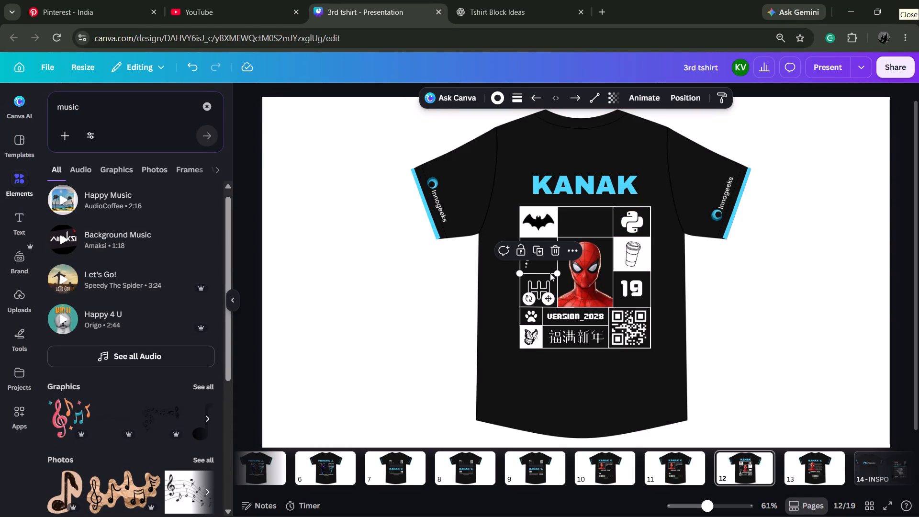
pyautogui.hotkey('ctrl', 'd')
pyautogui.moveTo(527, 280); pyautogui.dragTo(583, 208)
pyautogui.moveTo(561, 279); pyautogui.dragTo(562, 279)
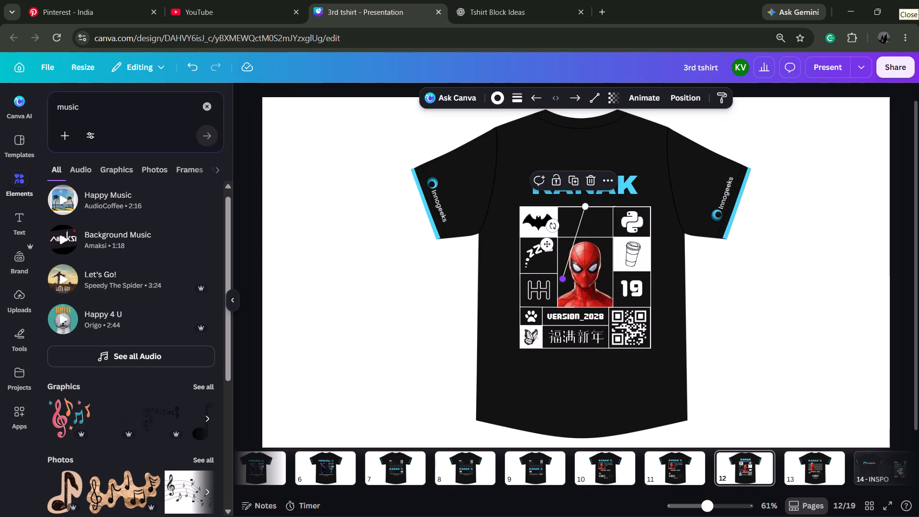
pyautogui.moveTo(562, 279); pyautogui.dragTo(583, 235)
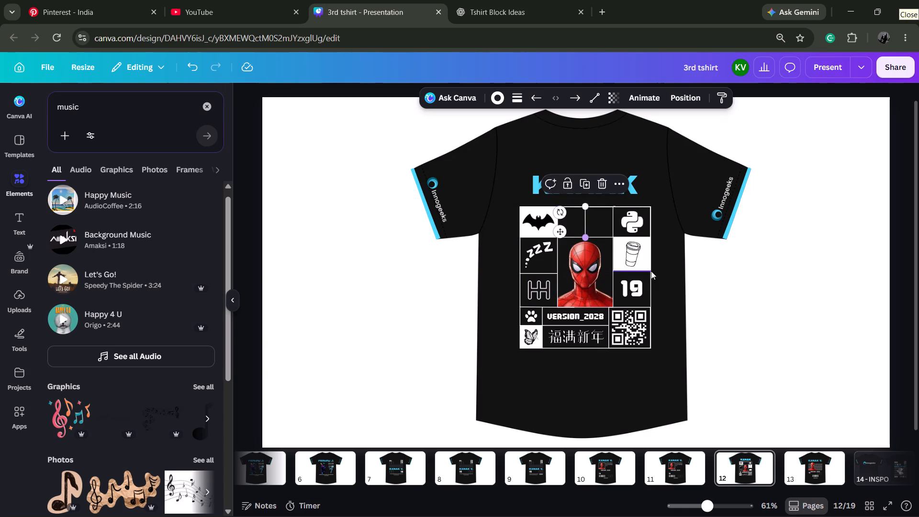
pyautogui.click(651, 271)
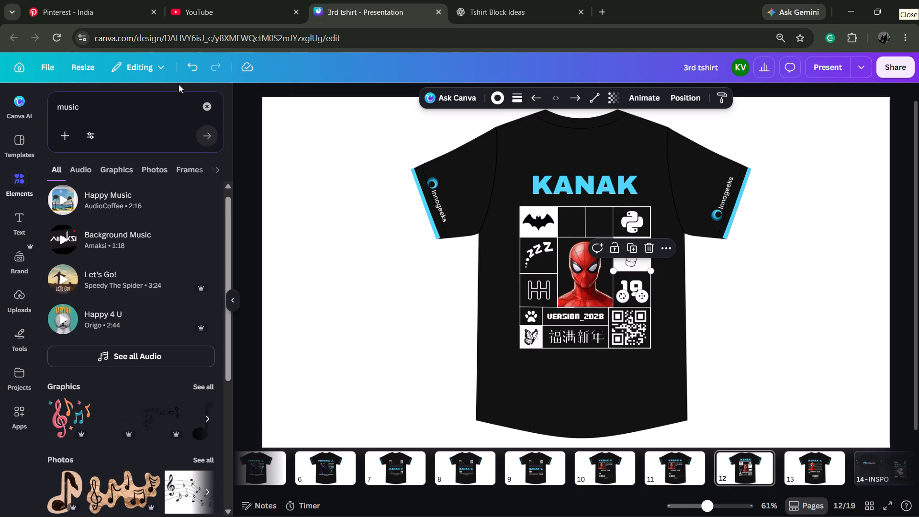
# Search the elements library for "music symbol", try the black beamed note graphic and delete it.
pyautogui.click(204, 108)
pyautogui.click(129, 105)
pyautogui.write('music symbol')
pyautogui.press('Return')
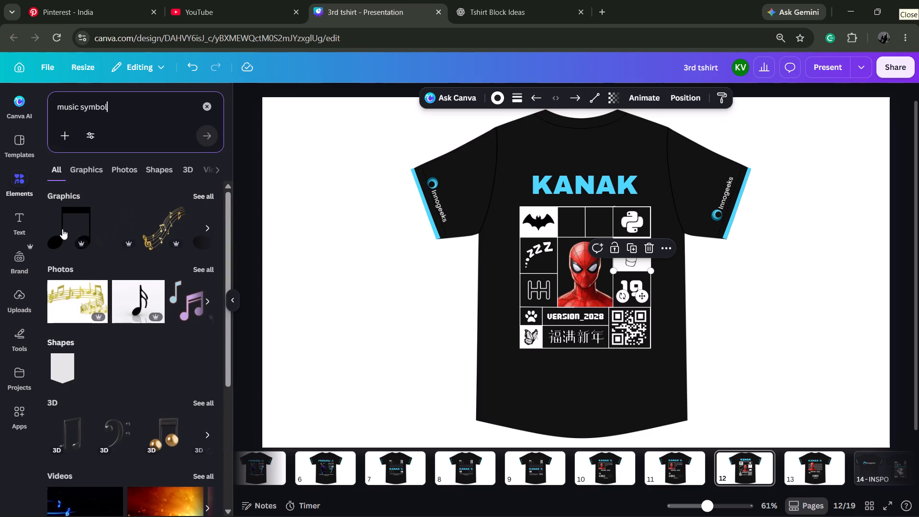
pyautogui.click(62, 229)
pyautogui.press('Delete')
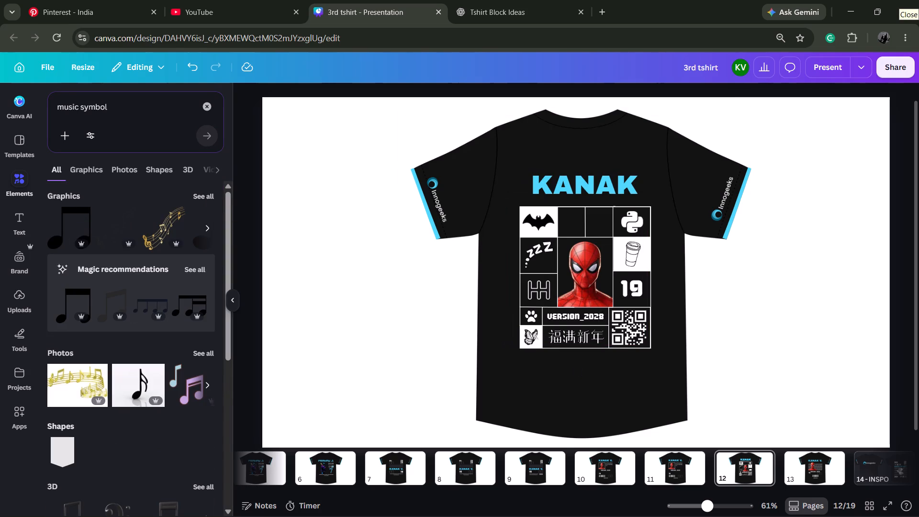
# Search the elements library for "spotify symbol" and look through all the graphics results for a suitable icon.
pyautogui.doubleClick(68, 104)
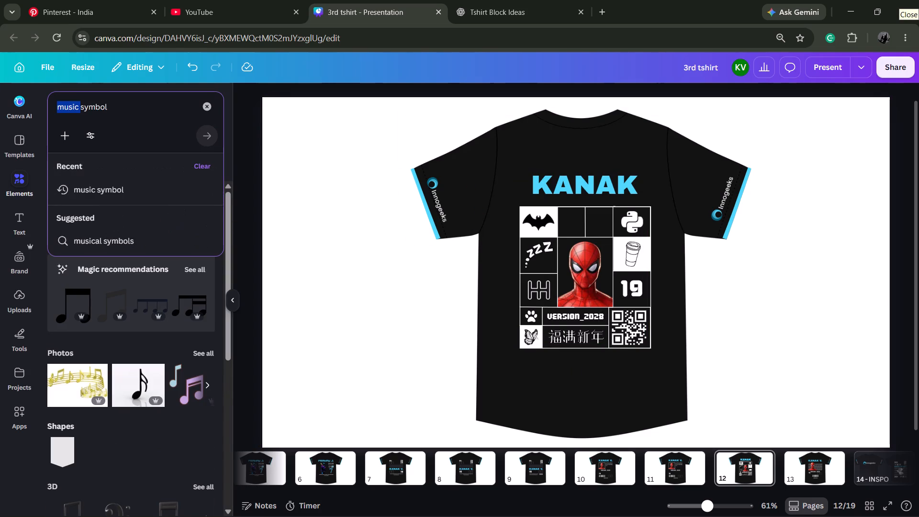
pyautogui.write('spotify')
pyautogui.press('space')
pyautogui.press('Return')
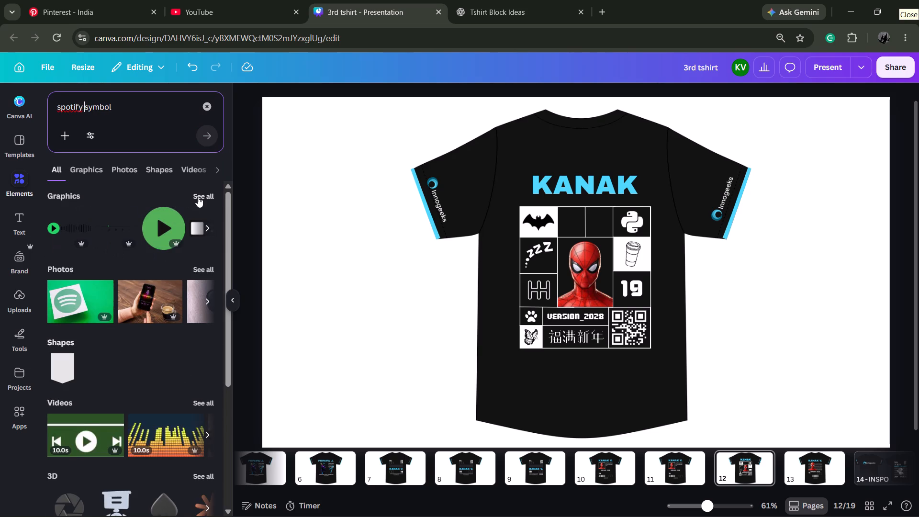
pyautogui.click(199, 196)
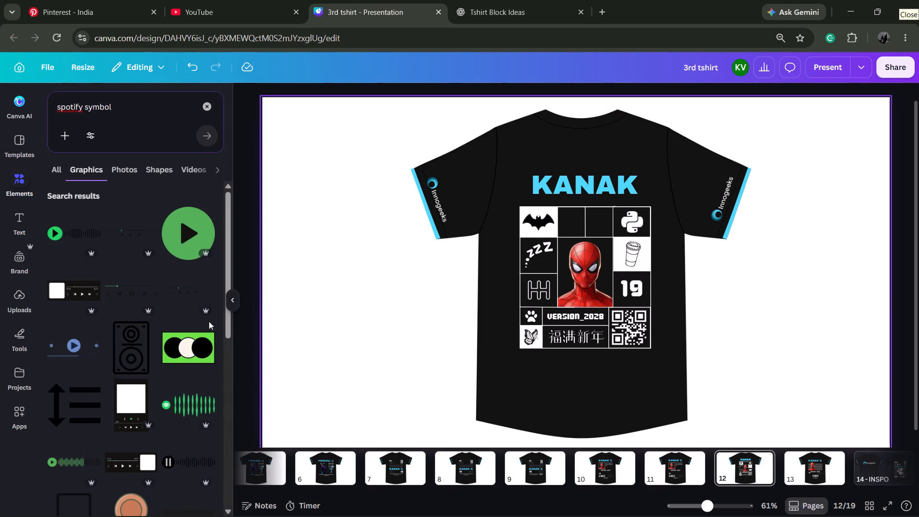
pyautogui.scroll(-4, 91, 378)
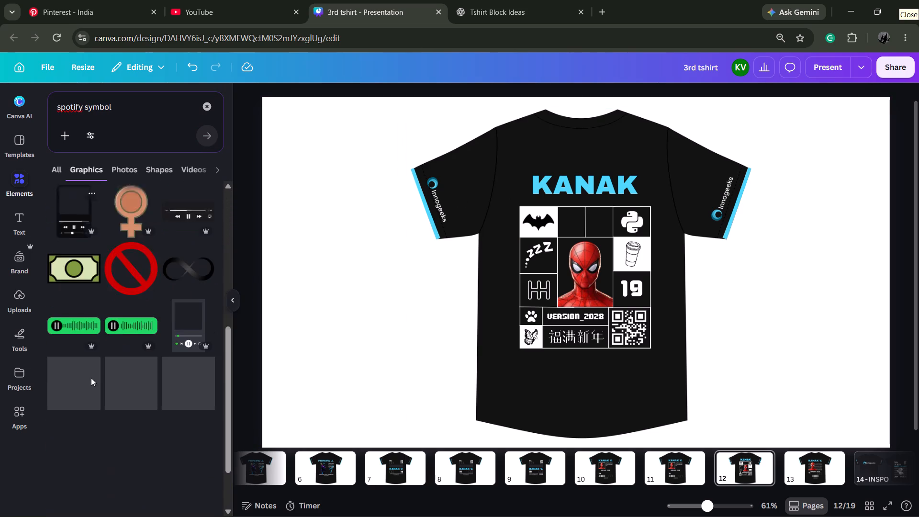
pyautogui.scroll(-1, 91, 378)
# Search the graphics for "spotify logo", add the green Spotify logo to the page and crop it down to its round emblem.
pyautogui.doubleClick(95, 101)
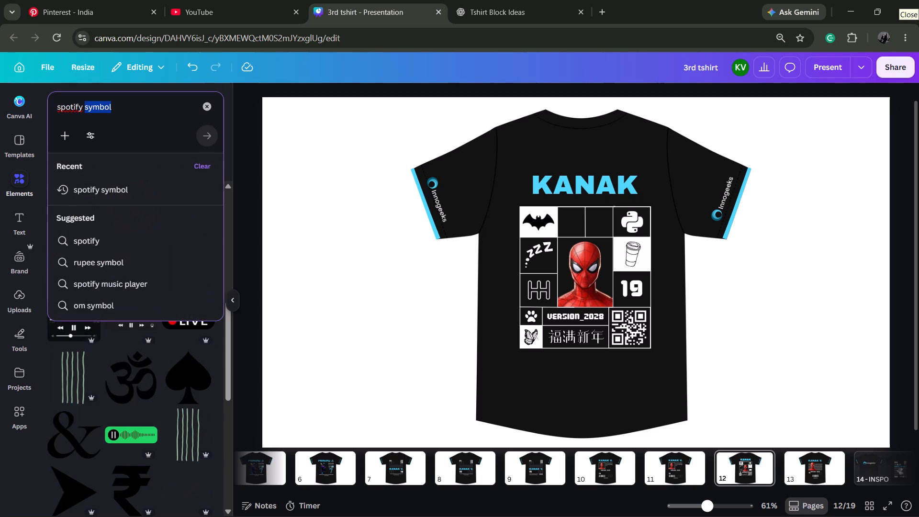
pyautogui.write('logo')
pyautogui.press('Return')
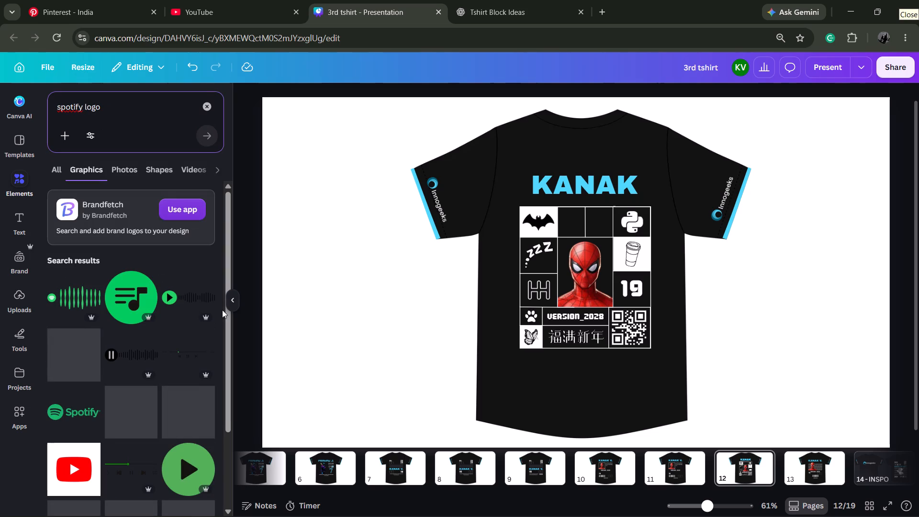
pyautogui.scroll(-2, 153, 325)
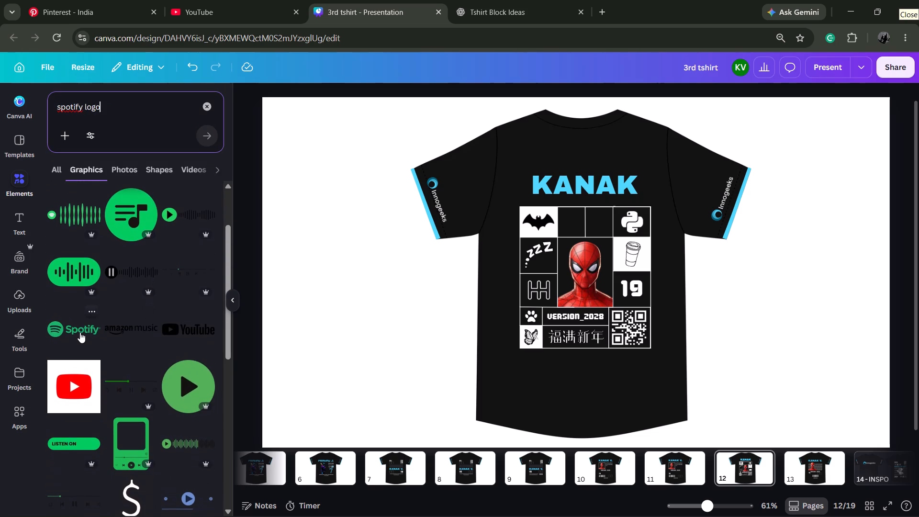
pyautogui.click(80, 332)
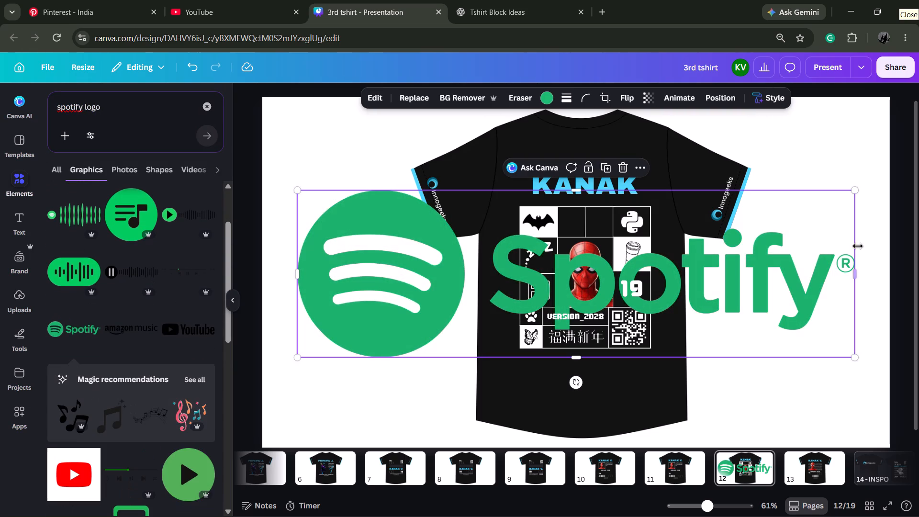
pyautogui.moveTo(856, 278); pyautogui.dragTo(479, 266)
# Shrink the Spotify emblem to about 65 × 60 and centre it in the first half of the split top-middle cell.
pyautogui.moveTo(400, 283); pyautogui.dragTo(656, 247)
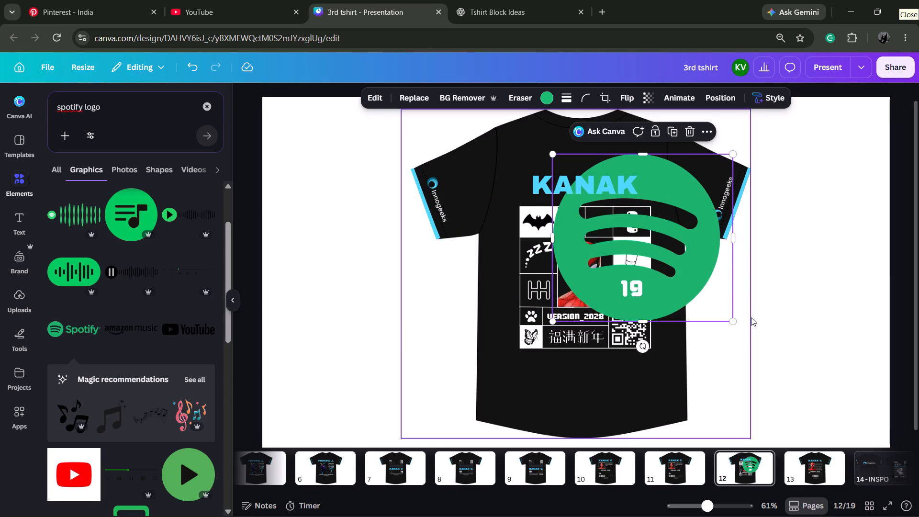
pyautogui.moveTo(735, 319); pyautogui.dragTo(586, 180)
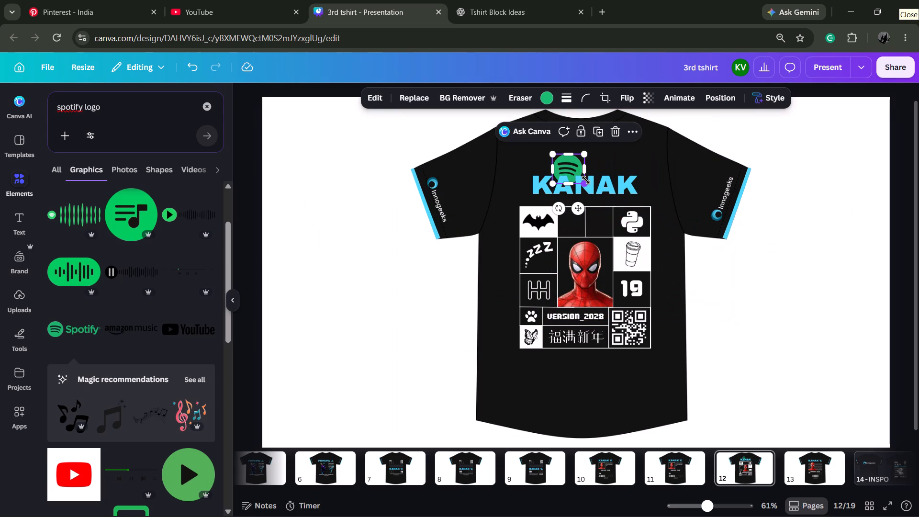
pyautogui.moveTo(562, 163); pyautogui.dragTo(569, 216)
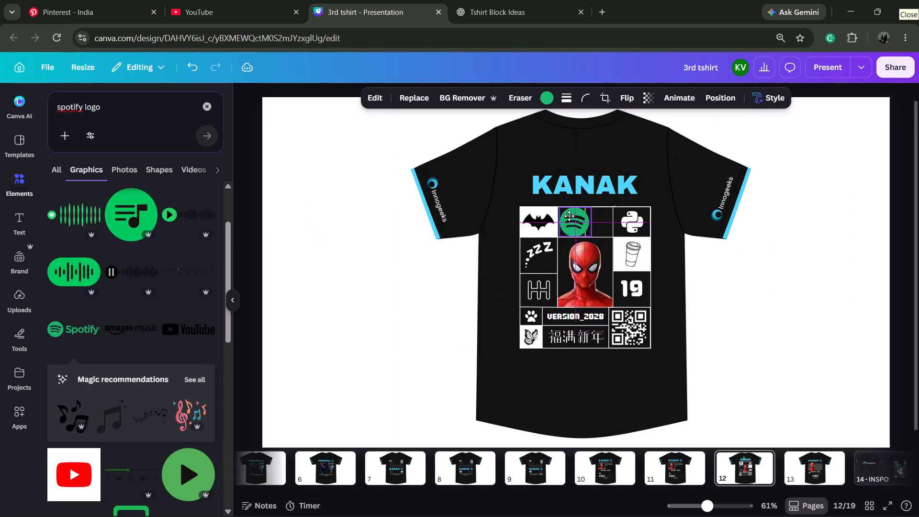
pyautogui.moveTo(569, 216); pyautogui.dragTo(569, 216)
pyautogui.moveTo(591, 236); pyautogui.dragTo(581, 232)
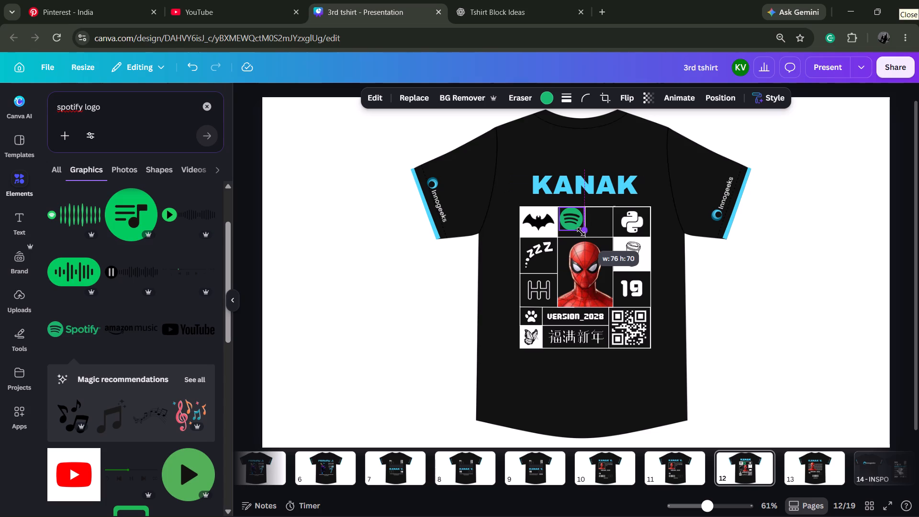
pyautogui.moveTo(581, 232); pyautogui.dragTo(580, 230)
pyautogui.click(572, 222)
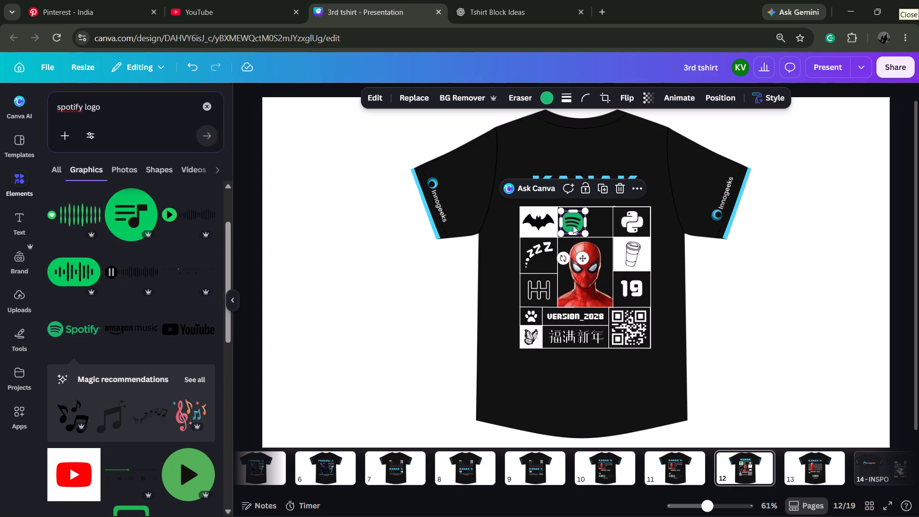
pyautogui.click(584, 236)
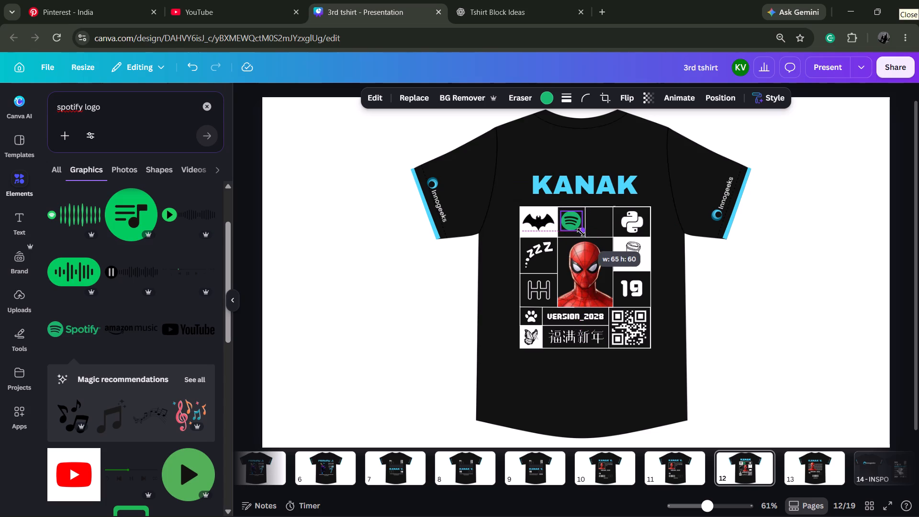
pyautogui.click(616, 281)
pyautogui.click(575, 224)
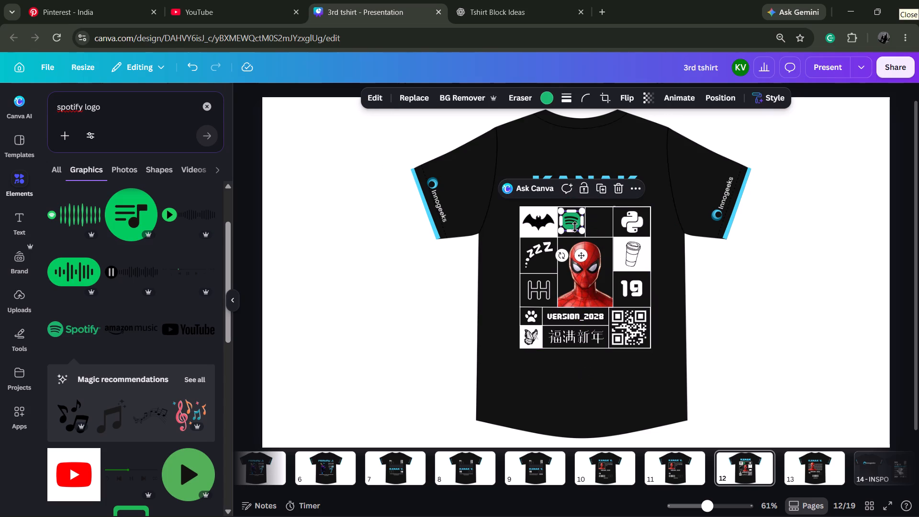
pyautogui.press('Down')
pyautogui.press('Down')
pyautogui.press('Down')
pyautogui.press('Down')
pyautogui.press('Right')
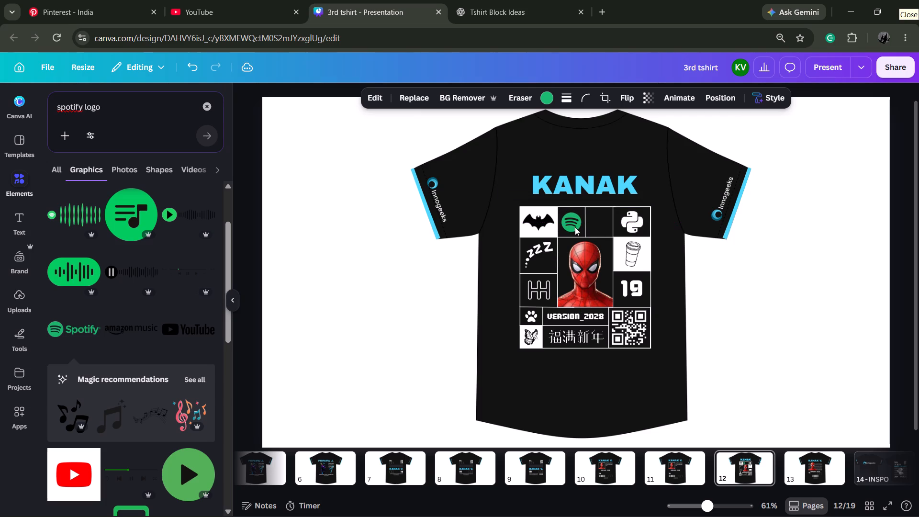
pyautogui.press('Up')
# Recolour the Spotify emblem from the design's own colours to white.
pyautogui.click(552, 101)
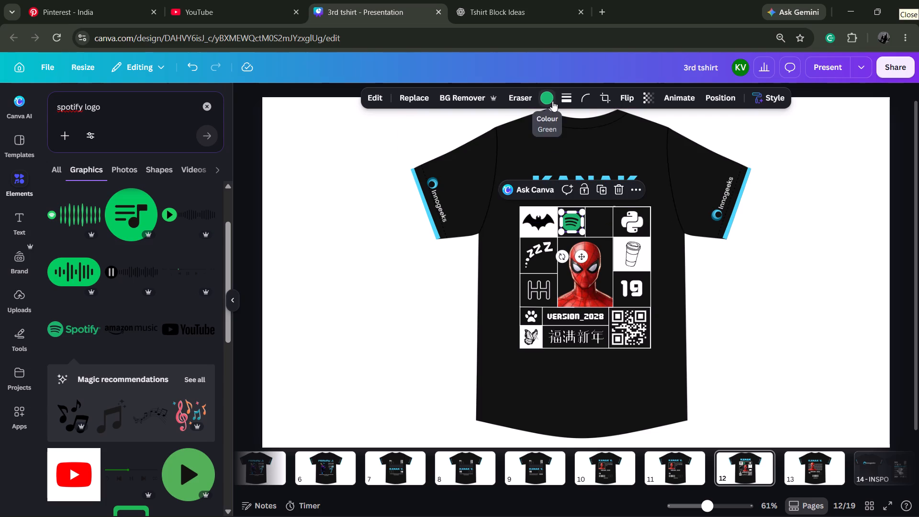
pyautogui.click(112, 182)
pyautogui.click(114, 202)
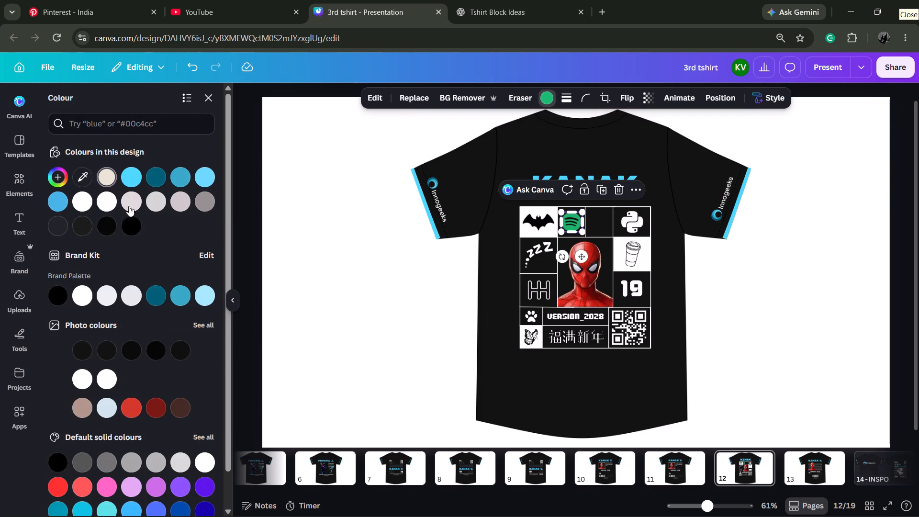
pyautogui.click(740, 281)
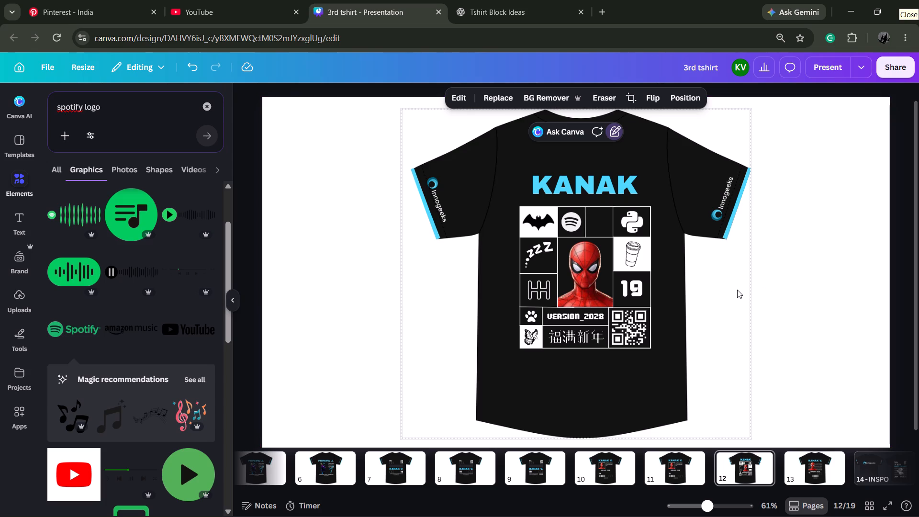
# Look through the rest of the "spotify logo" graphics for an icon suited to the remaining empty half-cell.
pyautogui.scroll(-3, 67, 406)
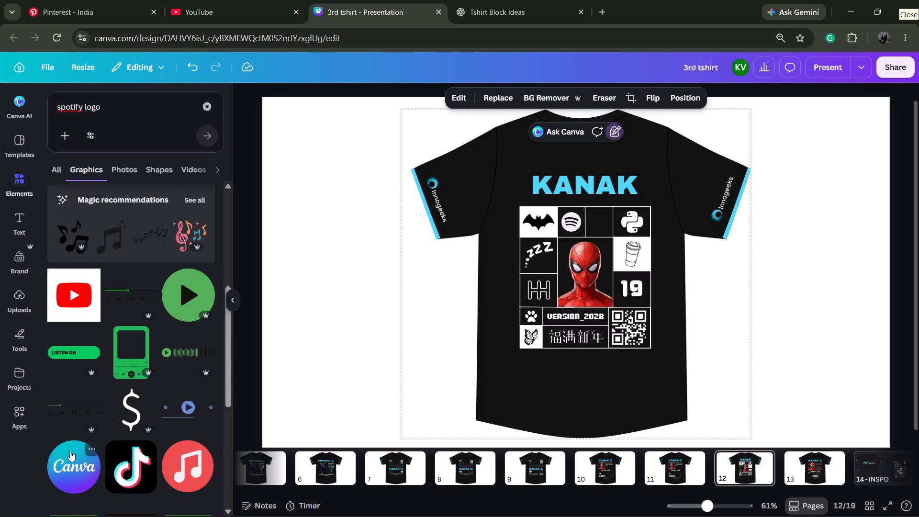
pyautogui.scroll(2, 71, 485)
pyautogui.scroll(-6, 71, 485)
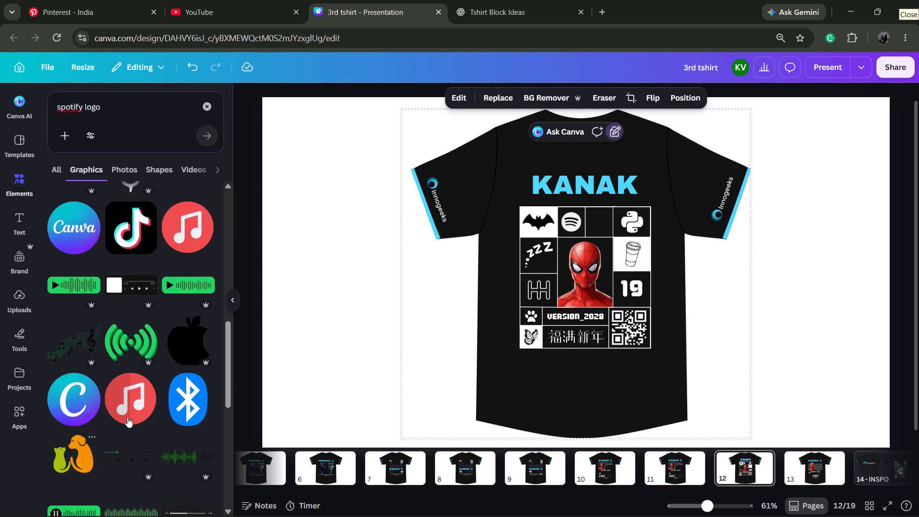
pyautogui.scroll(-1, 162, 410)
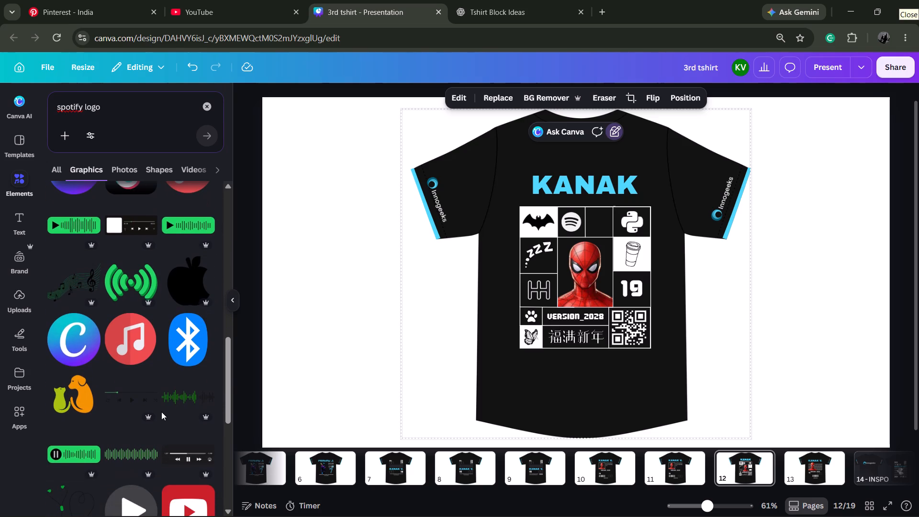
pyautogui.scroll(-3, 161, 412)
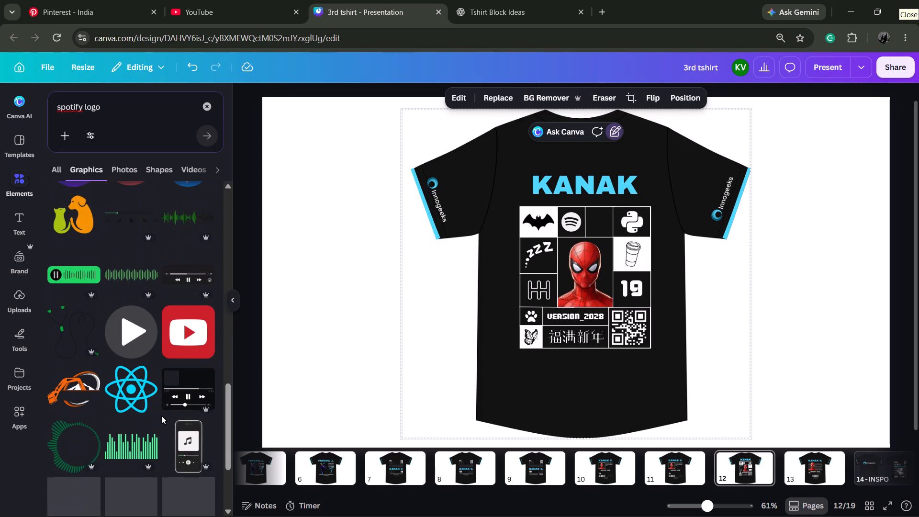
pyautogui.scroll(-3, 161, 416)
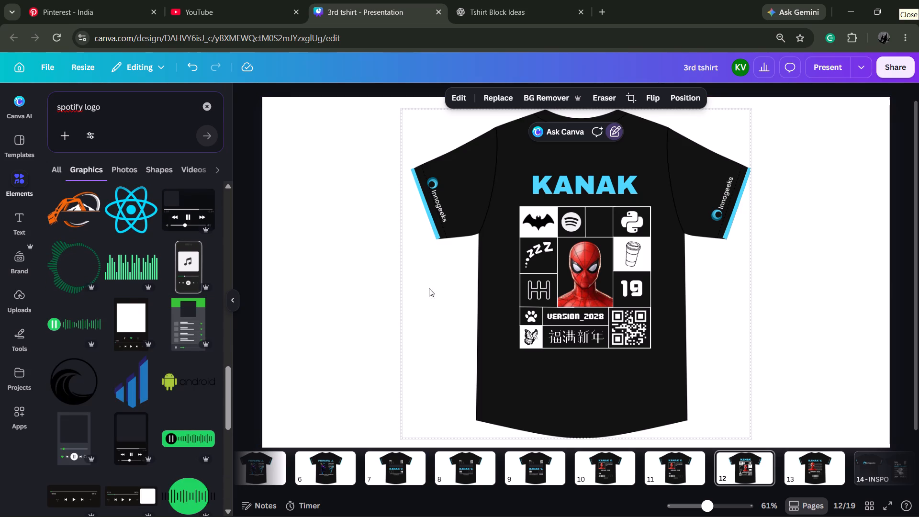
# Reduce the white Spotify emblem slightly to about 61 × 56 and recentre it in its half-cell.
pyautogui.click(576, 218)
pyautogui.click(583, 232)
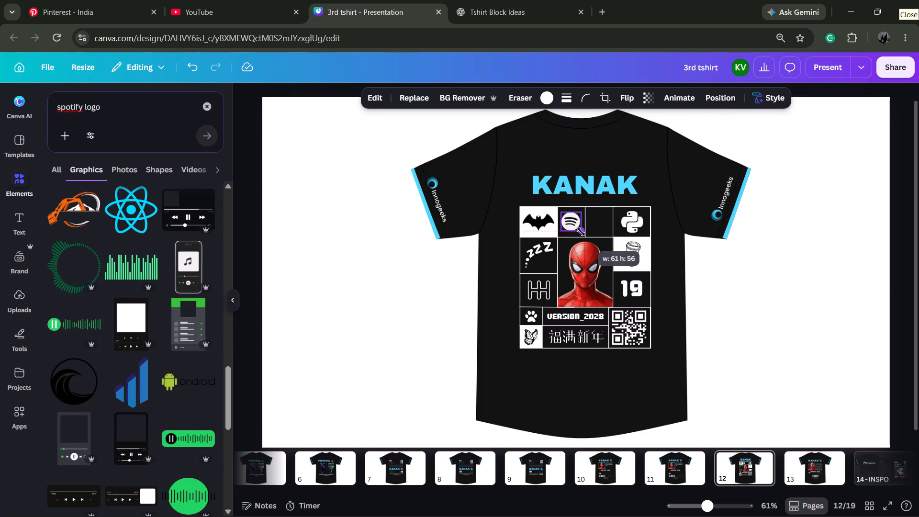
pyautogui.click(572, 222)
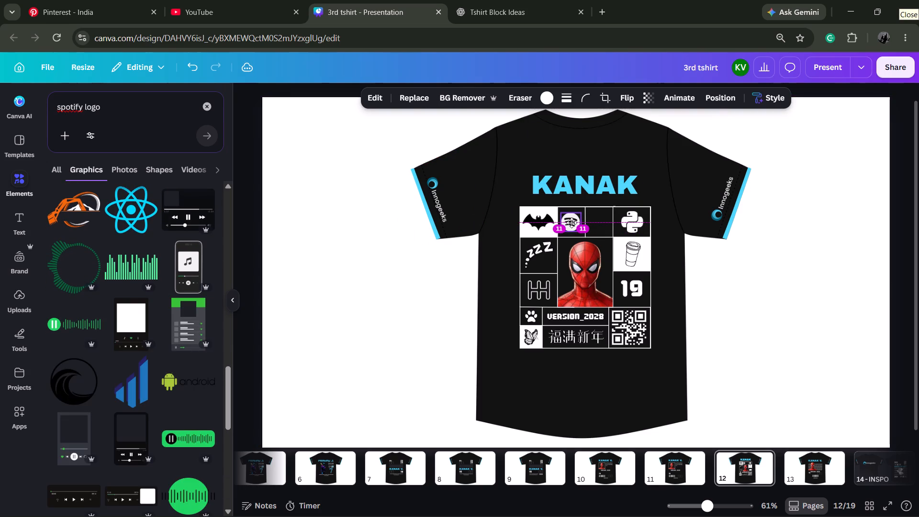
pyautogui.click(694, 249)
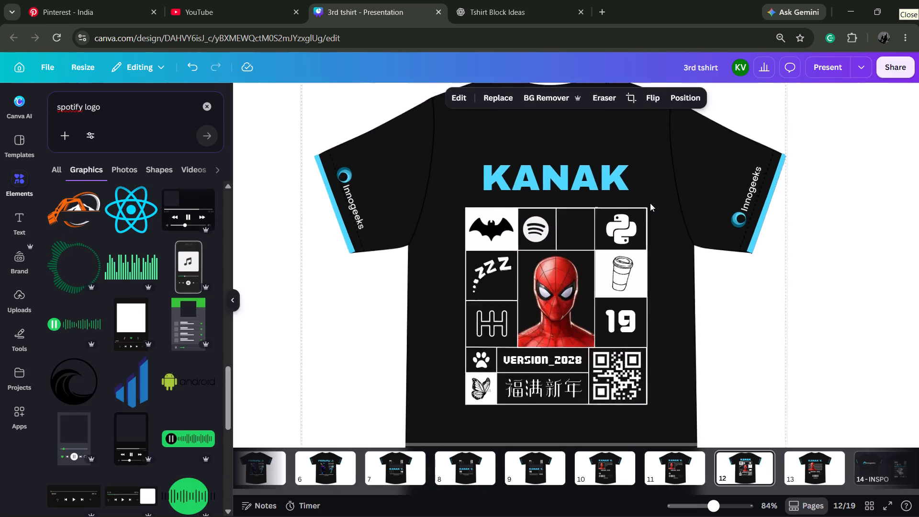
# Delete the tiny stray element on the grid's top edge, near the corner of the Python cell.
pyautogui.click(548, 210)
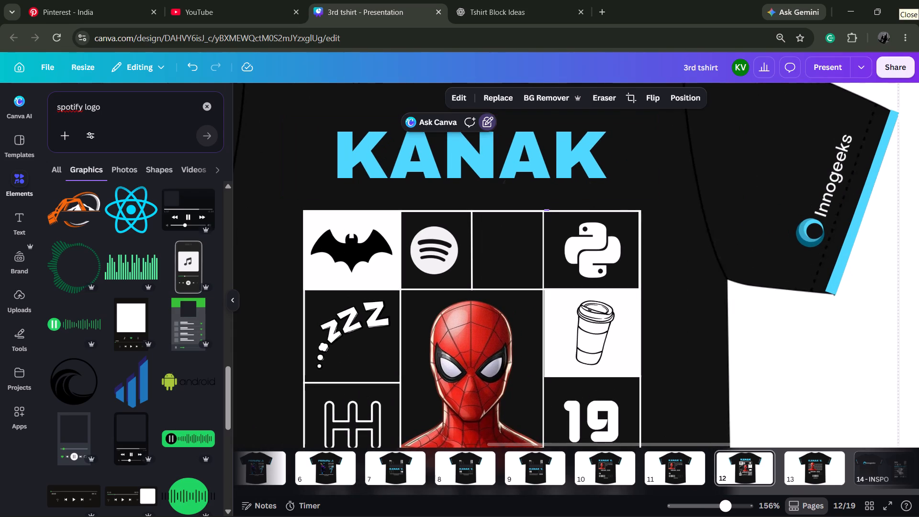
pyautogui.press('Delete')
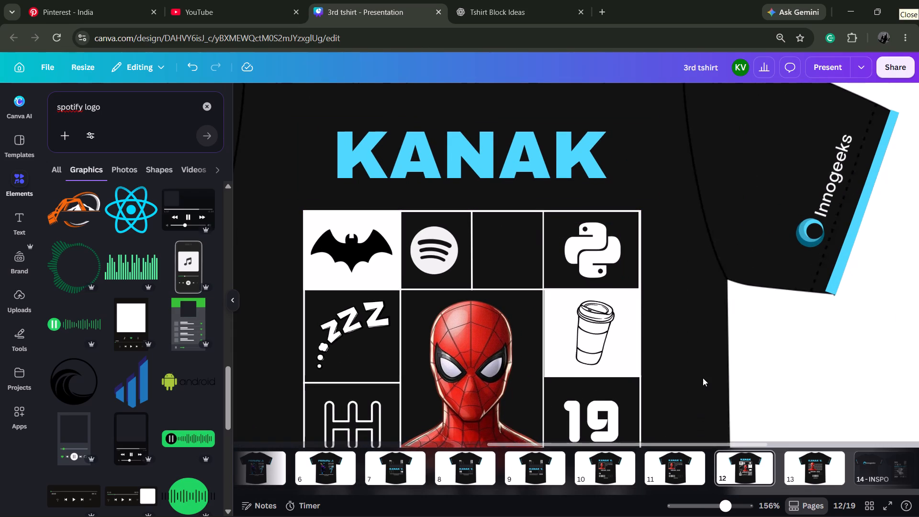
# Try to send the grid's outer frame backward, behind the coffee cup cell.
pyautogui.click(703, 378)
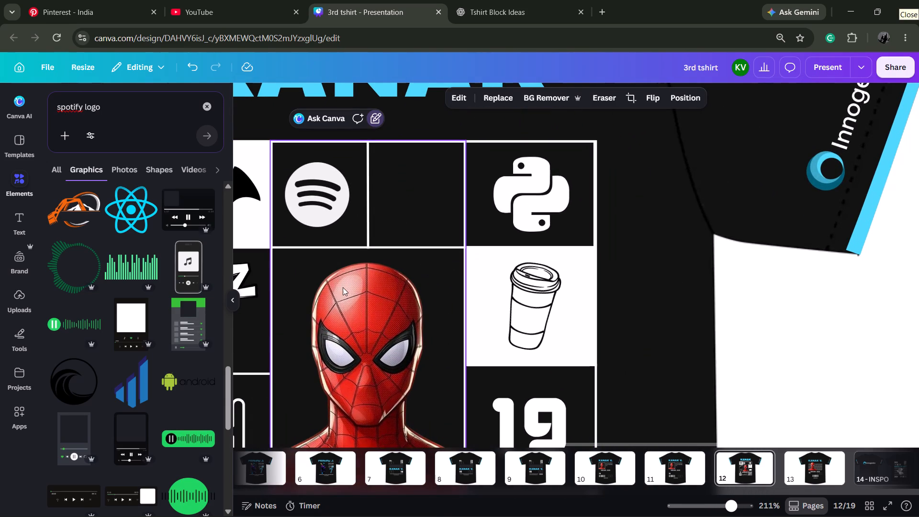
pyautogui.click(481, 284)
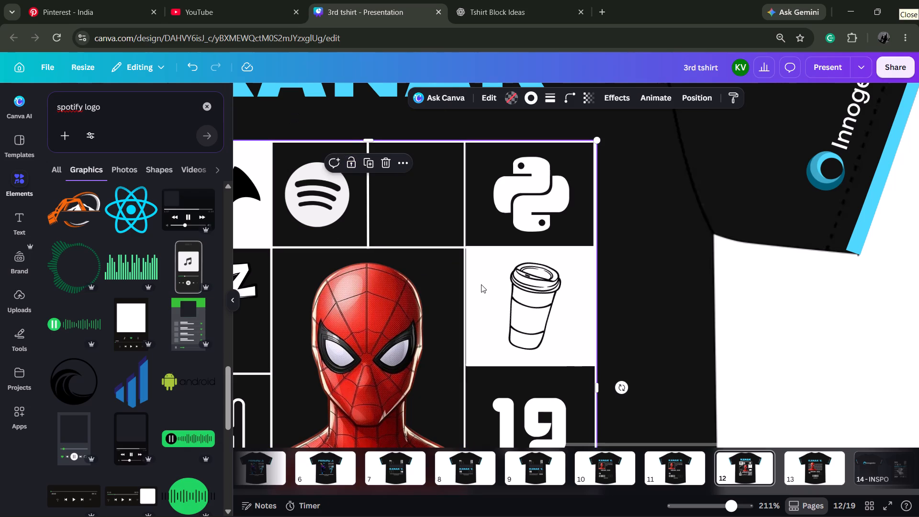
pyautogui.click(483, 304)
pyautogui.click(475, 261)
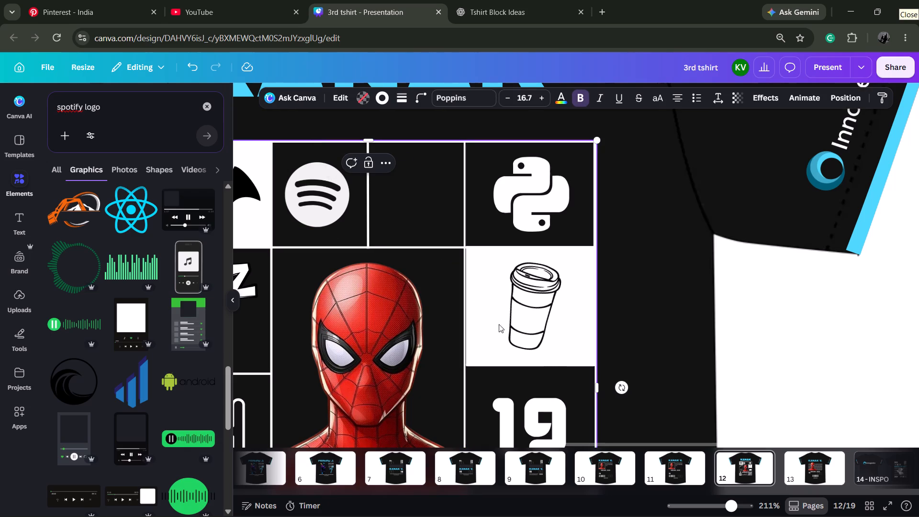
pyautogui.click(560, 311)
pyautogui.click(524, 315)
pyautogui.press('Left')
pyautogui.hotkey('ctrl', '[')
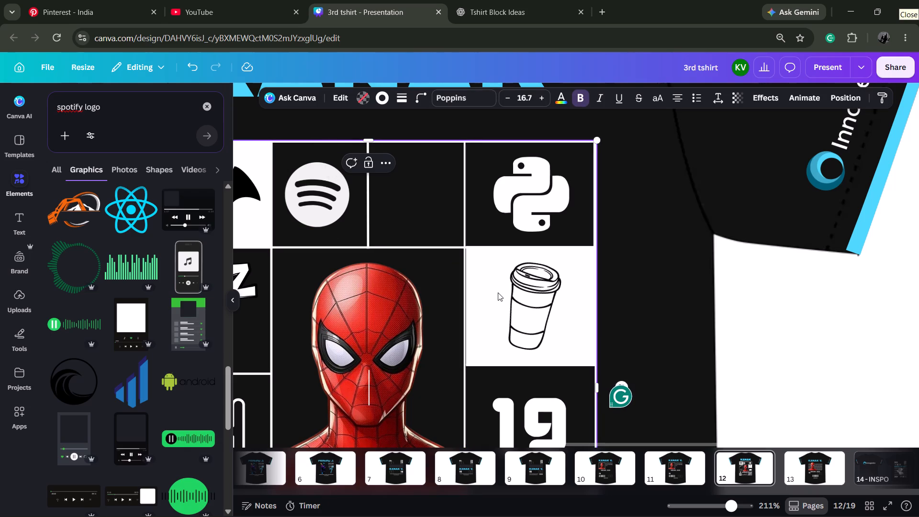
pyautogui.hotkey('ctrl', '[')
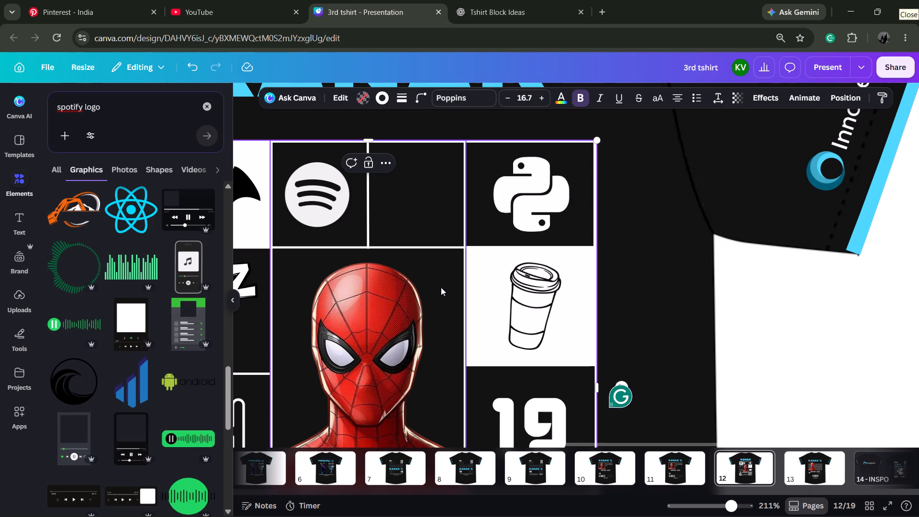
# Adjust the tall middle frame's side edge beside the coffee cup cell, sizing the frame to about 172 × 310.
pyautogui.click(465, 283)
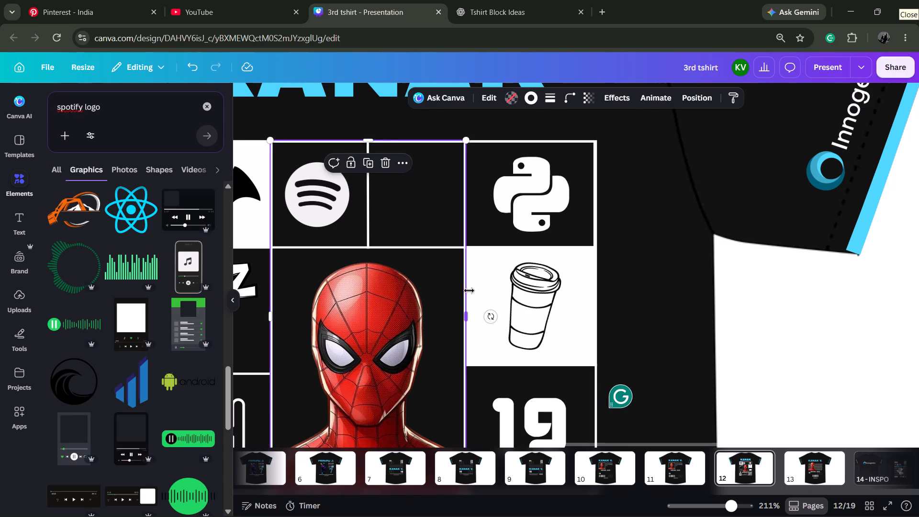
pyautogui.click(463, 312)
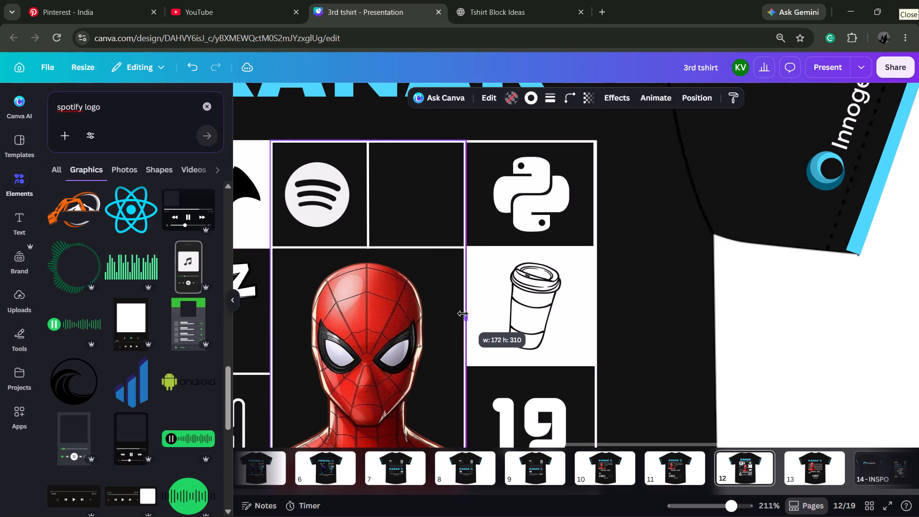
pyautogui.click(712, 326)
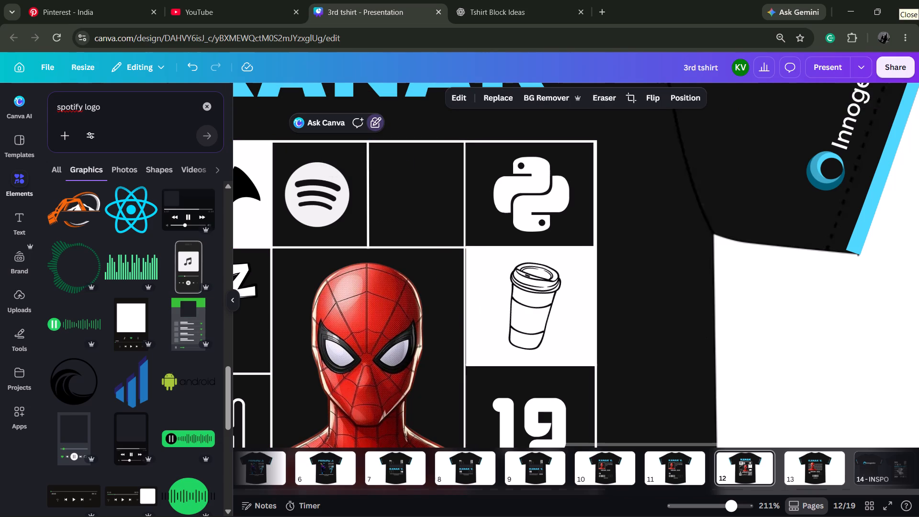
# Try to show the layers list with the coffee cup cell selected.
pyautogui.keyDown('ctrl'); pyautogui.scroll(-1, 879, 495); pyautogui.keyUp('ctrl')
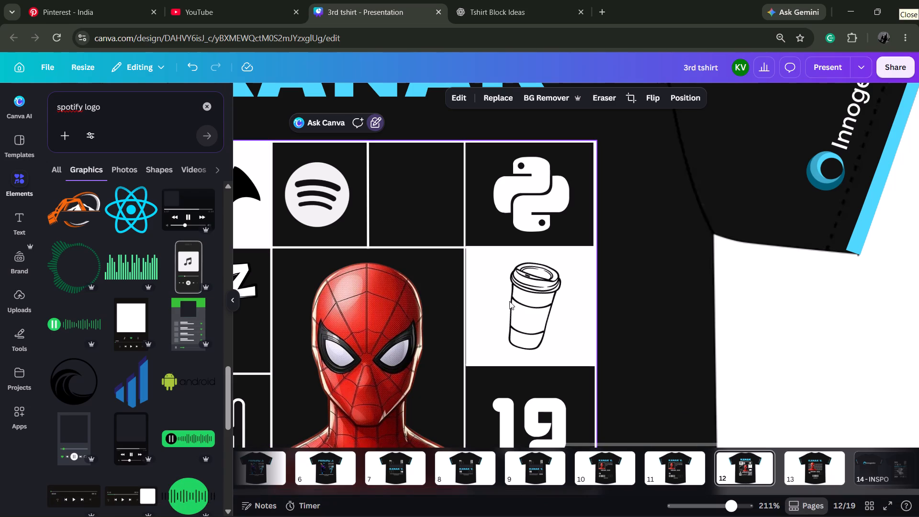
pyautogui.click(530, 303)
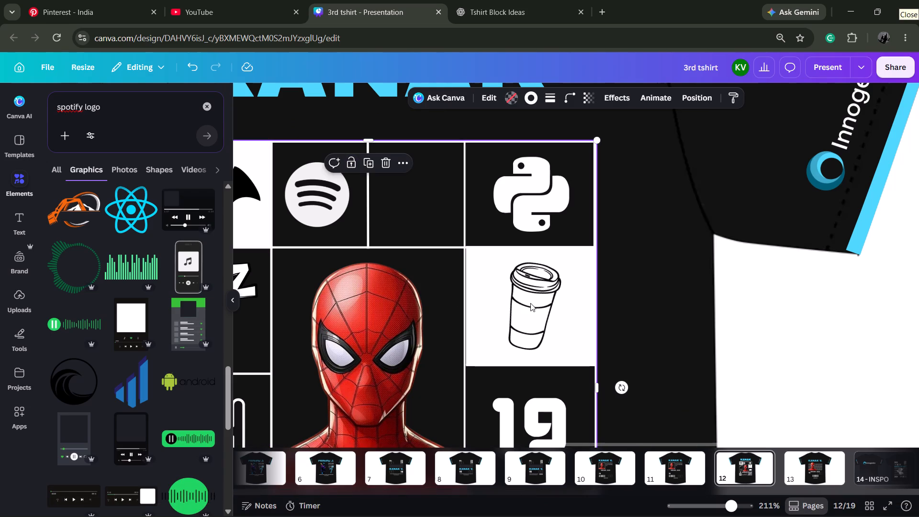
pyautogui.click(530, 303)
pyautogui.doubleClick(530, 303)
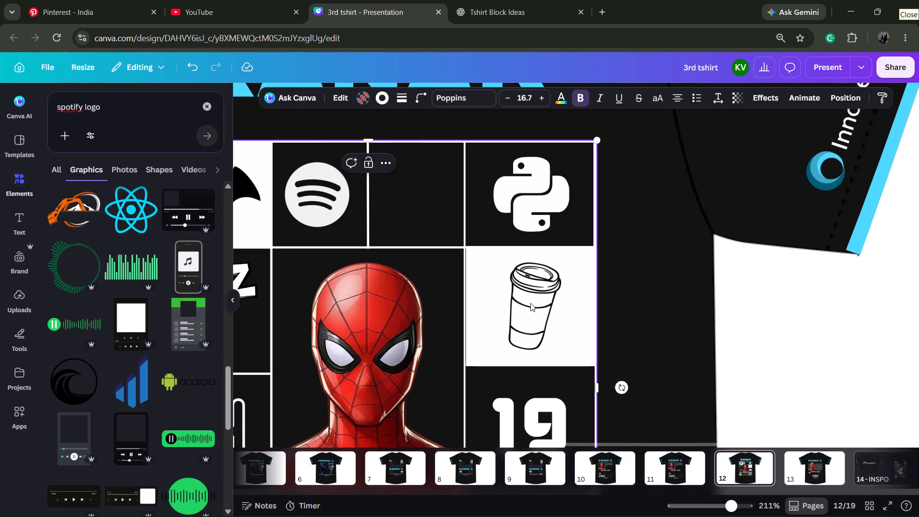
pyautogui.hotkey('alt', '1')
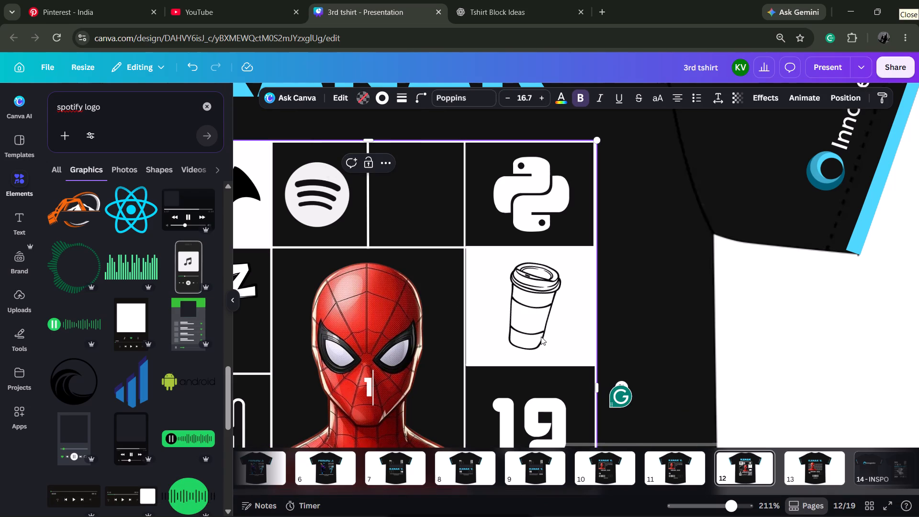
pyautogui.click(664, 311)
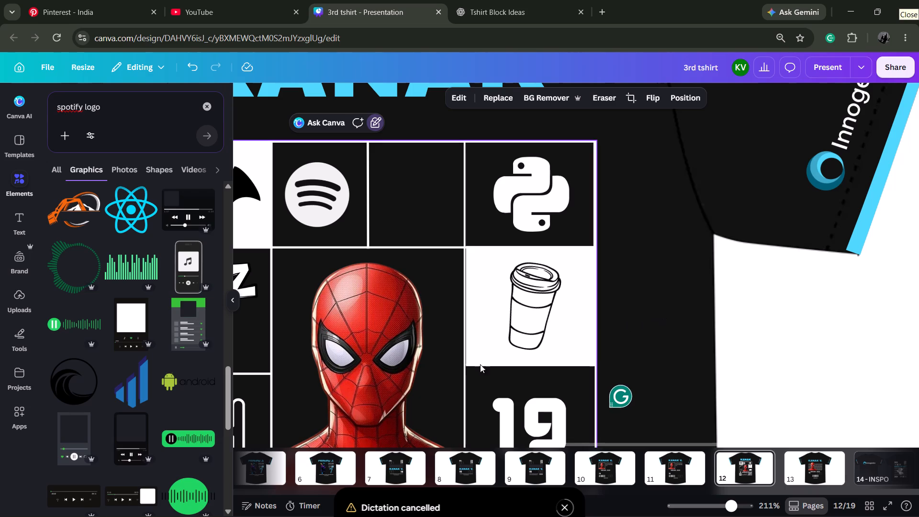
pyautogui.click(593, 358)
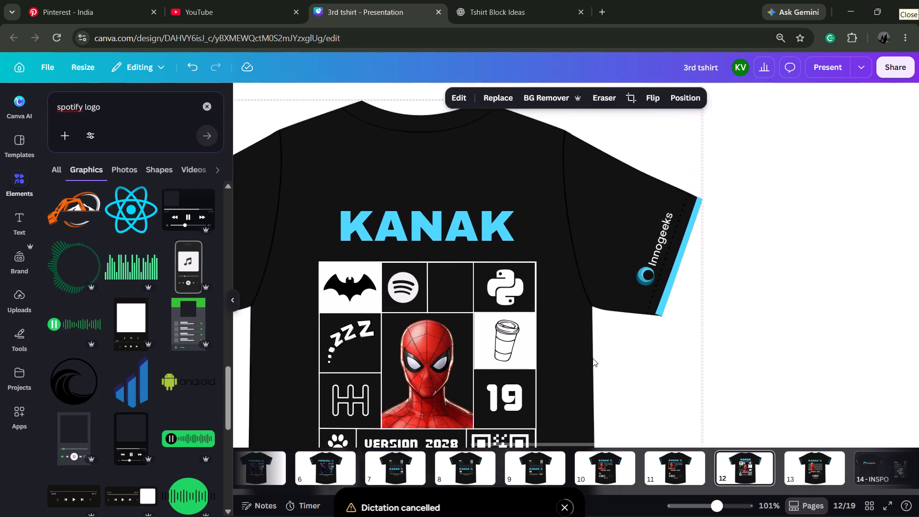
# In the layers list, move the wide top-row rectangle frame directly beneath the coffee cup's white square.
pyautogui.click(521, 341)
pyautogui.rightClick(520, 341)
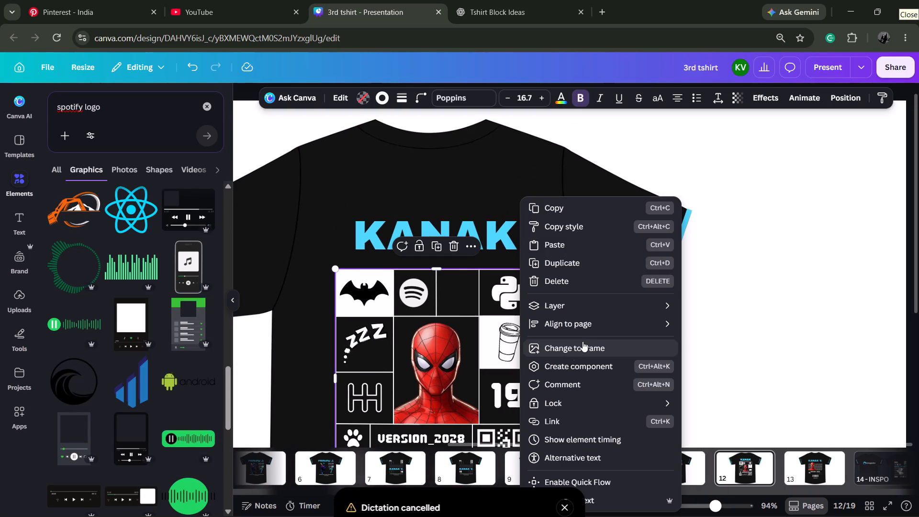
pyautogui.click(591, 309)
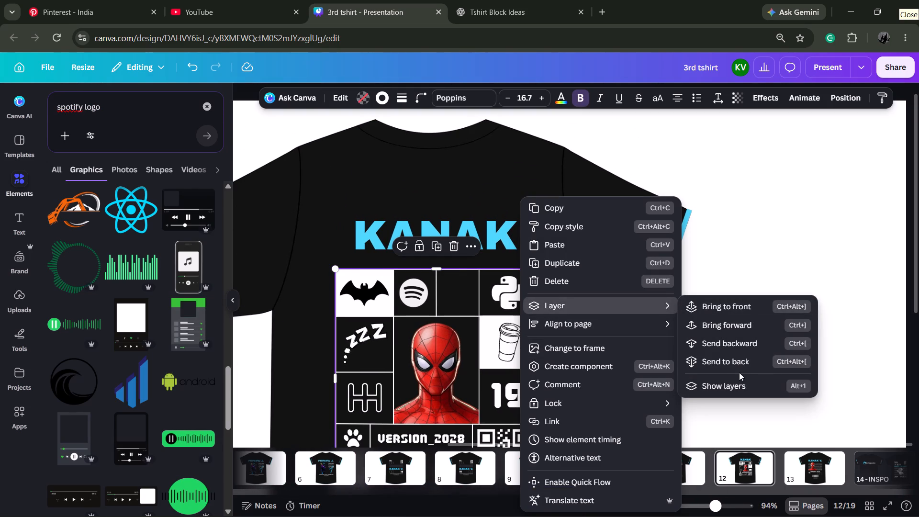
pyautogui.click(742, 379)
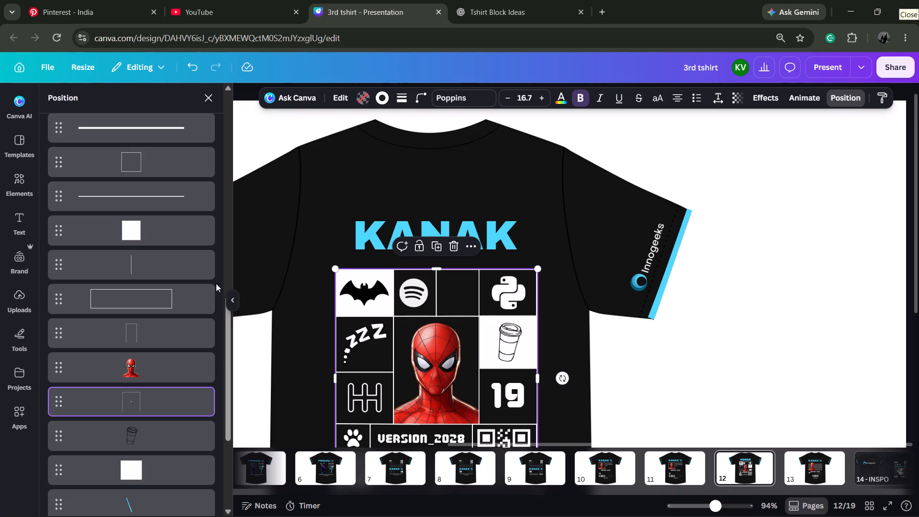
pyautogui.scroll(7, 187, 288)
pyautogui.scroll(-6, 184, 293)
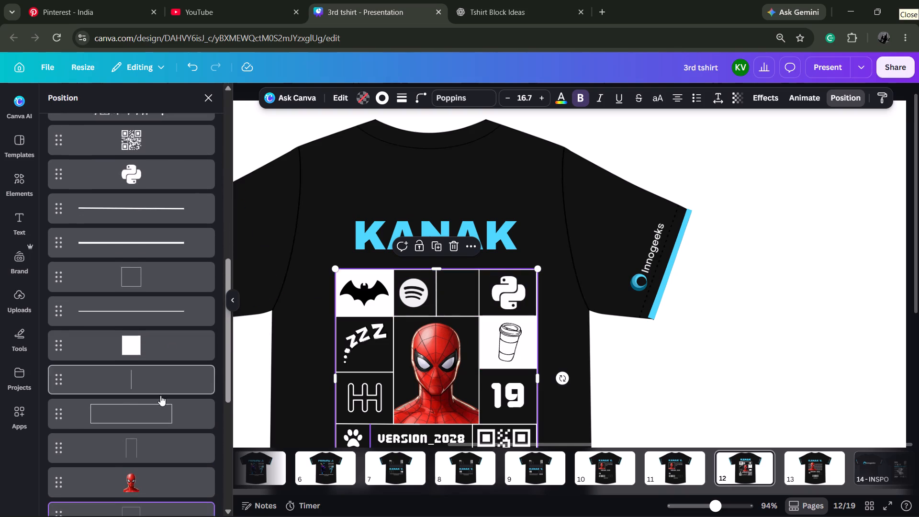
pyautogui.scroll(-1, 160, 395)
pyautogui.moveTo(152, 394); pyautogui.dragTo(146, 390)
pyautogui.scroll(-2, 152, 394)
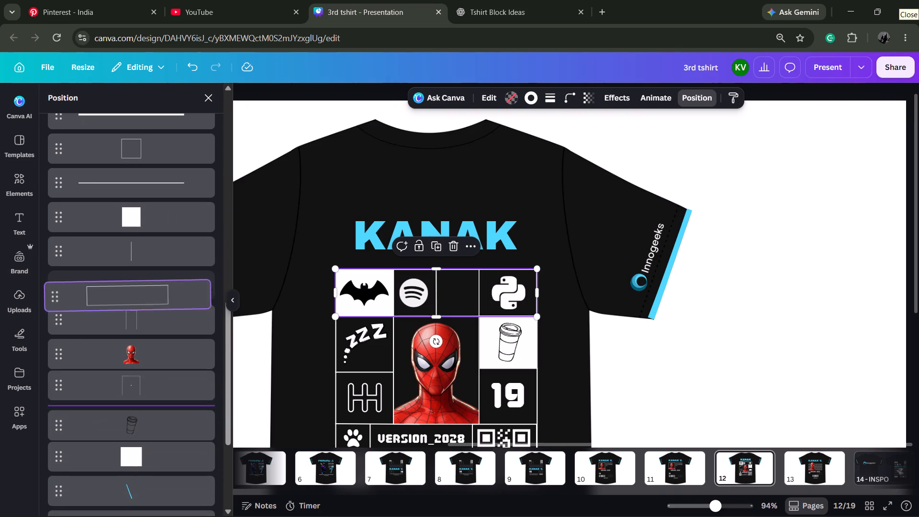
pyautogui.moveTo(146, 390); pyautogui.dragTo(158, 495)
pyautogui.scroll(-6, 145, 346)
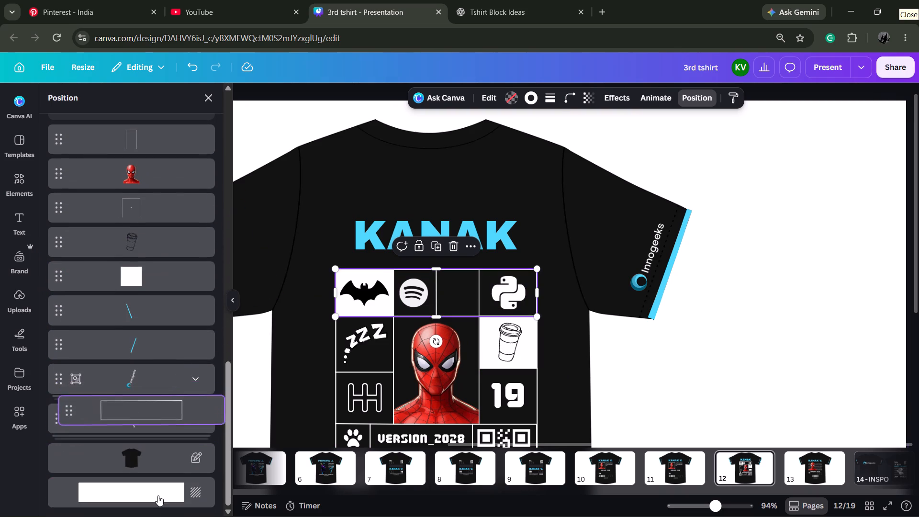
pyautogui.moveTo(158, 495); pyautogui.dragTo(144, 516)
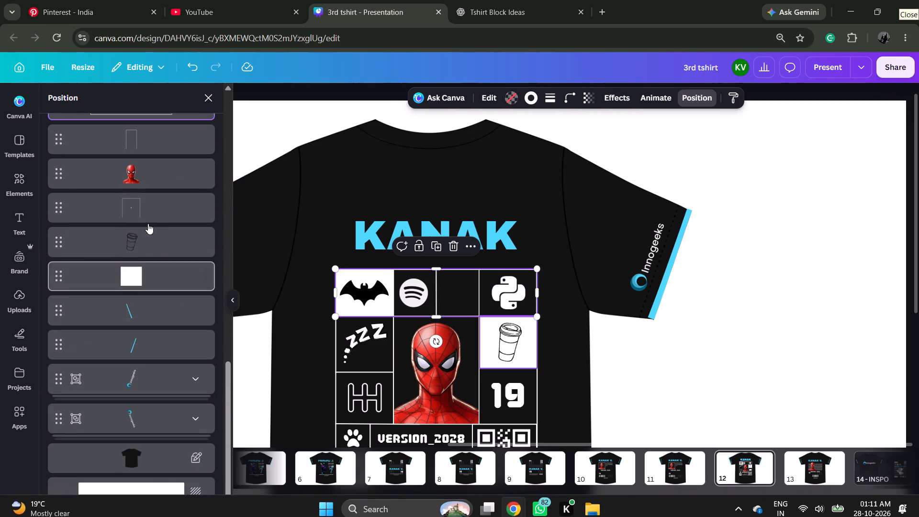
pyautogui.moveTo(131, 121); pyautogui.dragTo(156, 297)
pyautogui.scroll(1, 157, 296)
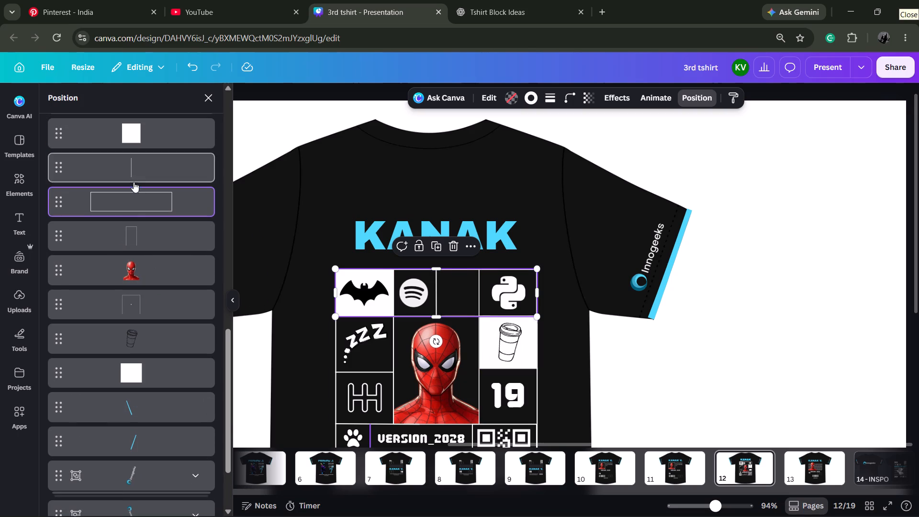
pyautogui.moveTo(140, 214); pyautogui.dragTo(142, 386)
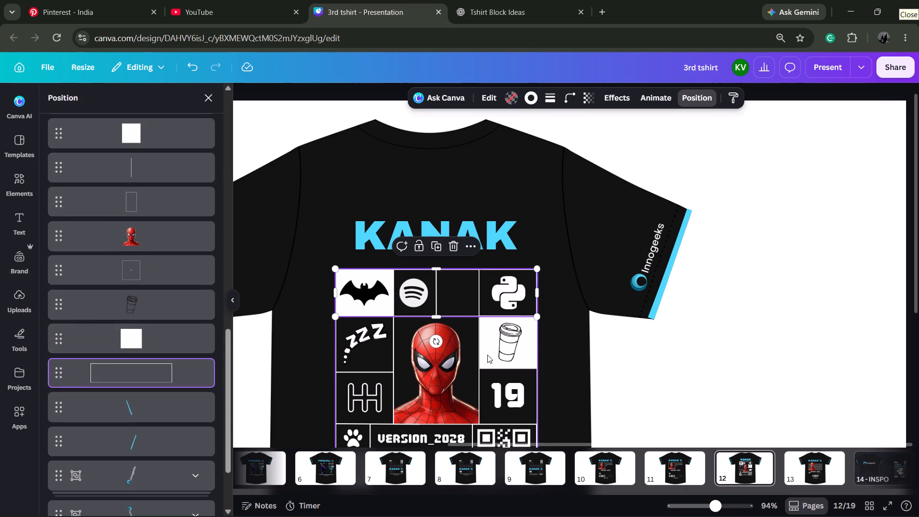
# Select the white square behind the coffee cup and fit its upper and left edges to the grid lines, about 114 × 102.
pyautogui.click(488, 353)
pyautogui.scroll(1, 175, 304)
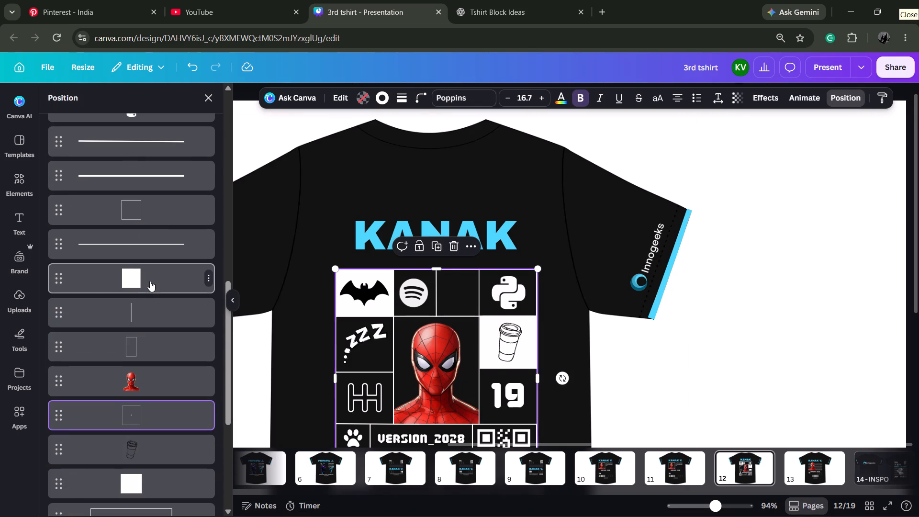
pyautogui.click(150, 281)
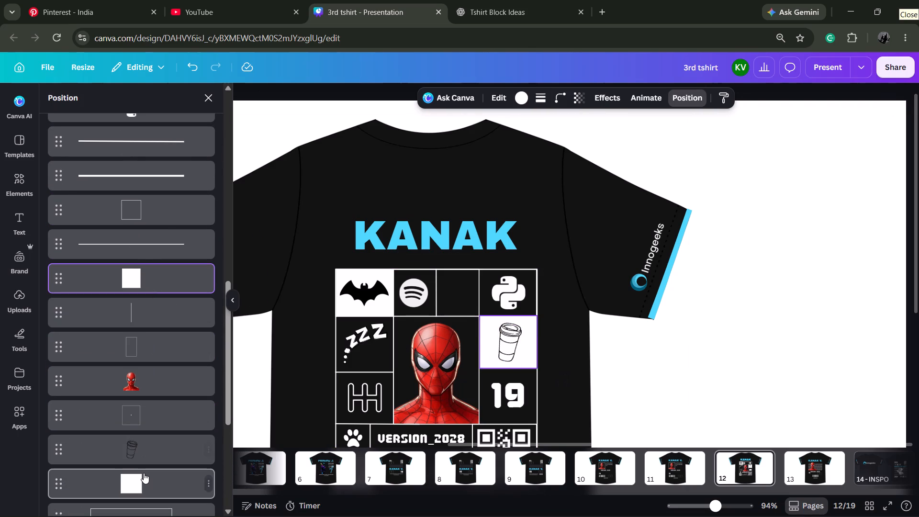
pyautogui.click(144, 473)
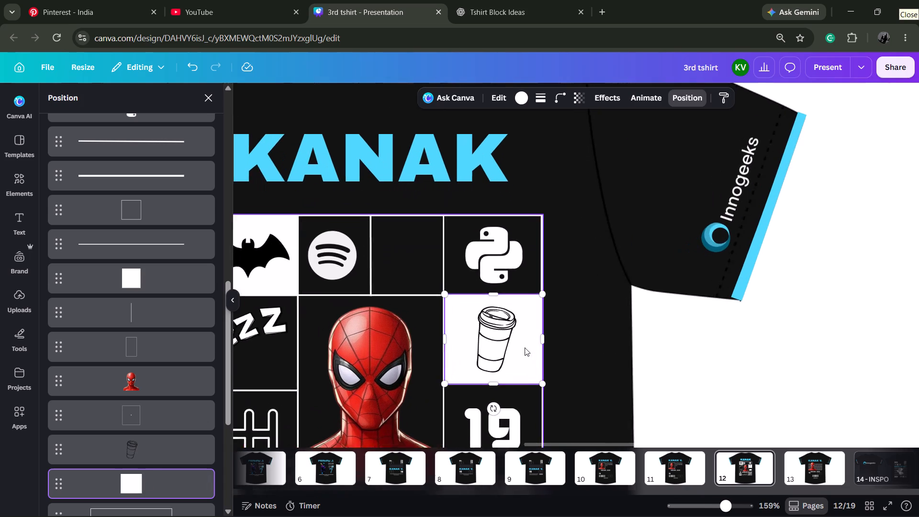
pyautogui.scroll(-1, 518, 350)
pyautogui.click(491, 279)
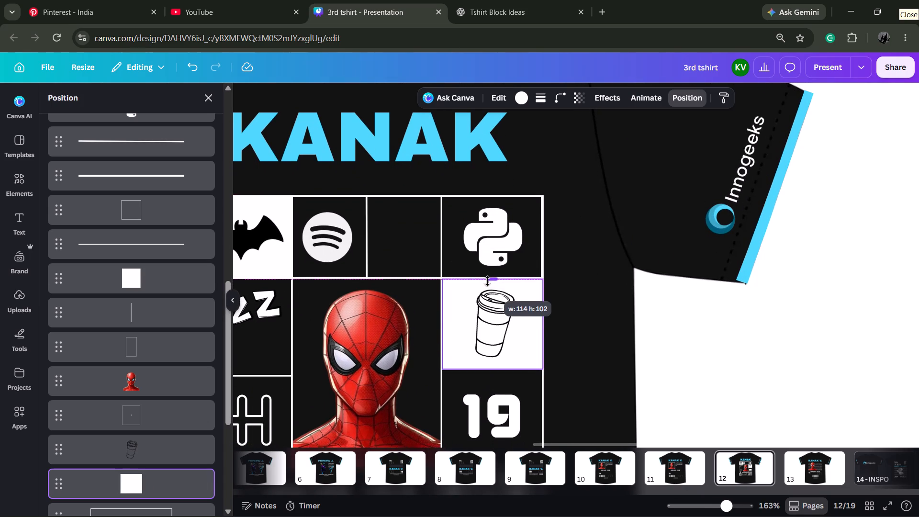
pyautogui.click(443, 326)
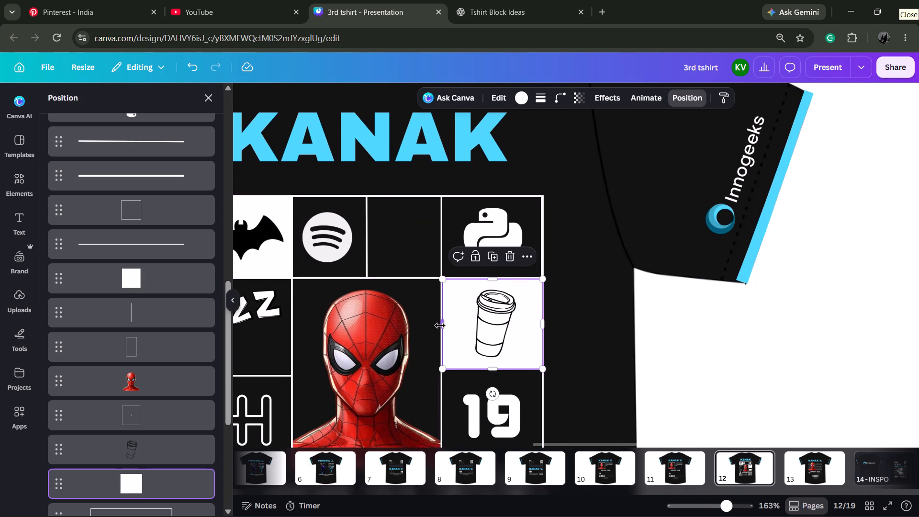
pyautogui.click(412, 349)
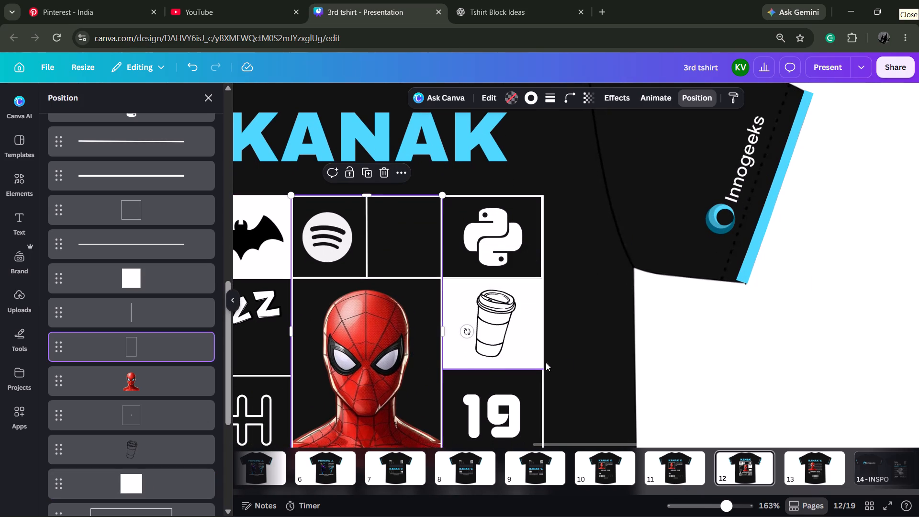
pyautogui.click(567, 362)
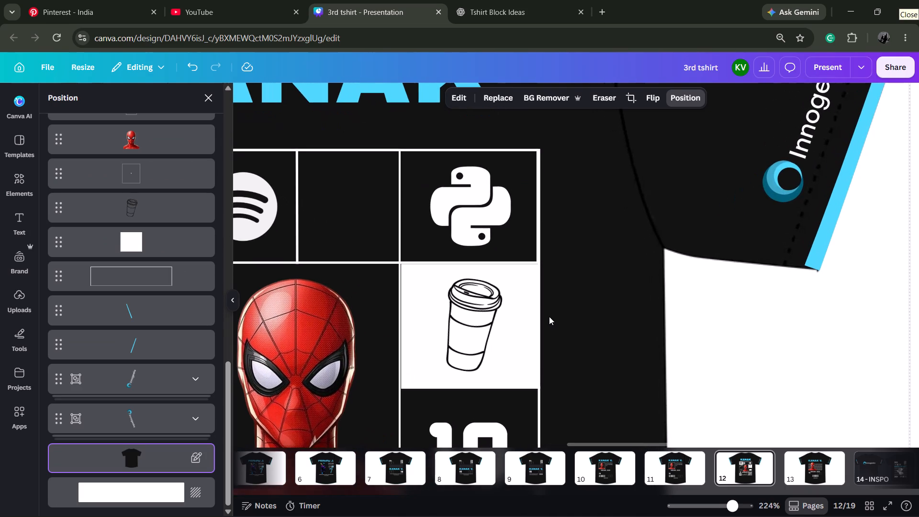
# Select the white square behind the coffee cup and fit its side edge to the vertical grid line, about 114 × 102.
pyautogui.click(382, 290)
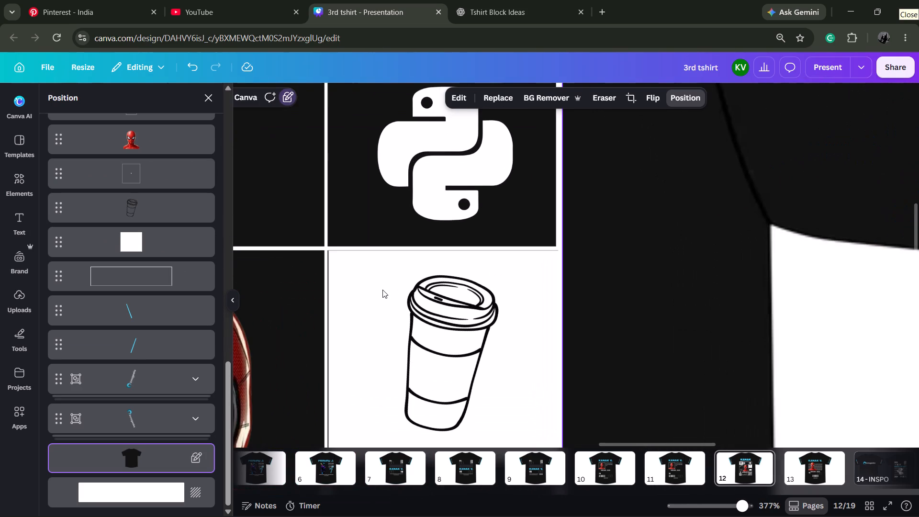
pyautogui.scroll(-1, 382, 290)
pyautogui.click(127, 478)
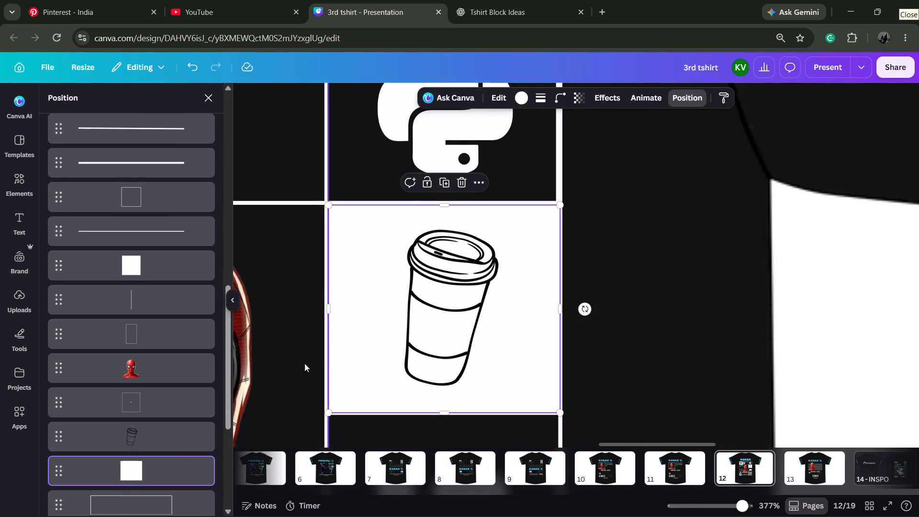
pyautogui.click(326, 310)
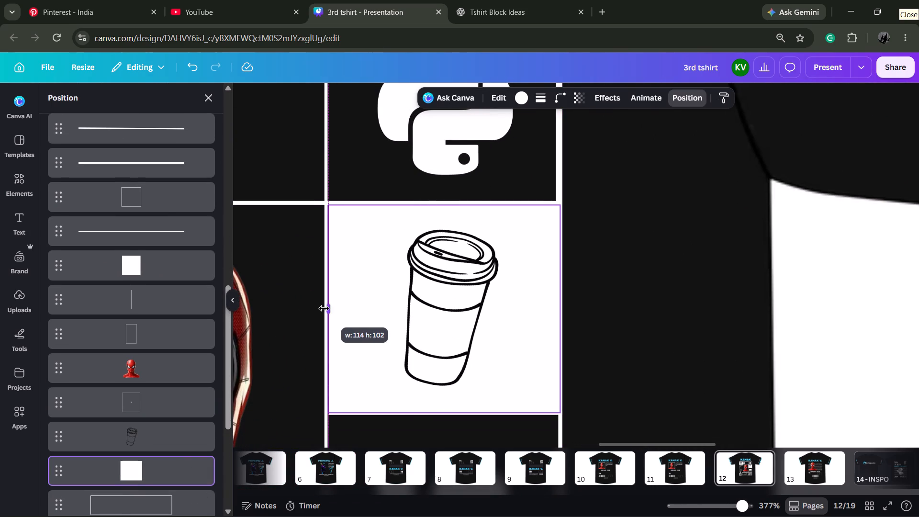
pyautogui.click(320, 337)
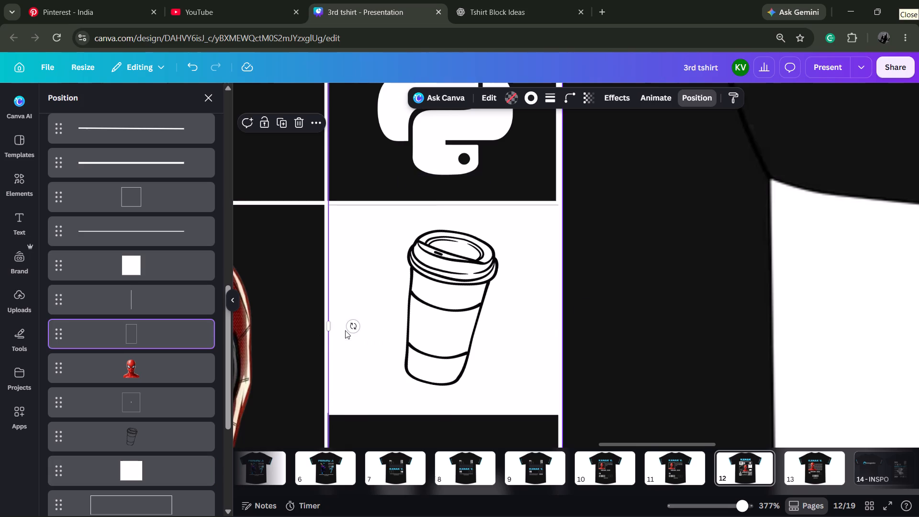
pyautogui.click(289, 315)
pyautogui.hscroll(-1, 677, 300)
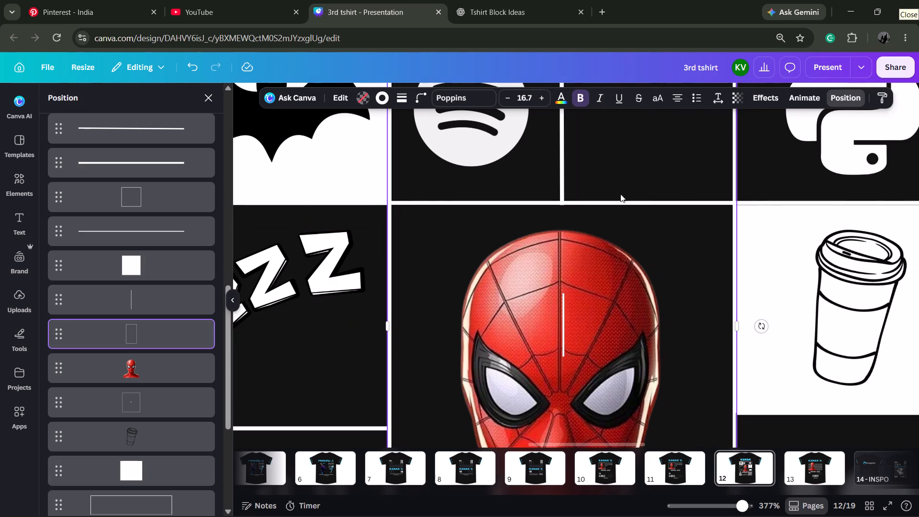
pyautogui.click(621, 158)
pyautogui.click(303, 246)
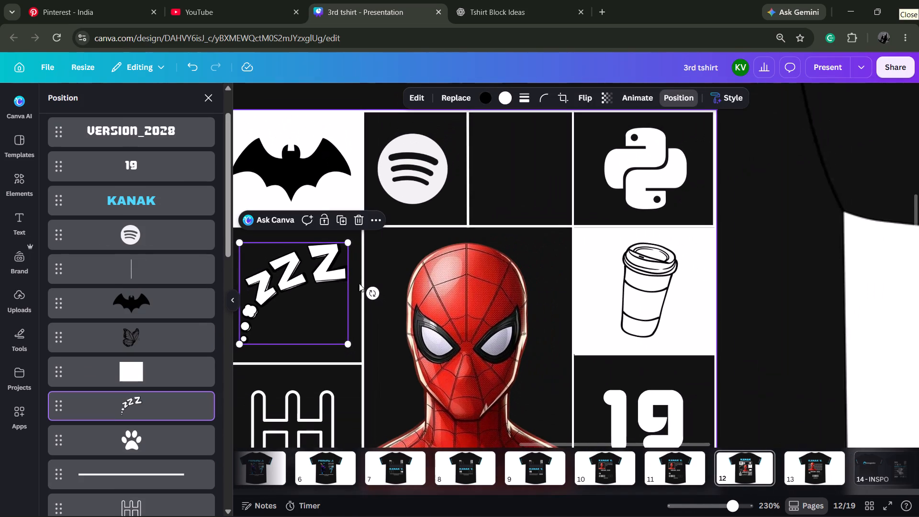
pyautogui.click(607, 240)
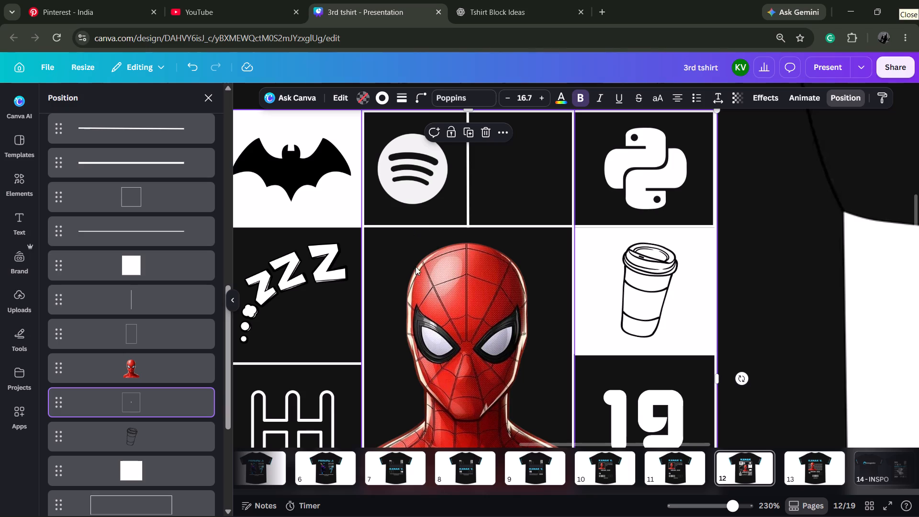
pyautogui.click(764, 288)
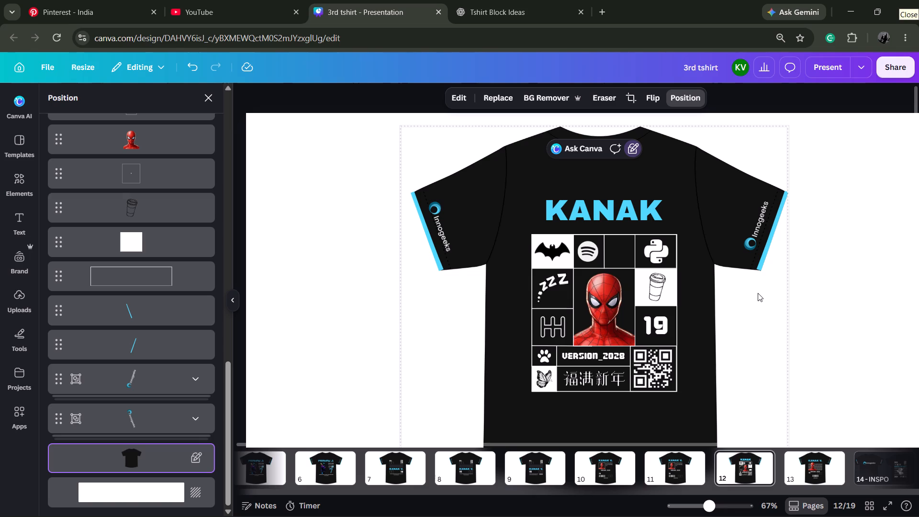
# Search the graphics for "headphone", insert the solid black over-ear headphones, and shrink them to about the size of a grid cell.
pyautogui.click(7, 170)
pyautogui.doubleClick(106, 112)
pyautogui.hotkey('ctrl', 'a')
pyautogui.write('headphone')
pyautogui.press('Return')
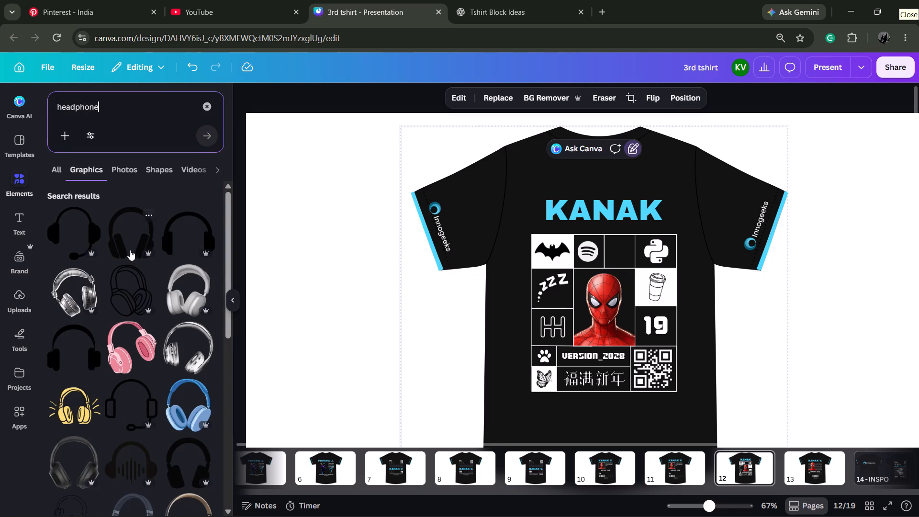
pyautogui.click(130, 250)
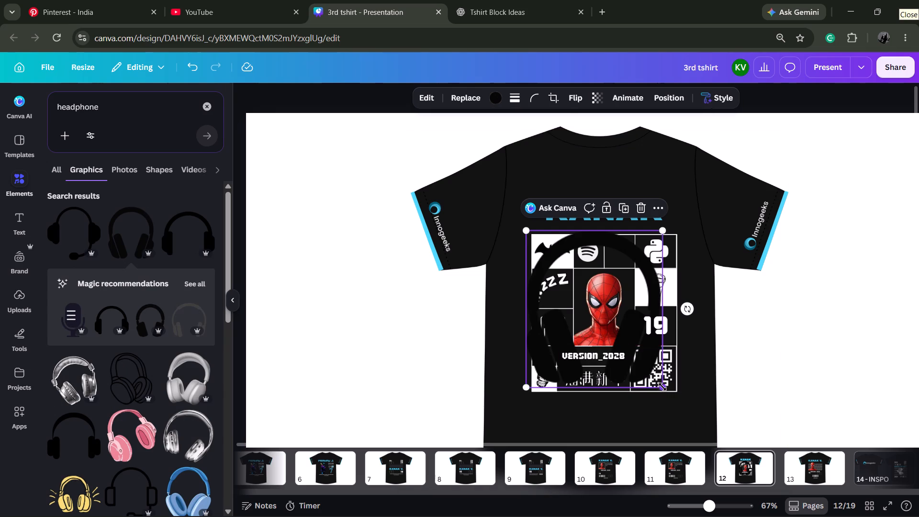
pyautogui.moveTo(662, 387); pyautogui.dragTo(520, 303)
# Recolour the headphones graphic white.
pyautogui.click(492, 101)
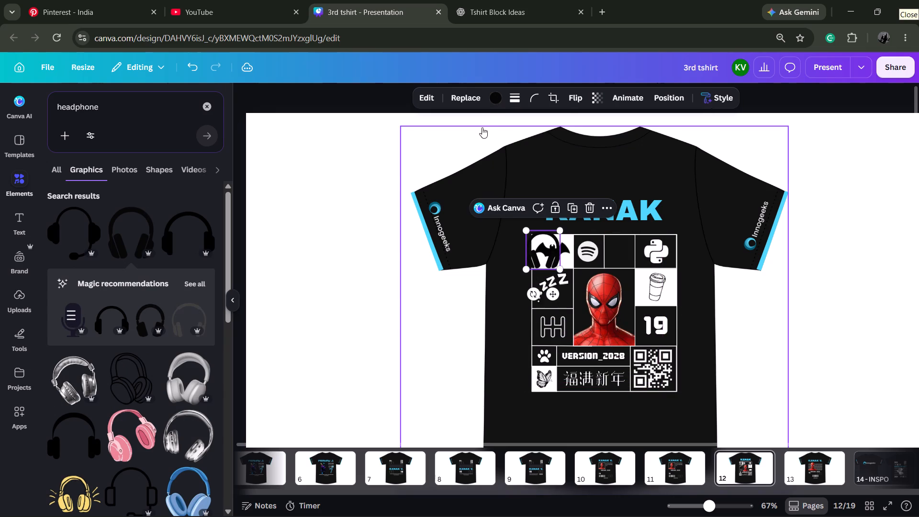
pyautogui.click(492, 95)
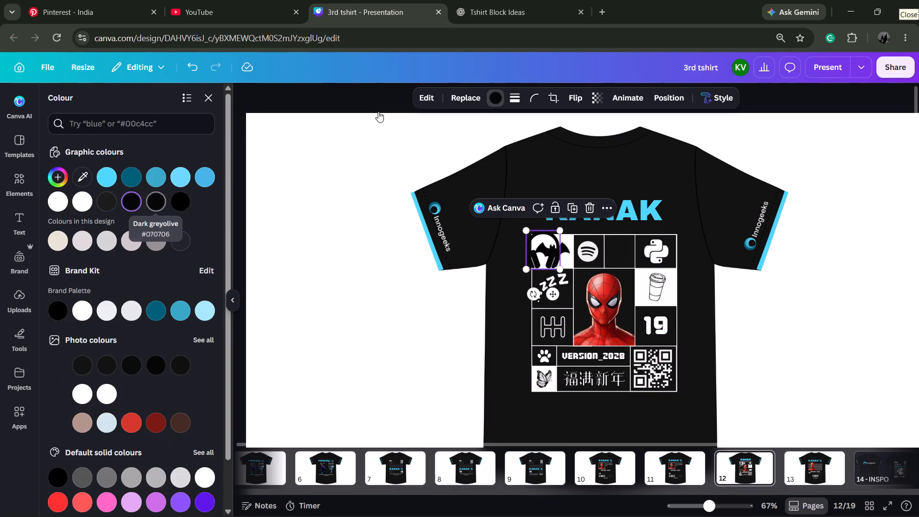
pyautogui.click(493, 92)
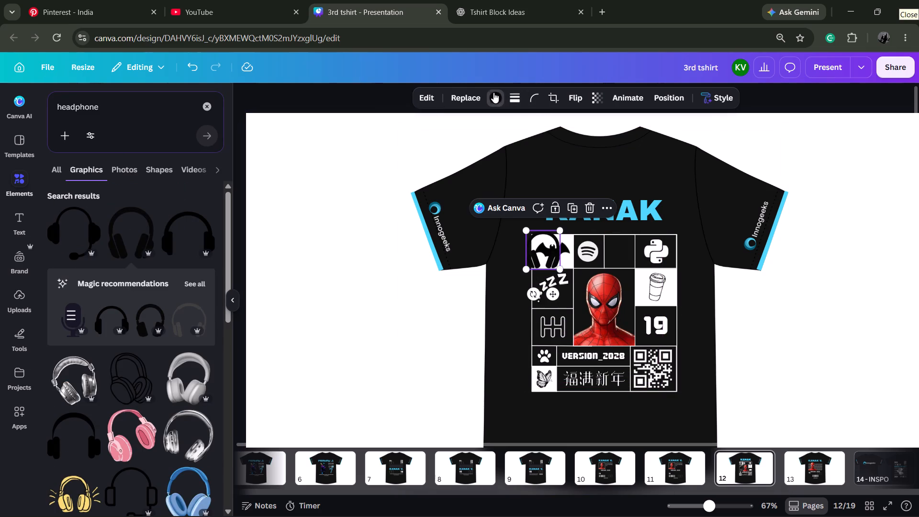
pyautogui.click(71, 194)
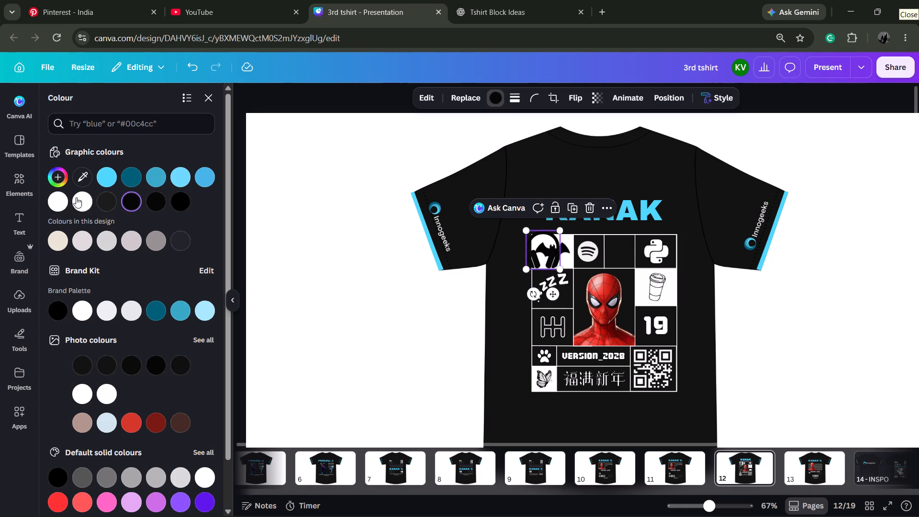
pyautogui.click(78, 198)
# Move the white headphones into the empty top-row half-cell beside the Spotify logo and shrink them to fit it.
pyautogui.moveTo(544, 251); pyautogui.dragTo(618, 255)
pyautogui.moveTo(636, 271); pyautogui.dragTo(617, 255)
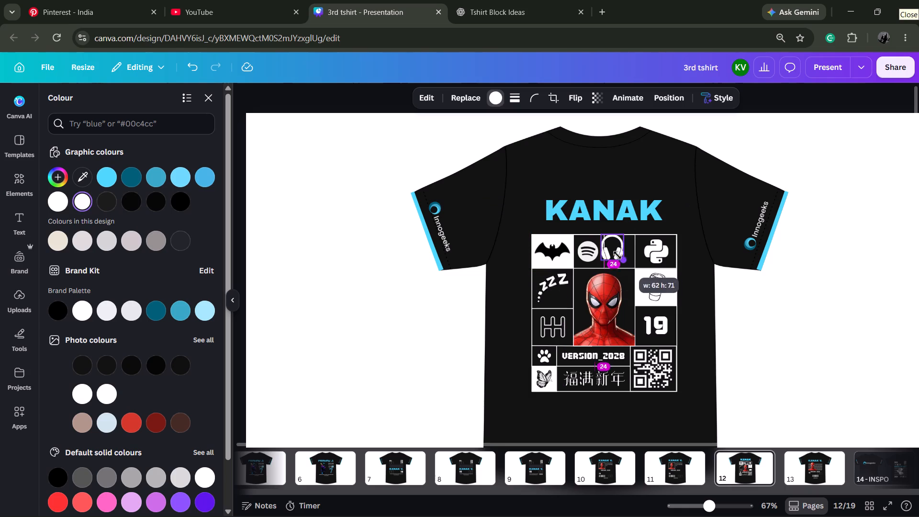
pyautogui.moveTo(617, 255); pyautogui.dragTo(621, 258)
# Set the headphones aside and place the gear-shift icon in the top-row half-cell beside the Spotify logo, about 68 × 61.
pyautogui.moveTo(611, 251); pyautogui.dragTo(537, 306)
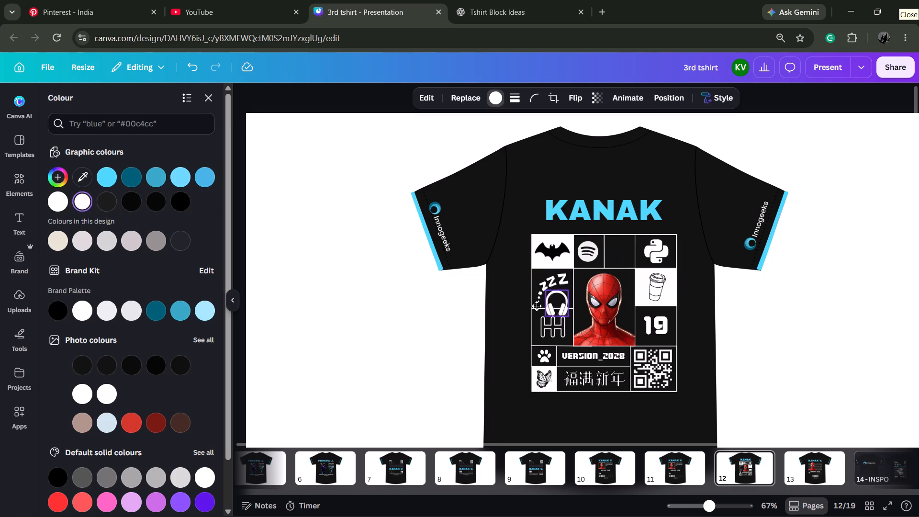
pyautogui.moveTo(537, 306); pyautogui.dragTo(525, 303)
pyautogui.moveTo(555, 326); pyautogui.dragTo(622, 251)
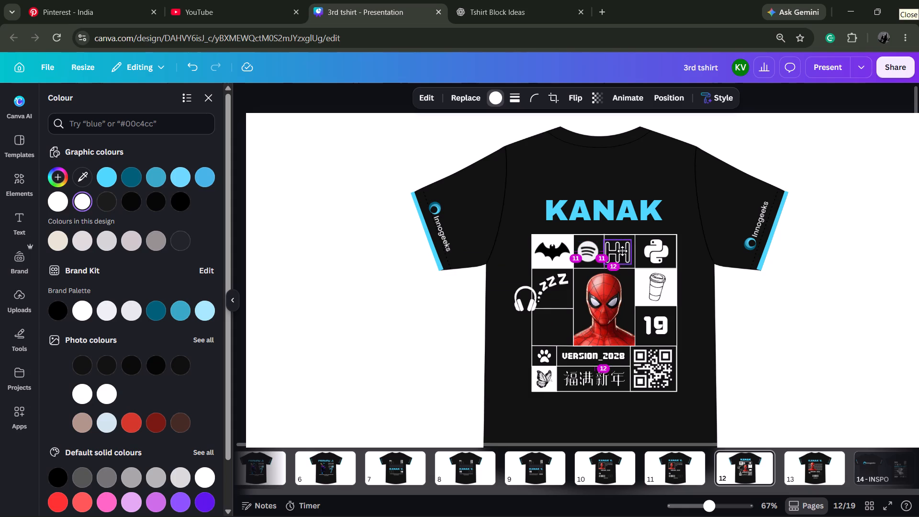
pyautogui.moveTo(622, 251); pyautogui.dragTo(623, 251)
pyautogui.moveTo(635, 263); pyautogui.dragTo(631, 261)
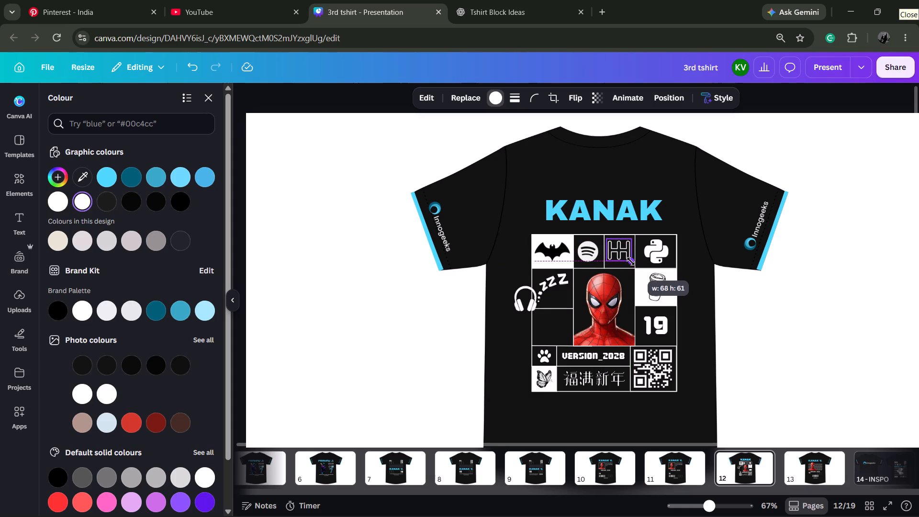
pyautogui.moveTo(631, 261); pyautogui.dragTo(630, 261)
pyautogui.click(619, 251)
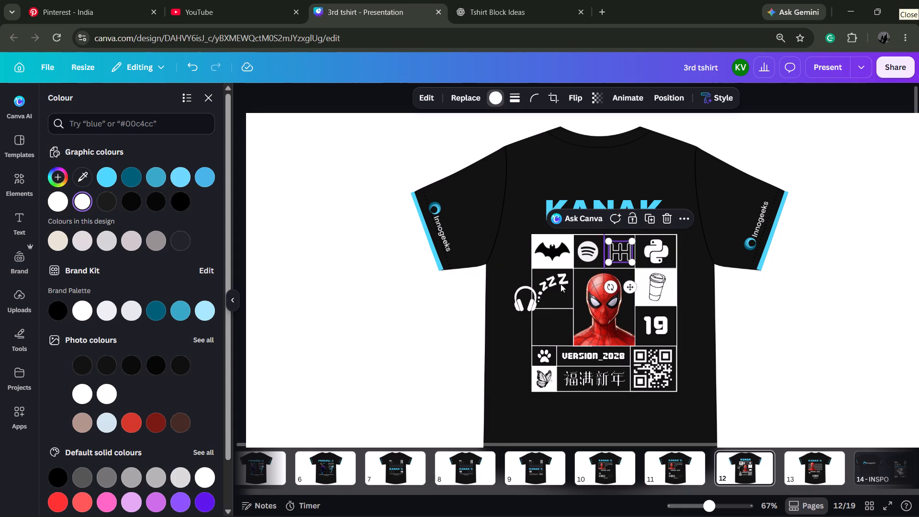
# Place the headphones in the vacated cell below the zzz icon, enlarging them slightly and centring them.
pyautogui.moveTo(531, 294); pyautogui.dragTo(556, 319)
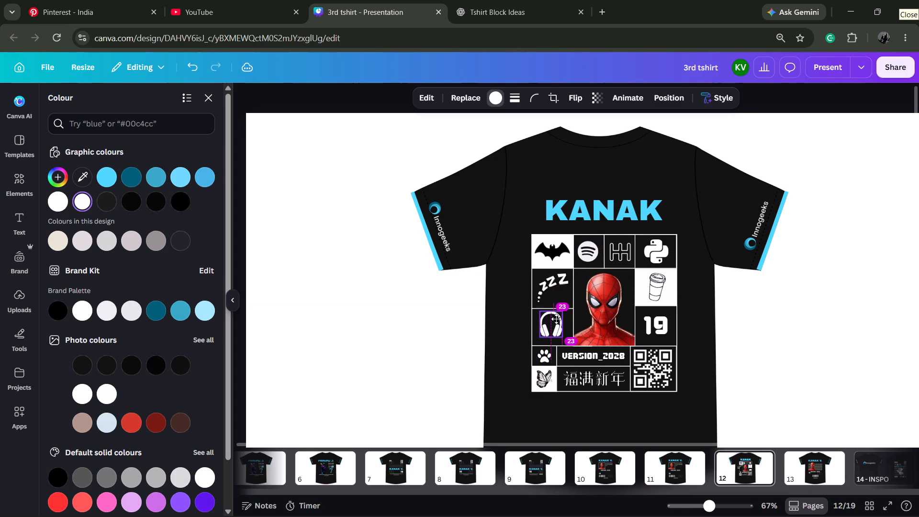
pyautogui.moveTo(561, 333); pyautogui.dragTo(564, 338)
pyautogui.click(559, 328)
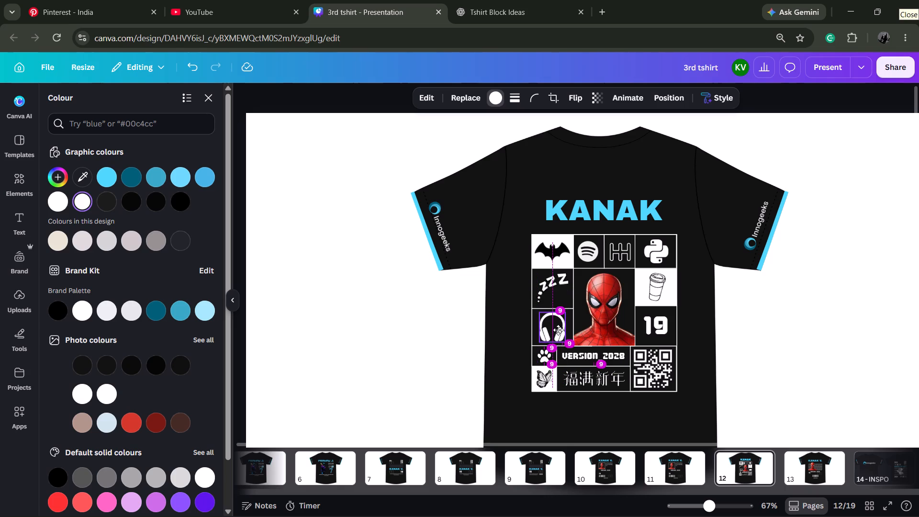
pyautogui.click(728, 318)
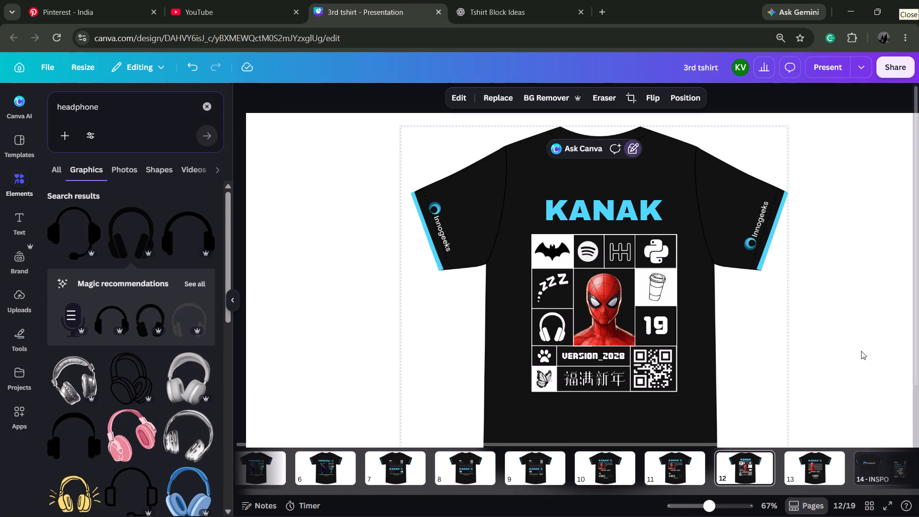
pyautogui.click(848, 342)
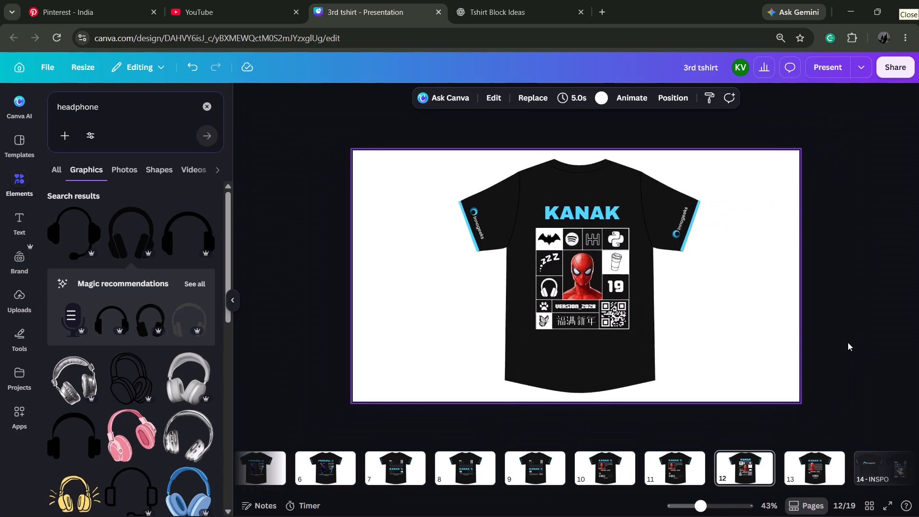
# Nudge the KANAK heading slightly upward above the icon grid.
pyautogui.click(617, 196)
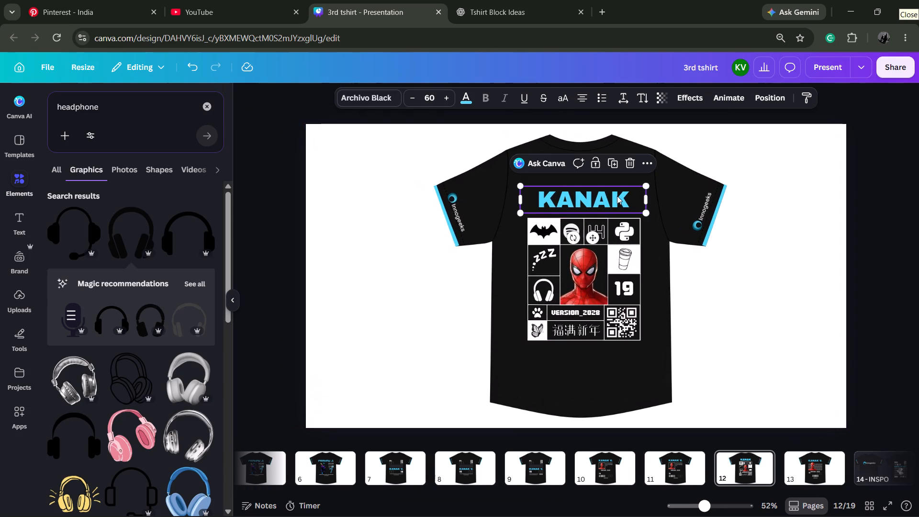
pyautogui.press('Up')
pyautogui.press('Up')
pyautogui.press('Down')
pyautogui.press('Up')
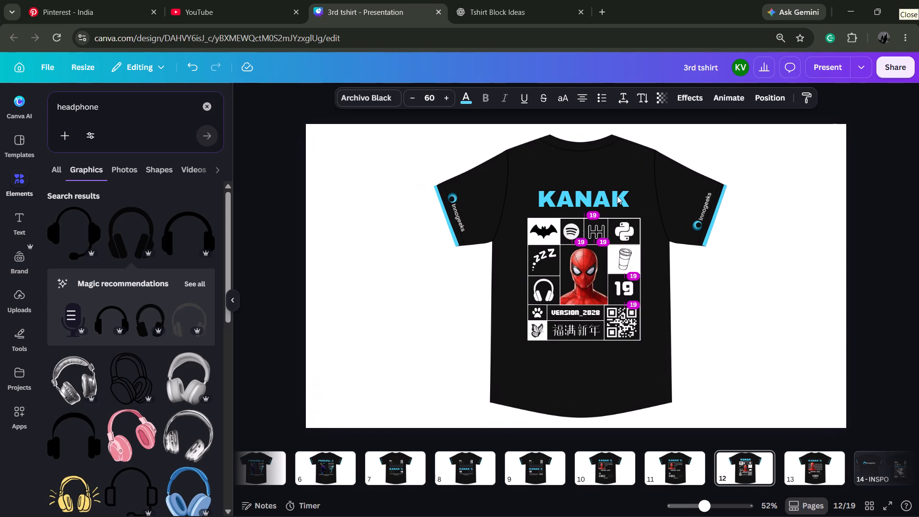
pyautogui.click(760, 355)
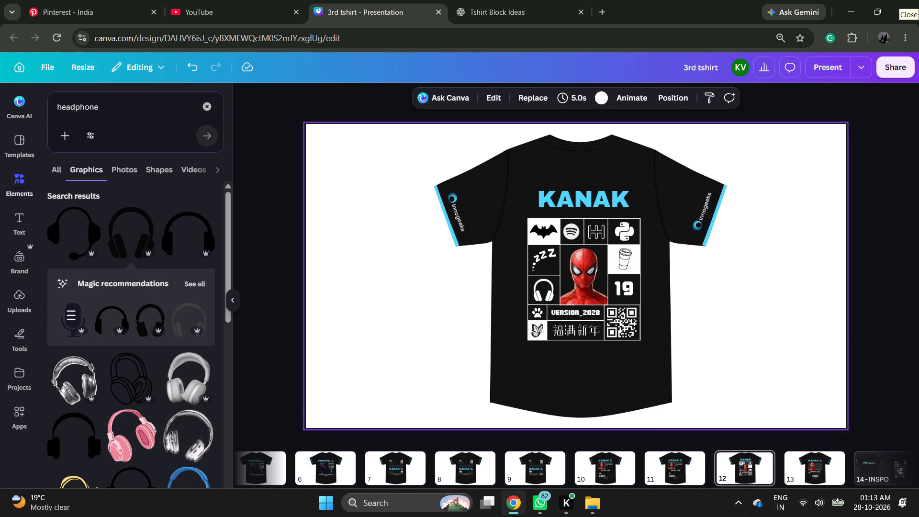
# Copy the INNOSTARS text from the t-shirt's back on page 11.
pyautogui.click(698, 464)
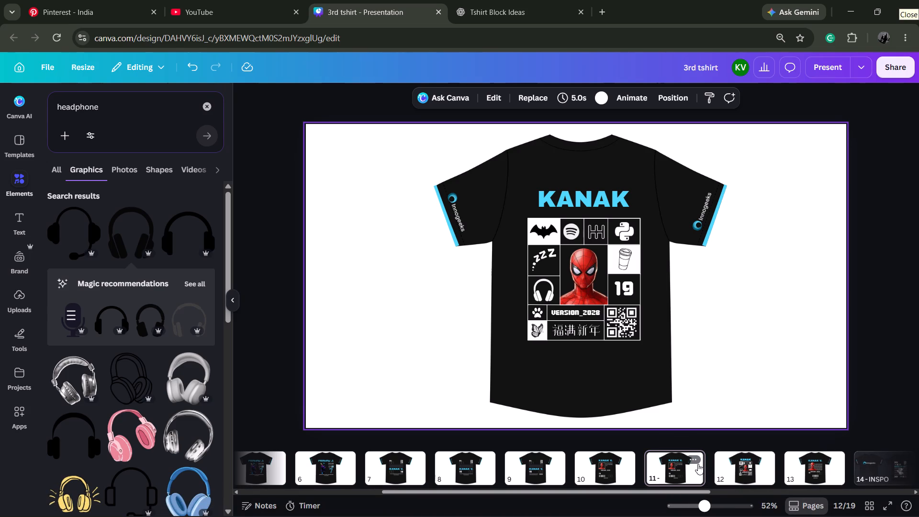
pyautogui.click(591, 368)
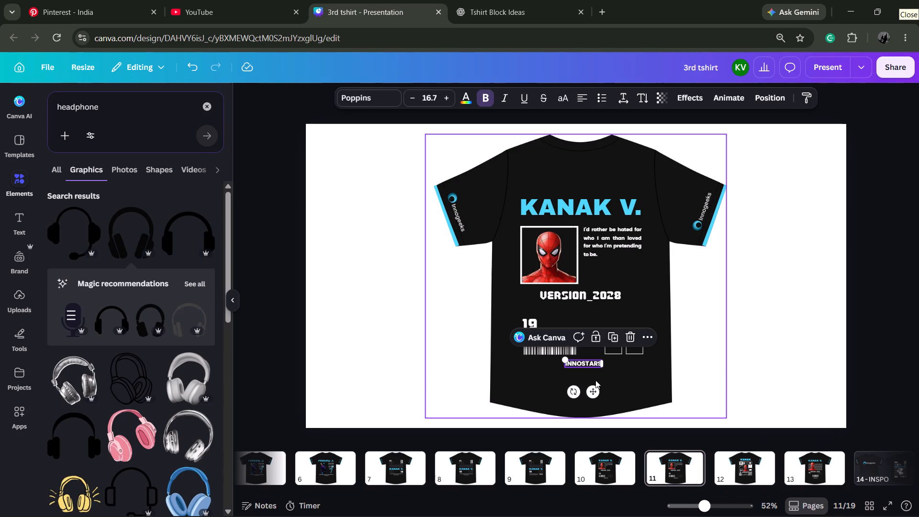
pyautogui.hotkey('ctrl', 'c')
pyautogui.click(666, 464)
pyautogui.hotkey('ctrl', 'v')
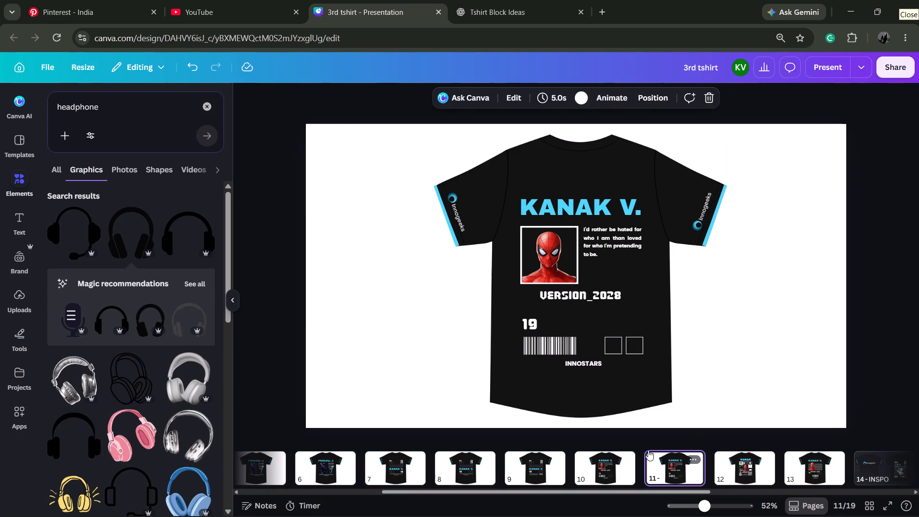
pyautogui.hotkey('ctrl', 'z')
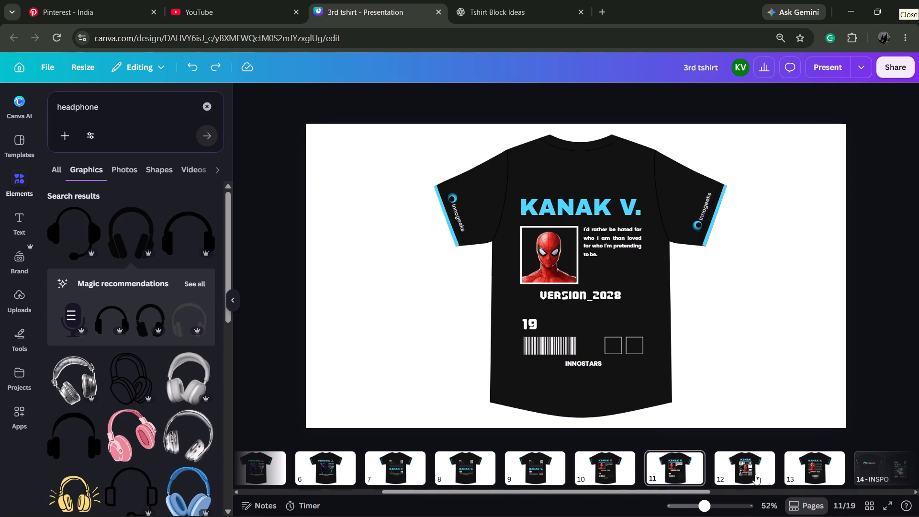
# Paste the INNOSTARS text onto page 12, enlarged to size 20.4 and centred just beneath the icon grid.
pyautogui.click(759, 476)
pyautogui.hotkey('ctrl', 'v')
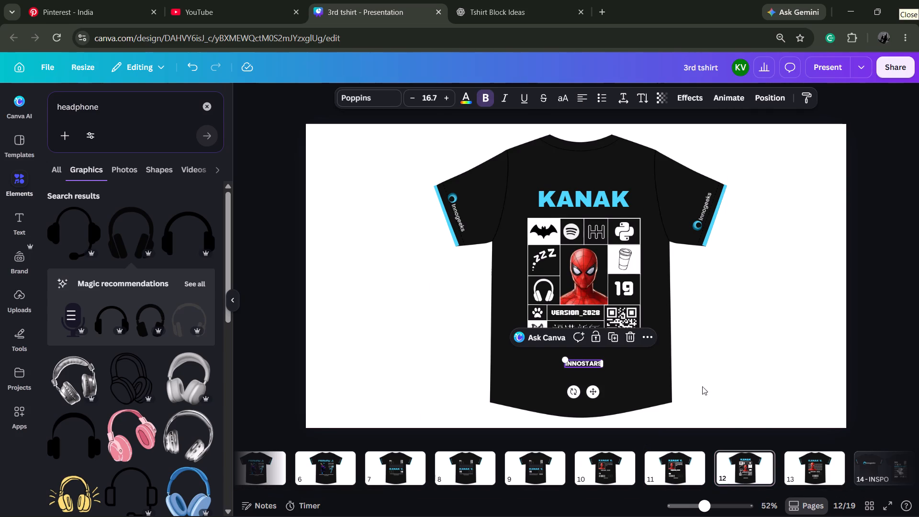
pyautogui.moveTo(565, 358); pyautogui.dragTo(558, 357)
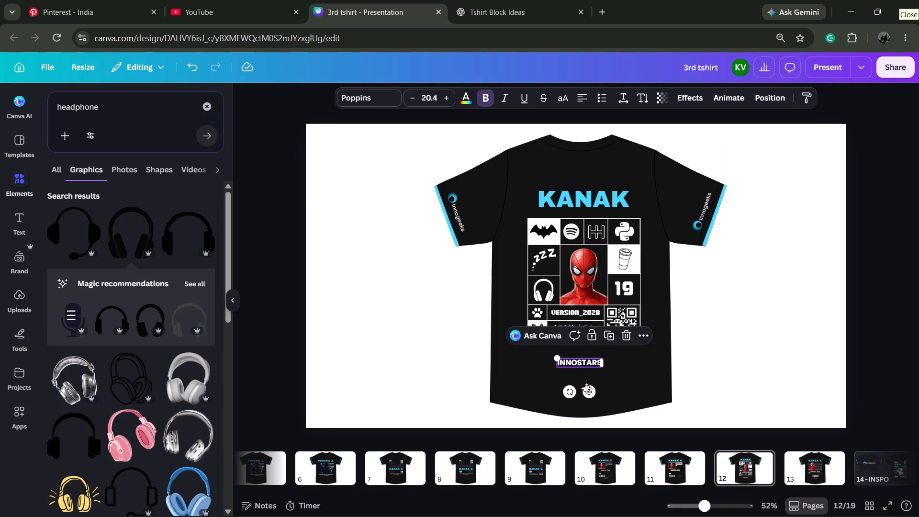
pyautogui.moveTo(588, 390); pyautogui.dragTo(596, 381)
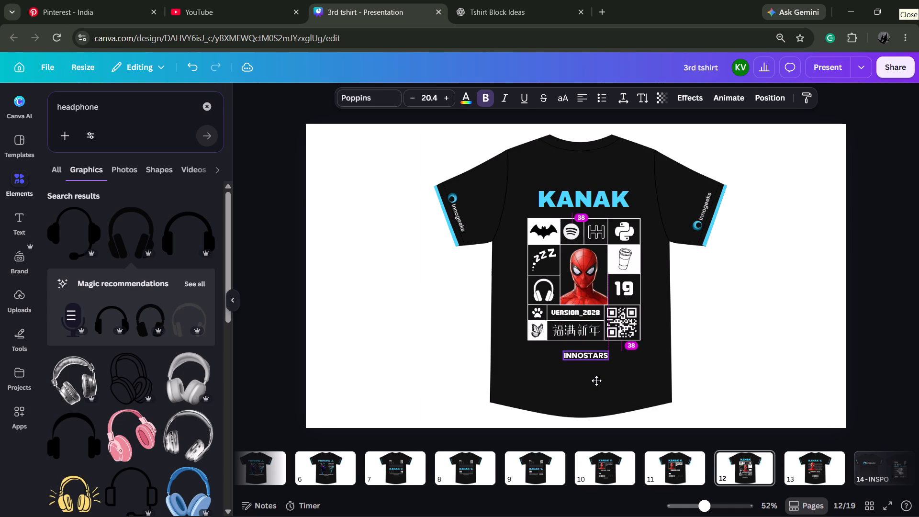
pyautogui.moveTo(596, 381); pyautogui.dragTo(596, 378)
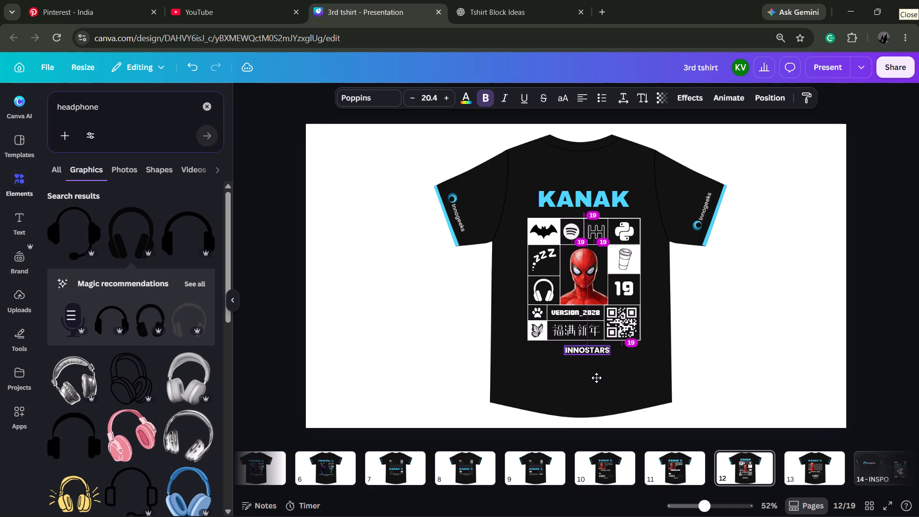
# Nudge the INNOSTARS text slightly lower beneath the icon grid.
pyautogui.moveTo(596, 378); pyautogui.dragTo(596, 380)
pyautogui.click(639, 380)
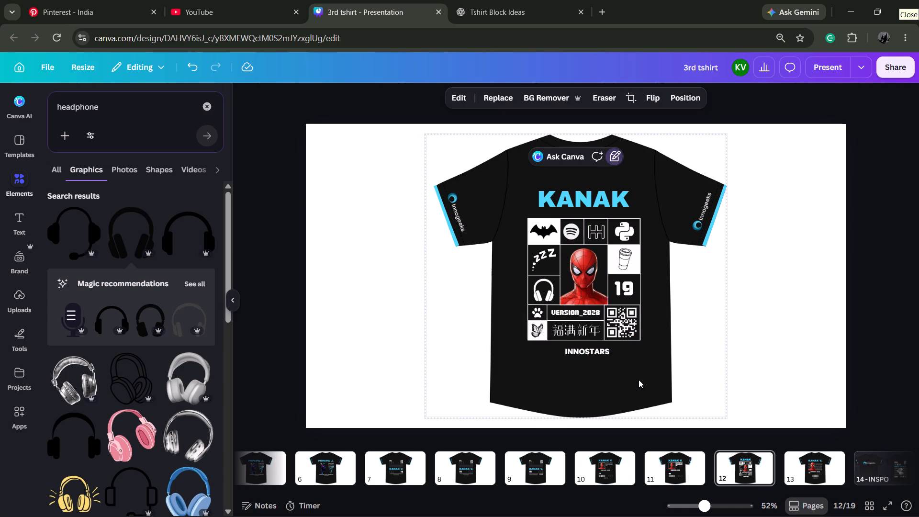
# Draw a short horizontal white line from beside the end of INNOSTARS to the icon grid's right edge.
pyautogui.press('l')
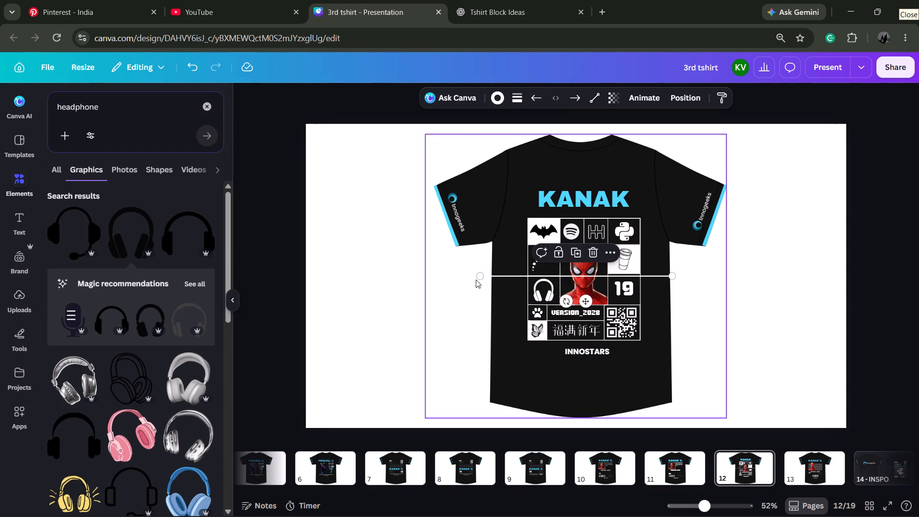
pyautogui.moveTo(479, 277); pyautogui.dragTo(615, 352)
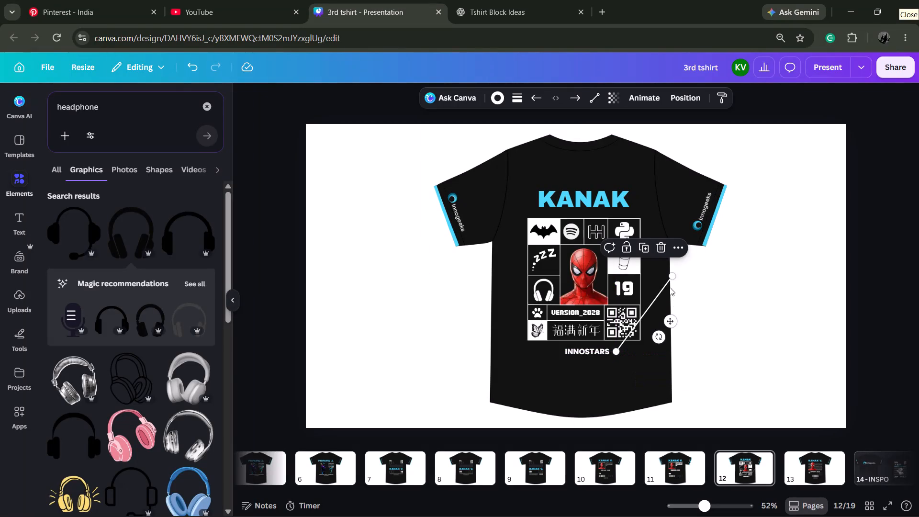
pyautogui.moveTo(672, 279); pyautogui.dragTo(641, 353)
pyautogui.click(679, 352)
# Duplicate the short line and place the copy before INNOSTARS, level with the original near the grid's left edge.
pyautogui.click(631, 352)
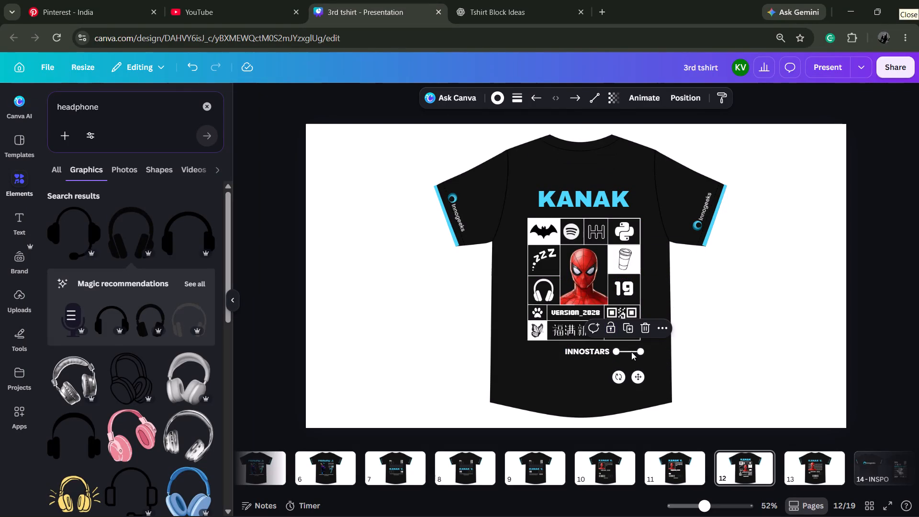
pyautogui.hotkey('ctrl', 'd')
pyautogui.moveTo(645, 380); pyautogui.dragTo(553, 373)
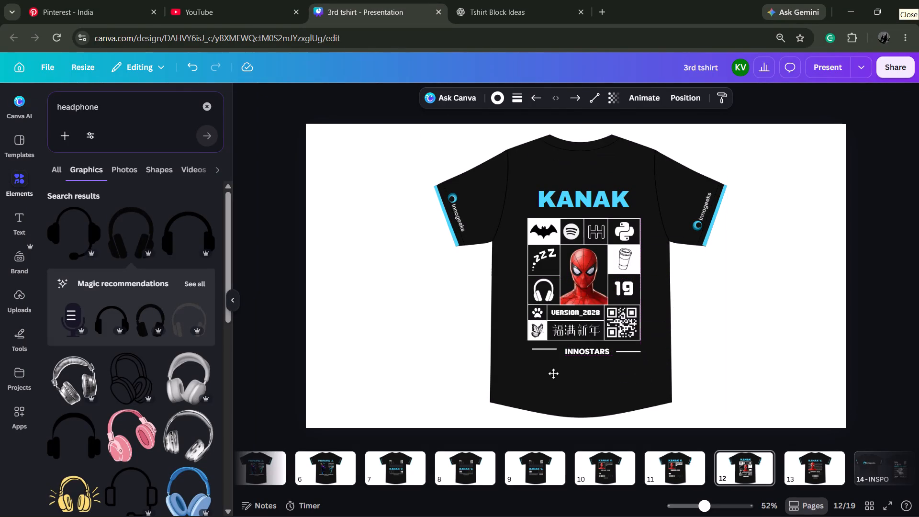
pyautogui.moveTo(553, 373); pyautogui.dragTo(550, 375)
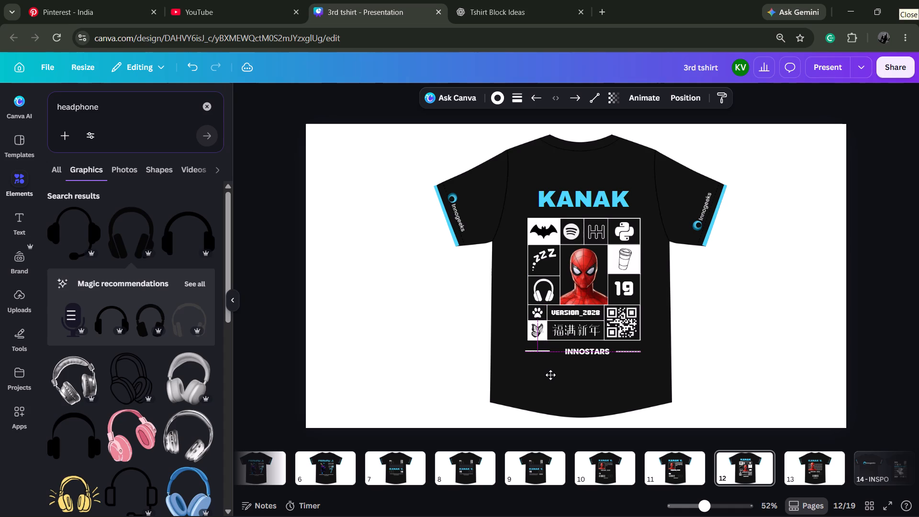
pyautogui.moveTo(550, 375); pyautogui.dragTo(551, 375)
# Change the text beneath the grid to #INNOSTARS and widen its text box so it fits on one line.
pyautogui.doubleClick(580, 351)
pyautogui.click(574, 350)
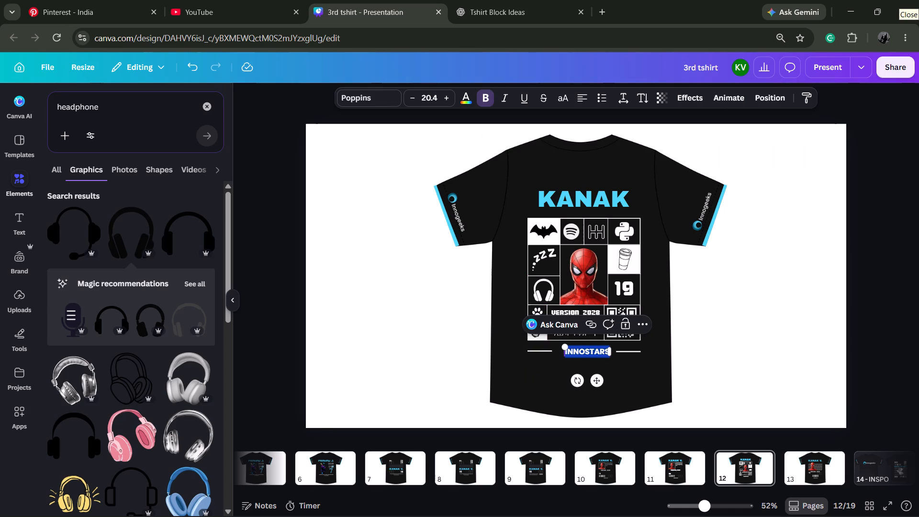
pyautogui.press('Left')
pyautogui.press('Left')
pyautogui.hotkey('shift', '#')
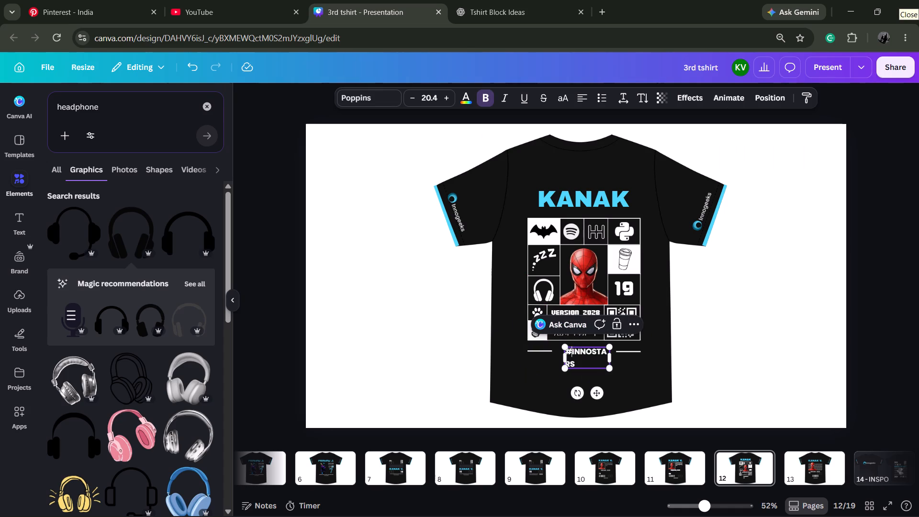
pyautogui.moveTo(563, 359); pyautogui.dragTo(557, 358)
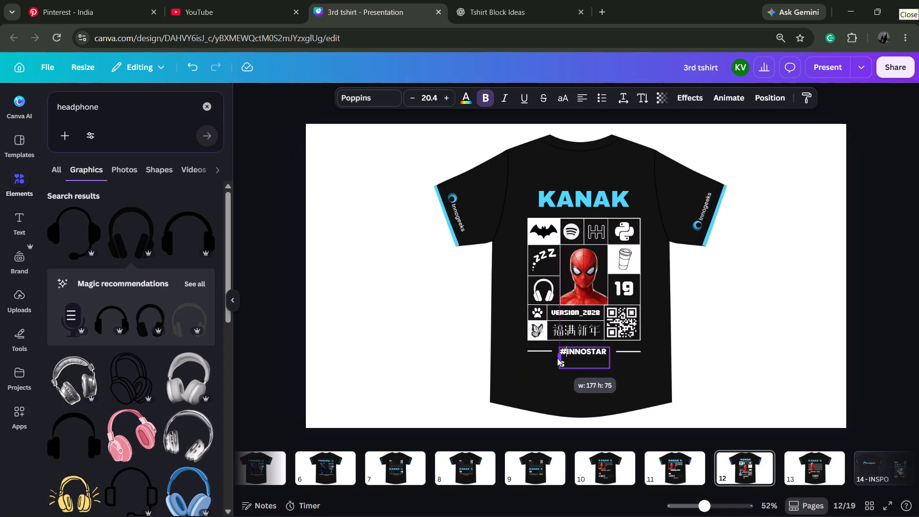
pyautogui.moveTo(557, 358); pyautogui.dragTo(555, 358)
pyautogui.click(564, 361)
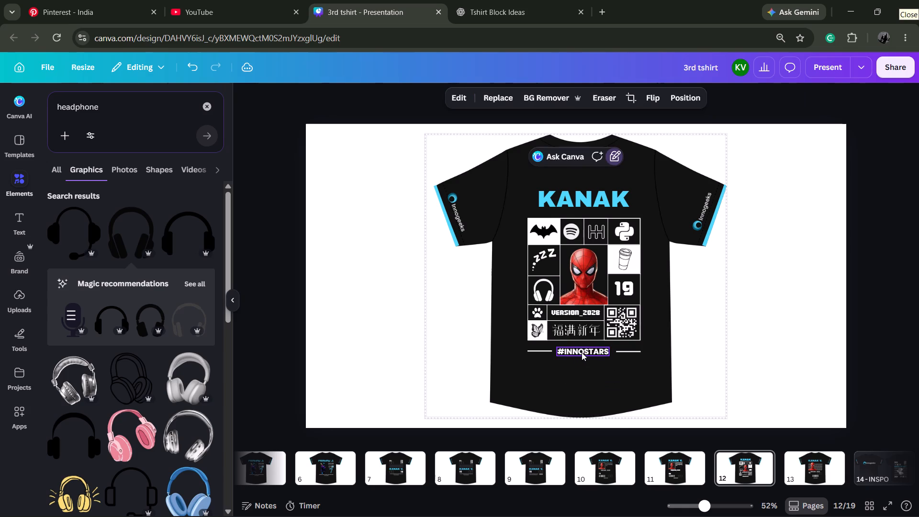
pyautogui.doubleClick(596, 351)
pyautogui.click(602, 351)
pyautogui.click(616, 363)
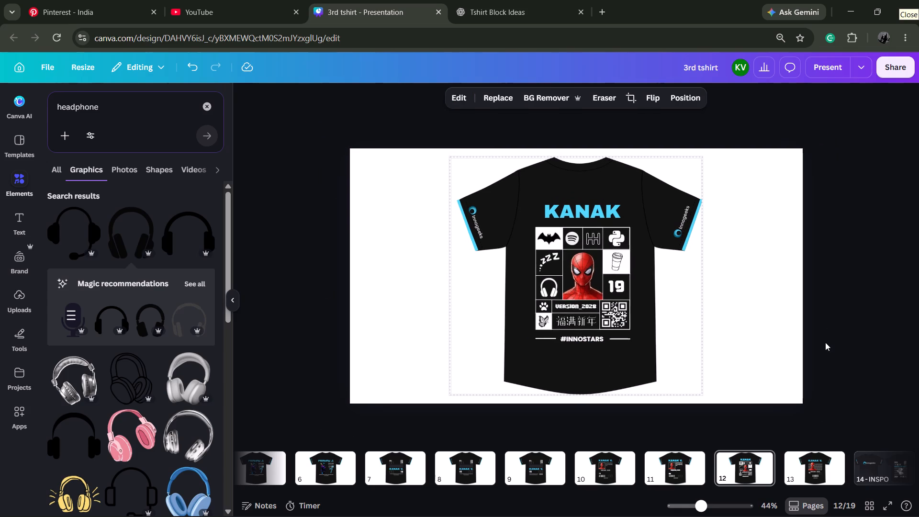
# Shorten the text beneath the grid to #INNOSTAR.
pyautogui.doubleClick(595, 337)
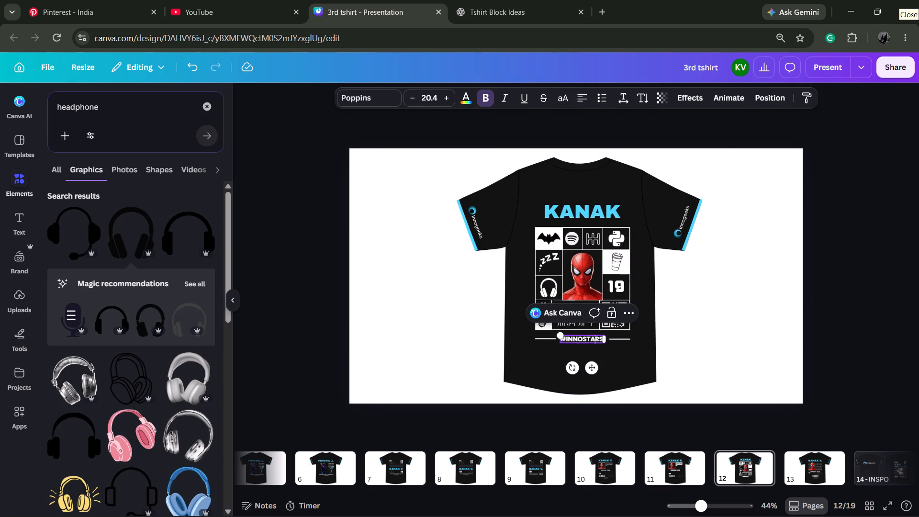
pyautogui.press('Right')
pyautogui.press('Right')
pyautogui.press('BackSpace')
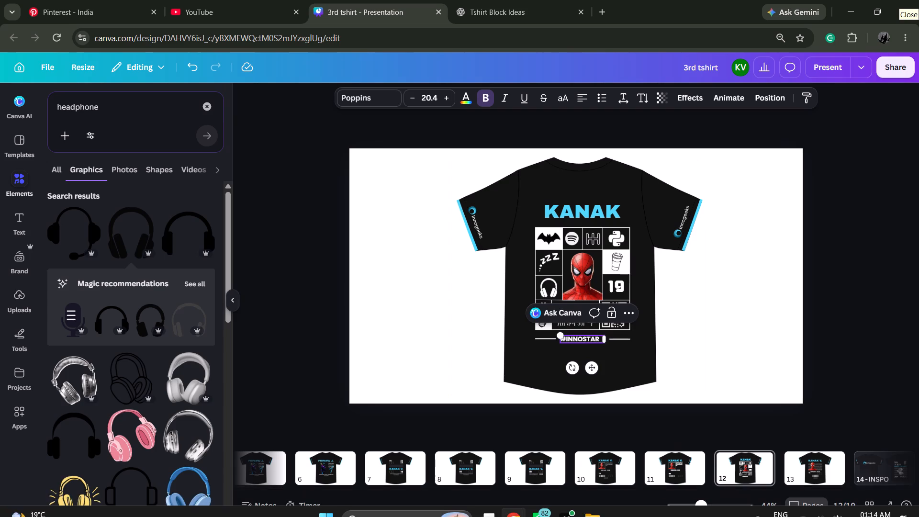
pyautogui.click(789, 412)
# Recentre the #INNOSTAR text between the two short lines and nudge it upward to align with them.
pyautogui.doubleClick(577, 338)
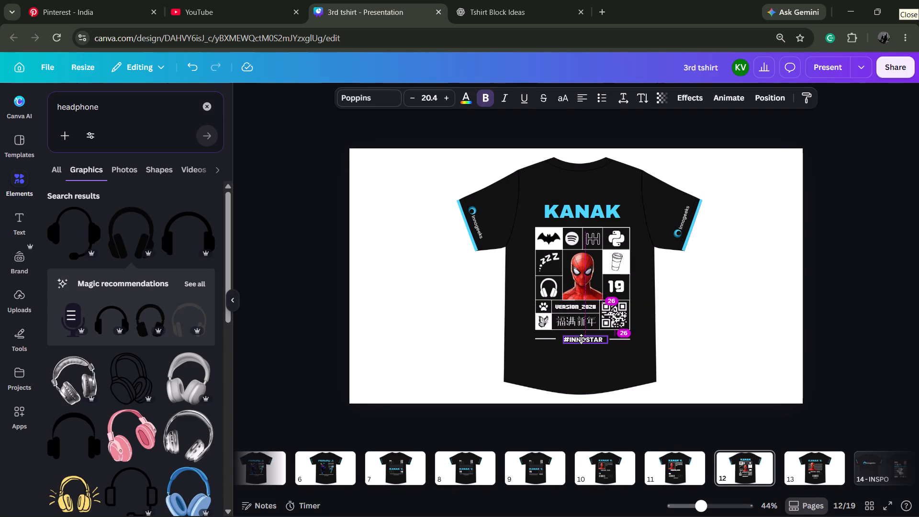
pyautogui.click(618, 361)
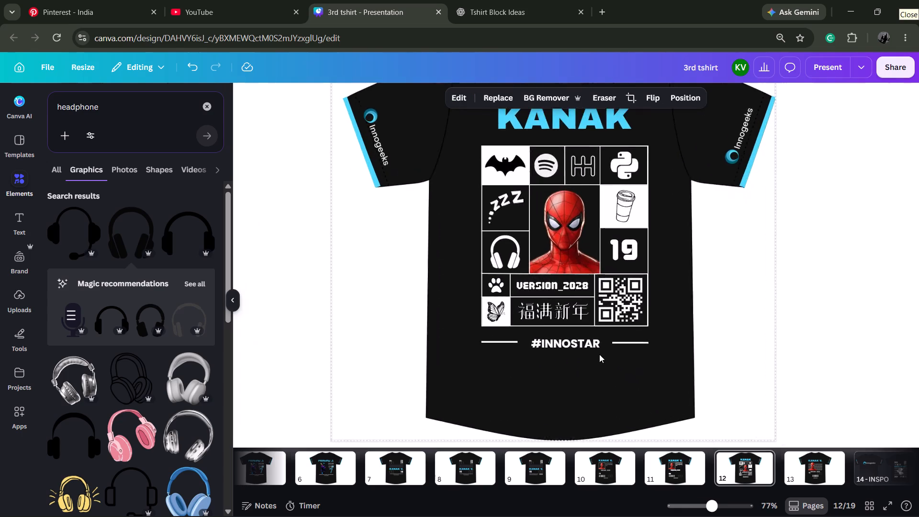
pyautogui.click(575, 337)
pyautogui.press('Up')
pyautogui.press('Up')
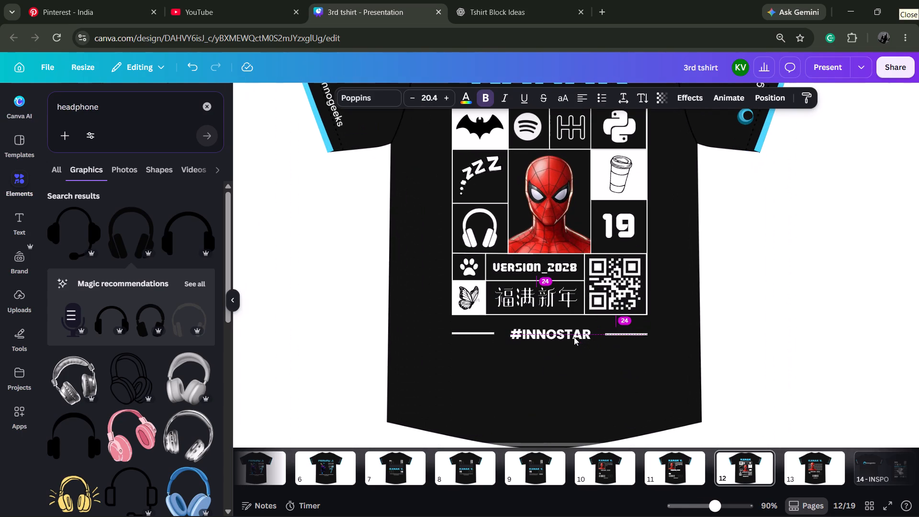
pyautogui.press('Up')
pyautogui.press('Down')
# Extend the line before #INNOSTAR towards the text, keeping it horizontal at a length of about 93.
pyautogui.click(490, 334)
pyautogui.moveTo(494, 334); pyautogui.dragTo(499, 334)
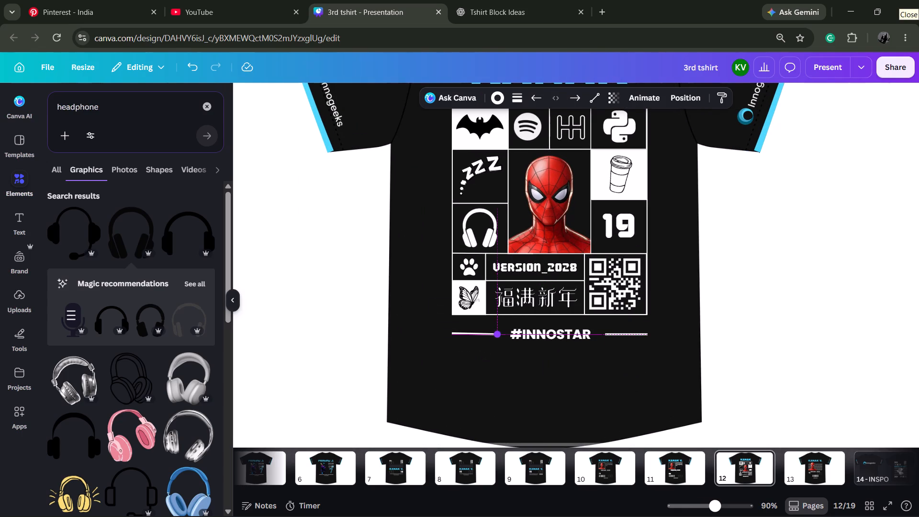
pyautogui.moveTo(499, 334); pyautogui.dragTo(499, 332)
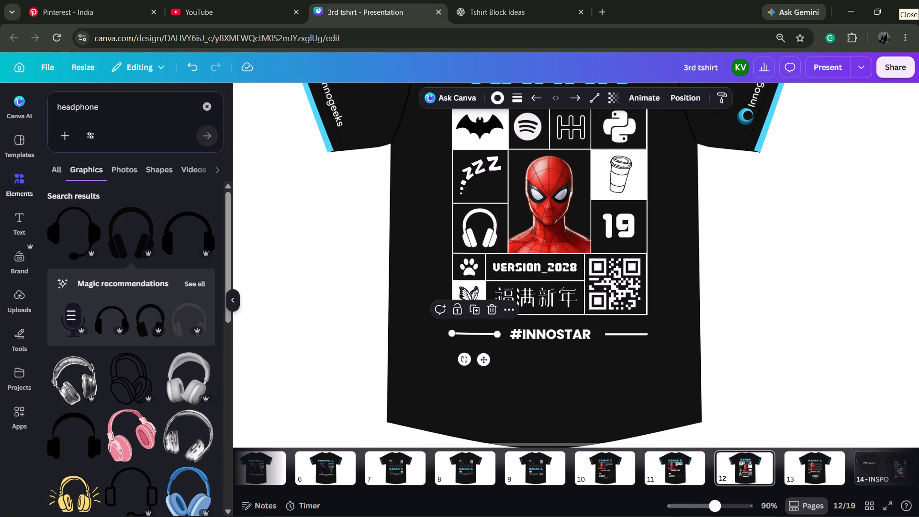
pyautogui.click(451, 332)
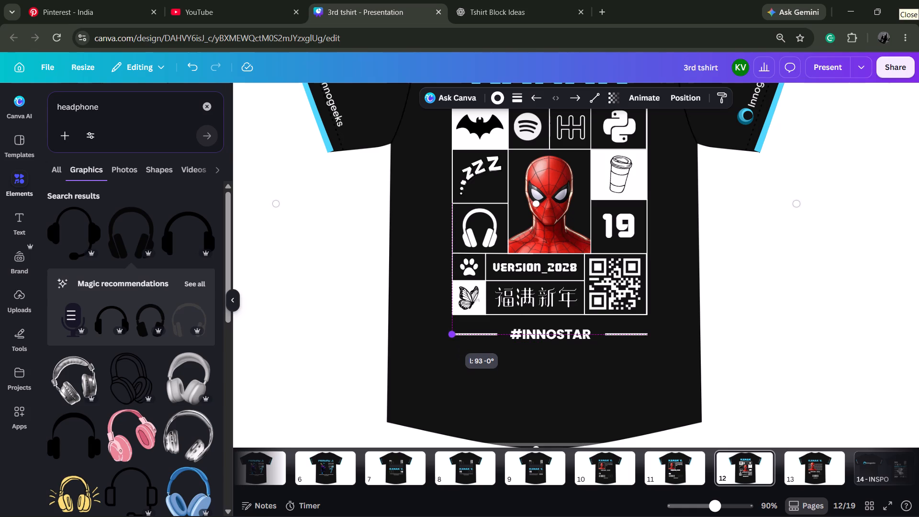
pyautogui.click(469, 350)
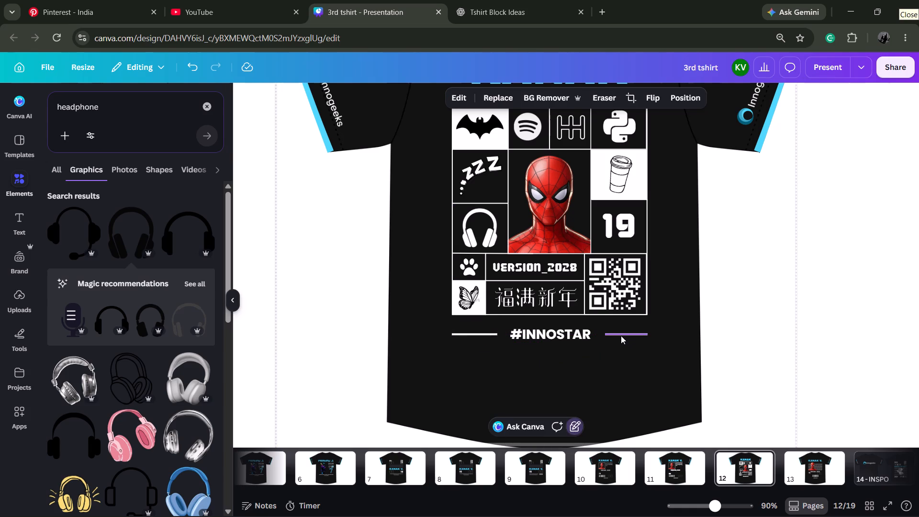
# Extend the line after #INNOSTAR towards the text, to a length of about 96.
pyautogui.click(620, 335)
pyautogui.click(605, 335)
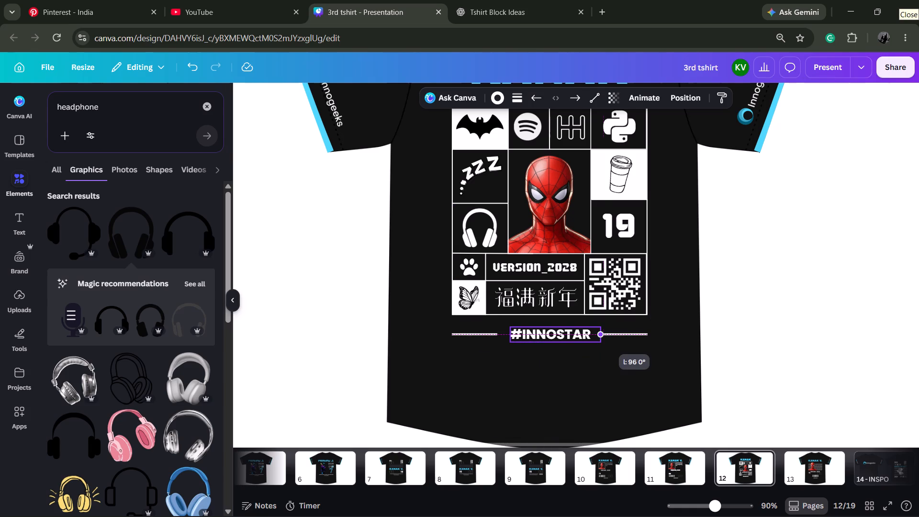
pyautogui.click(609, 341)
pyautogui.click(501, 356)
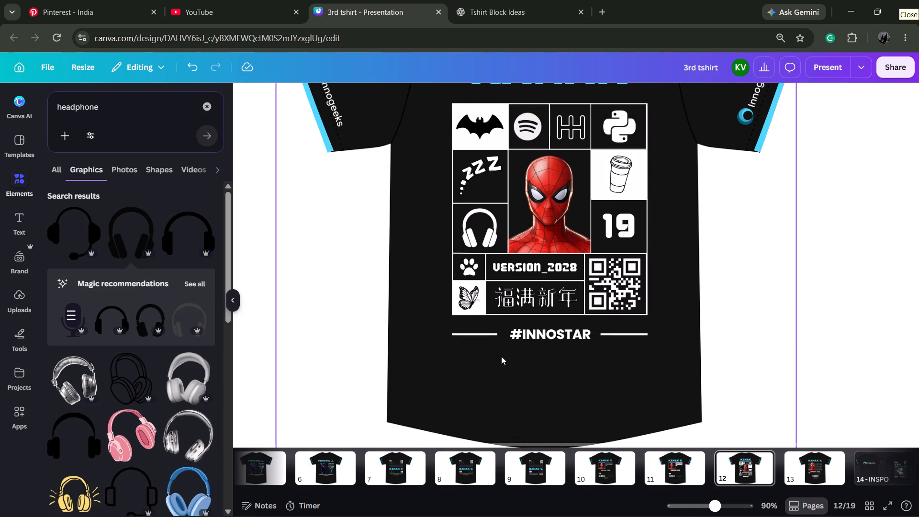
# Insert a space after the hash so the text reads # INNOSTAR, and nudge it left to centre it between the lines.
pyautogui.doubleClick(521, 330)
pyautogui.press('space')
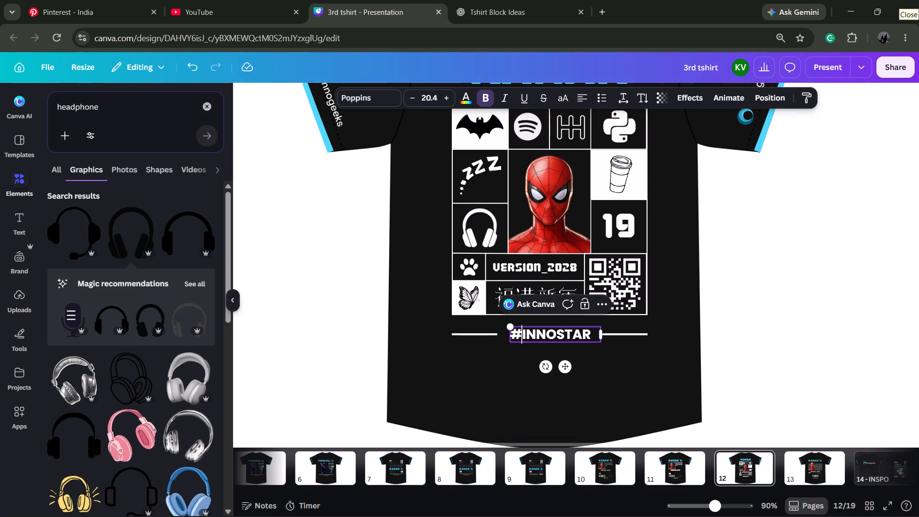
pyautogui.click(580, 374)
pyautogui.click(553, 334)
pyautogui.press('Left')
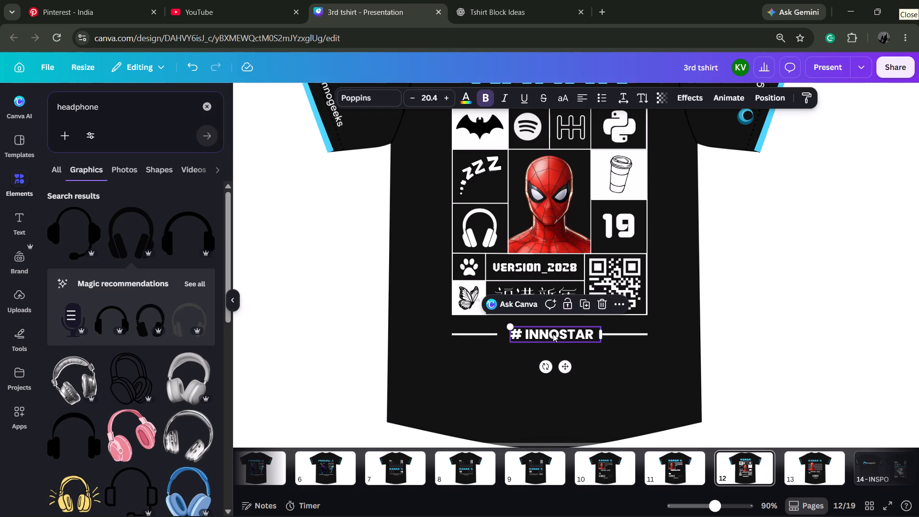
pyautogui.press('Left')
pyautogui.press('Left')
pyautogui.press('Left')
pyautogui.press('Left')
pyautogui.press('Left')
pyautogui.click(620, 372)
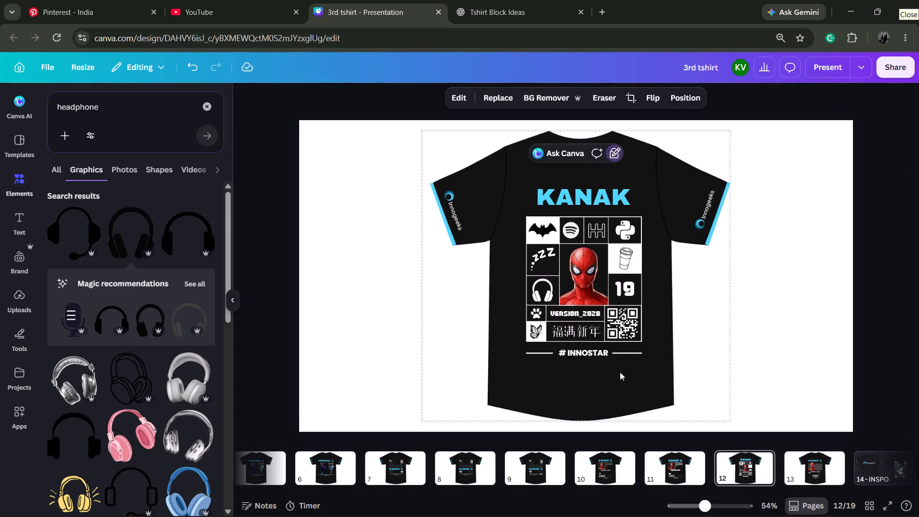
pyautogui.click(737, 343)
pyautogui.click(827, 319)
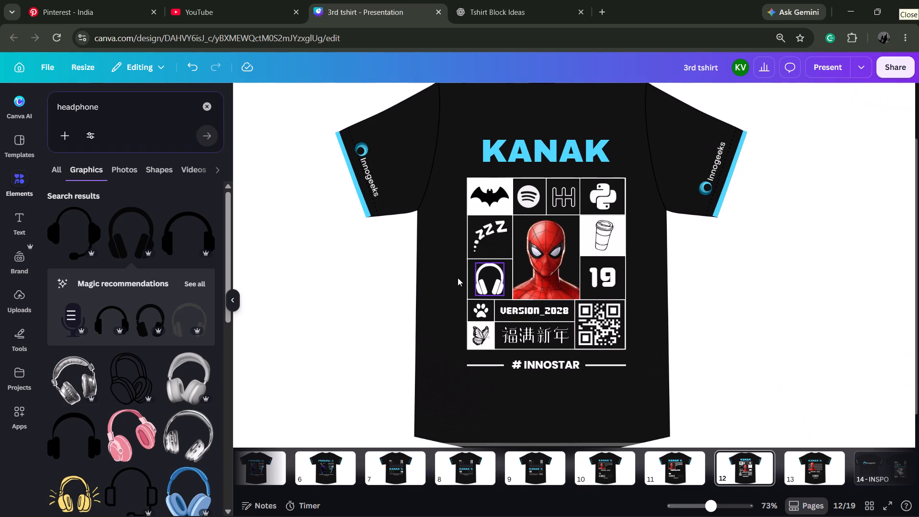
# Shrink the headphones icon slightly and recentre it within its grid cell.
pyautogui.click(485, 278)
pyautogui.click(505, 296)
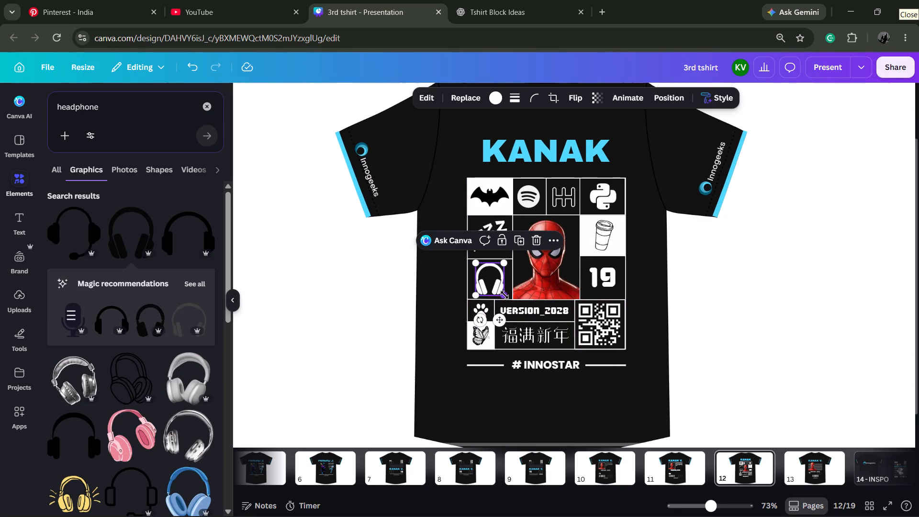
pyautogui.click(485, 281)
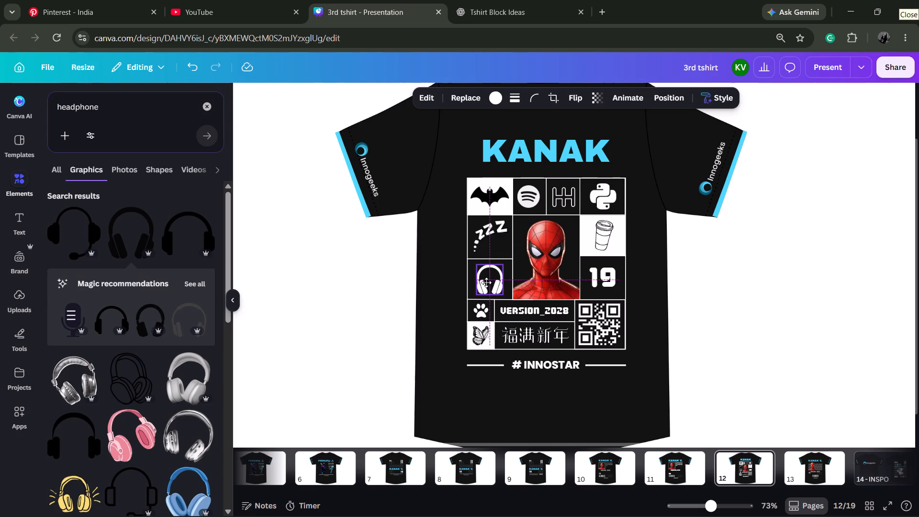
pyautogui.click(417, 301)
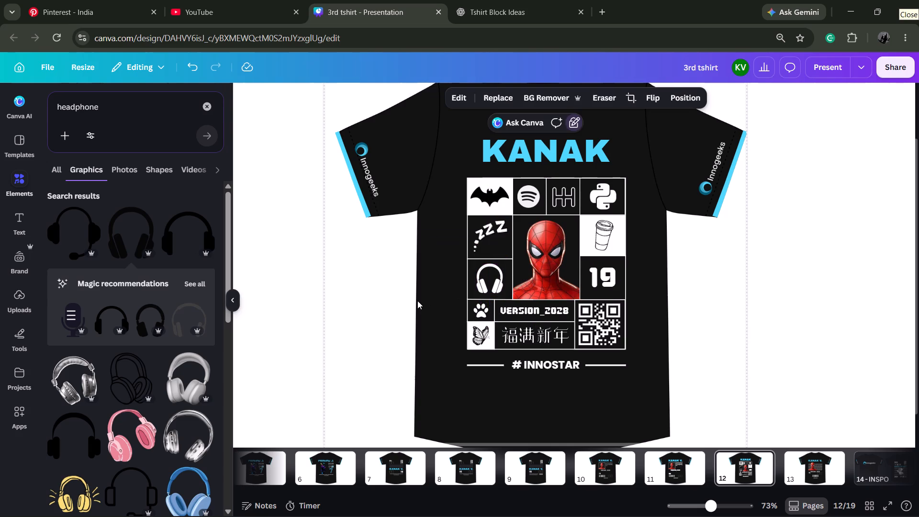
pyautogui.click(478, 288)
pyautogui.press('Down')
pyautogui.press('Down')
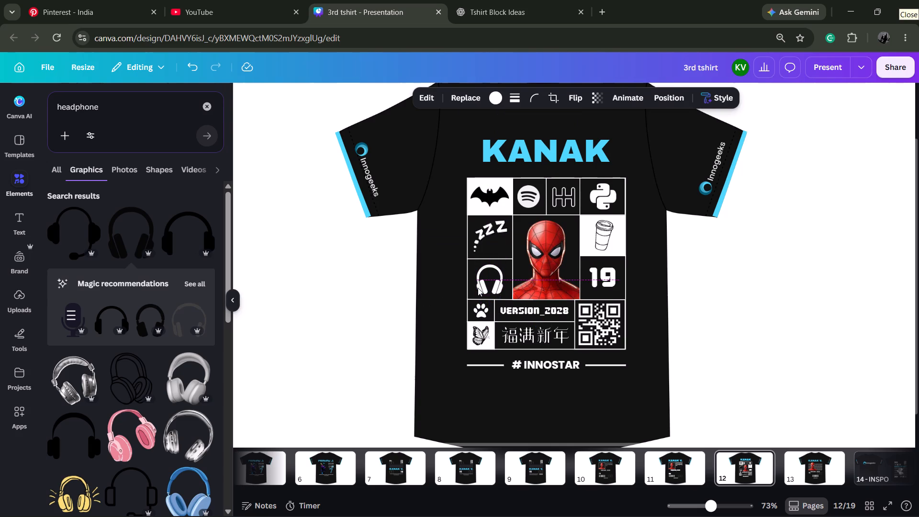
pyautogui.press('Up')
pyautogui.click(423, 306)
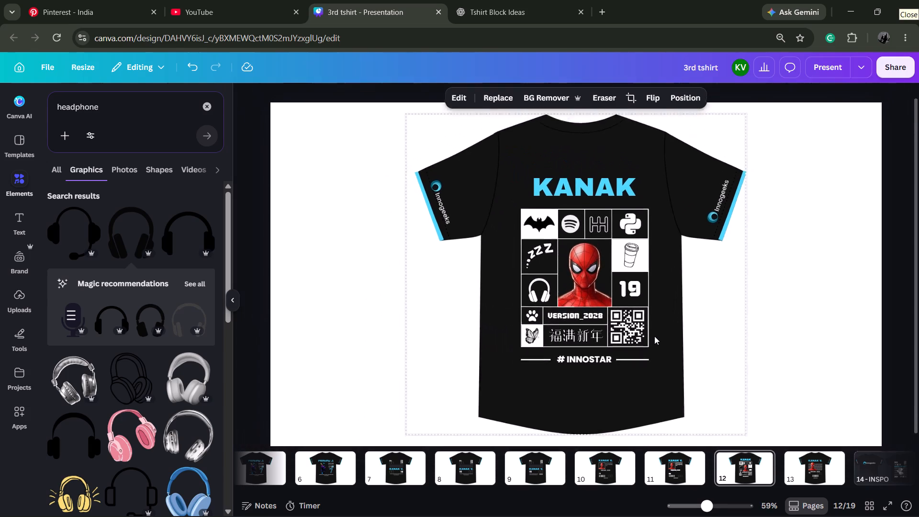
pyautogui.click(730, 386)
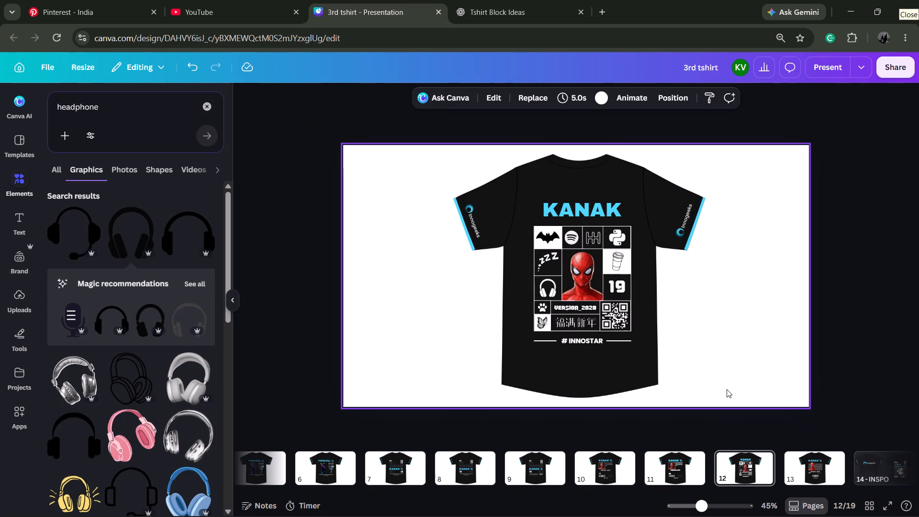
# Capture a screenshot with the Snipping Tool, framing the whole back view of the KANAK T-shirt on page 12.
pyautogui.press('Print')
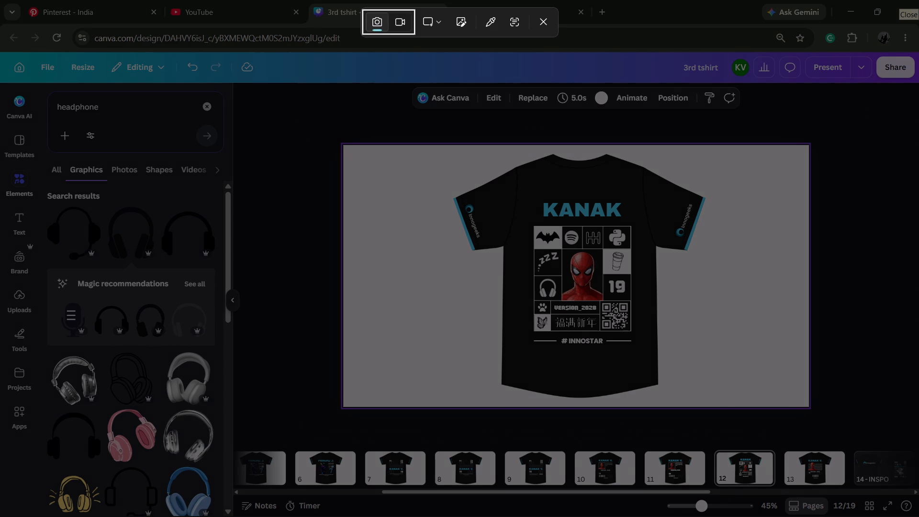
pyautogui.moveTo(437, 147); pyautogui.dragTo(710, 401)
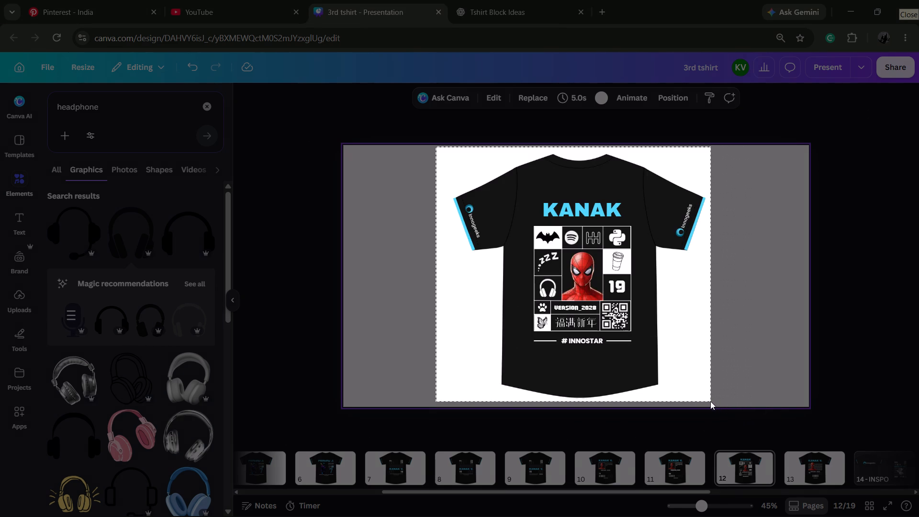
pyautogui.moveTo(710, 401); pyautogui.dragTo(718, 404)
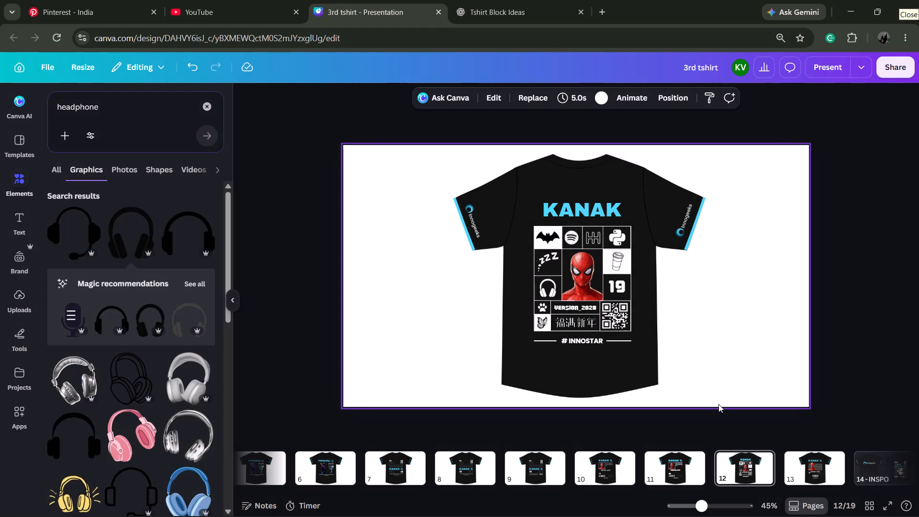
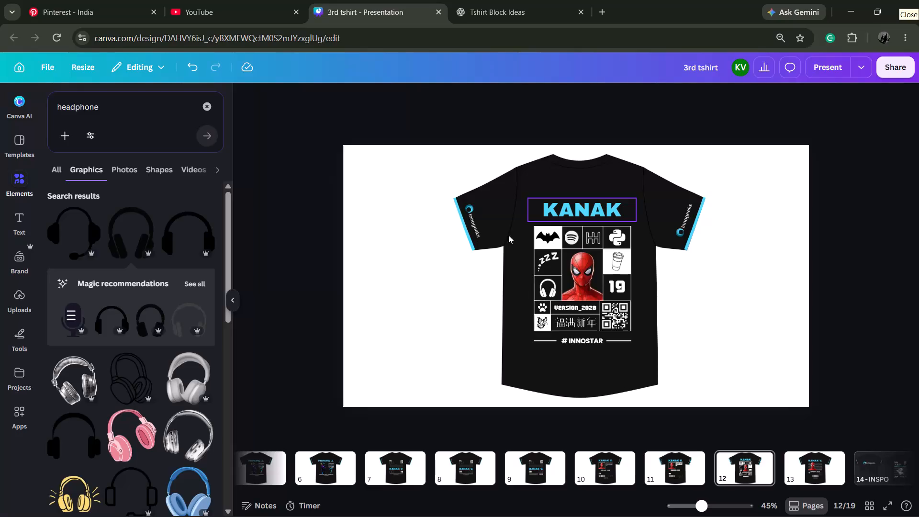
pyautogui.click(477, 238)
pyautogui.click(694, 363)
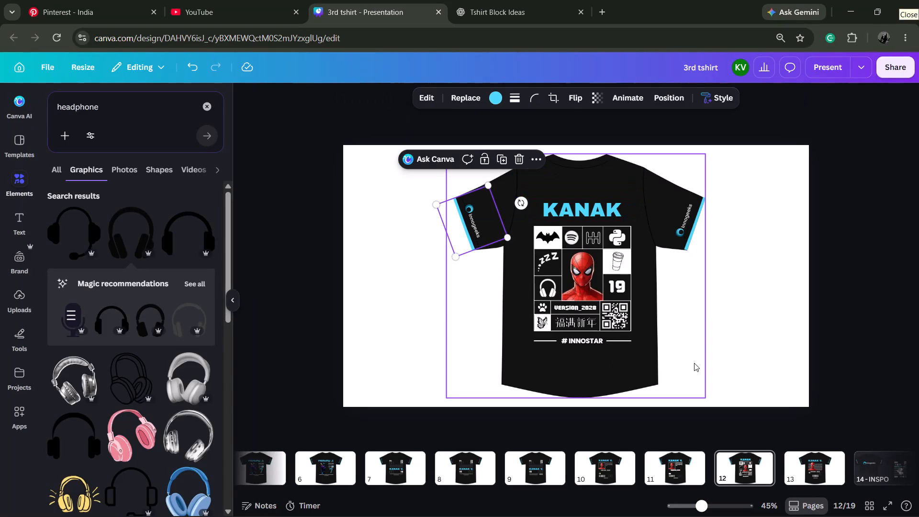
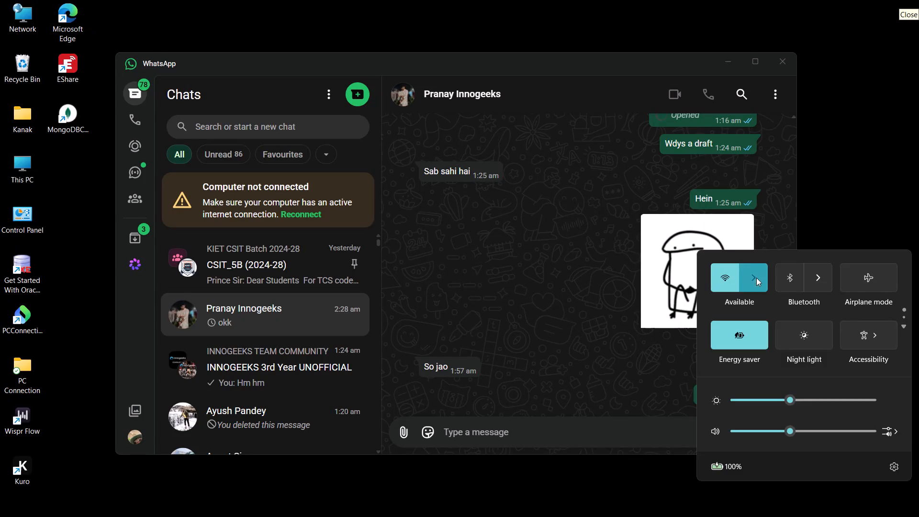
# Connect the computer to the secured SAROJINI Wi-Fi network.
pyautogui.click(757, 285)
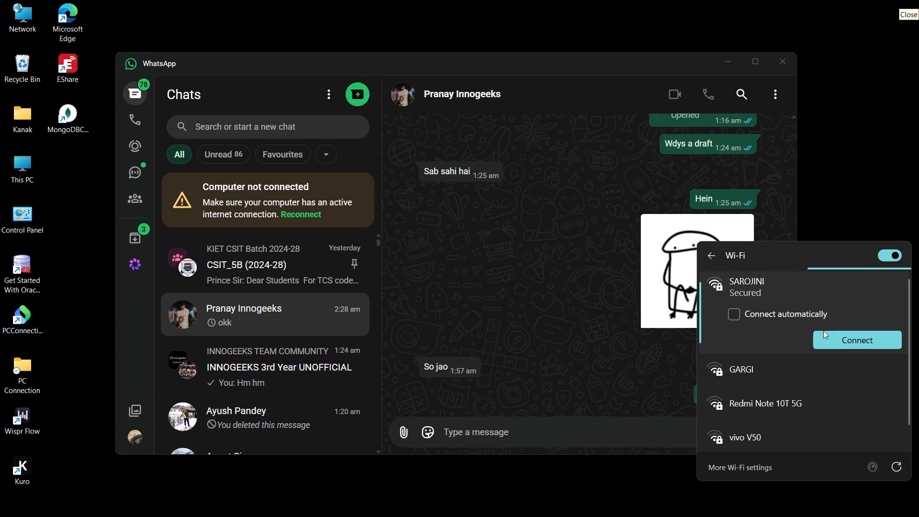
pyautogui.click(824, 331)
pyautogui.click(829, 332)
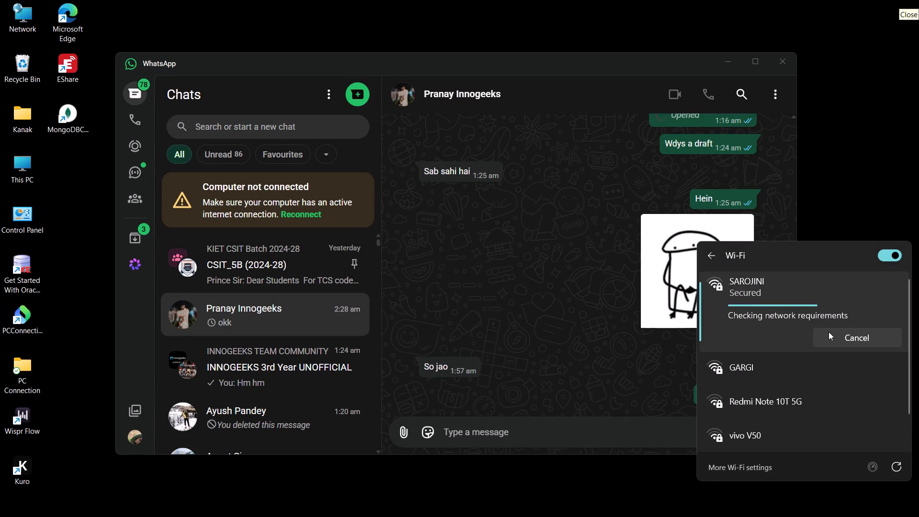
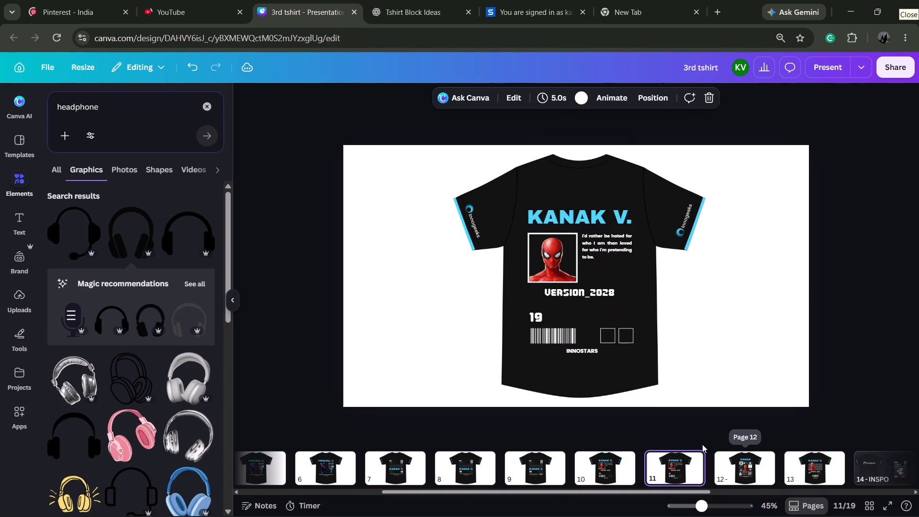
# Compare the neighbouring Spider-Man shirt pages and delete page 11, the near-duplicate of the framed-portrait design on page 10.
pyautogui.click(629, 463)
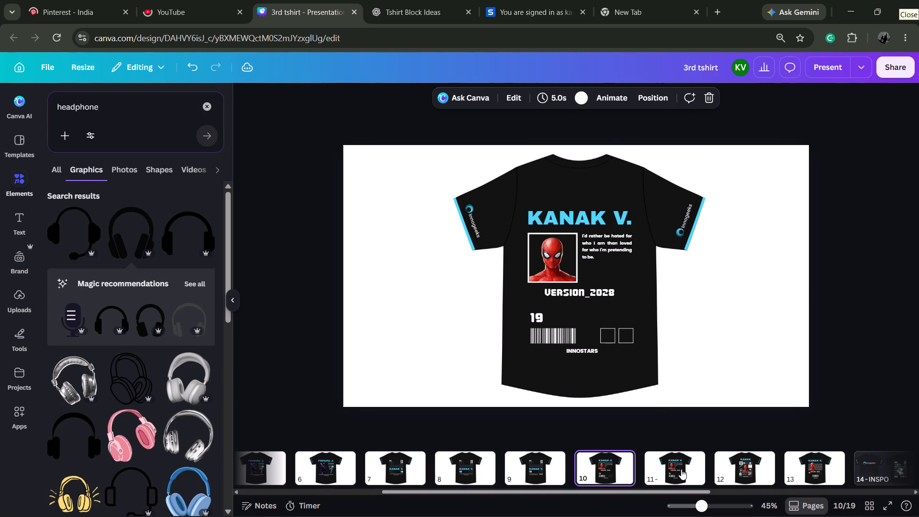
pyautogui.click(554, 471)
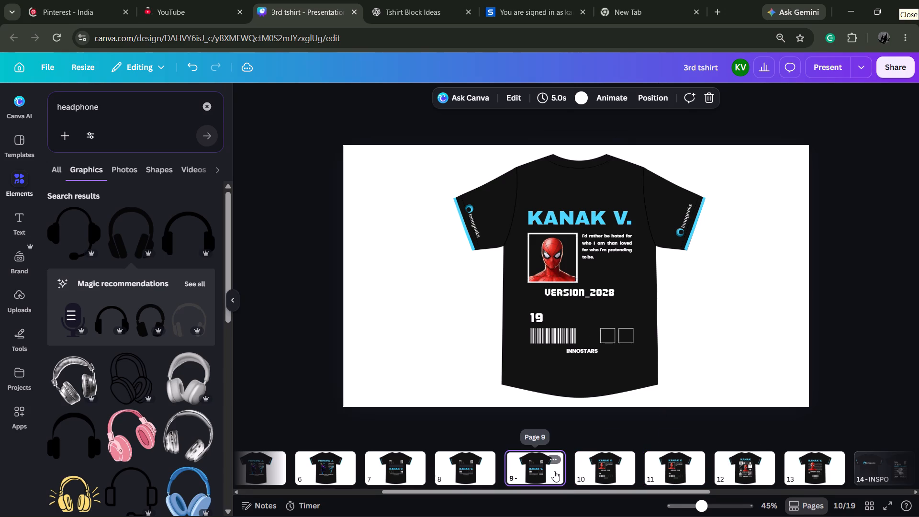
pyautogui.click(598, 463)
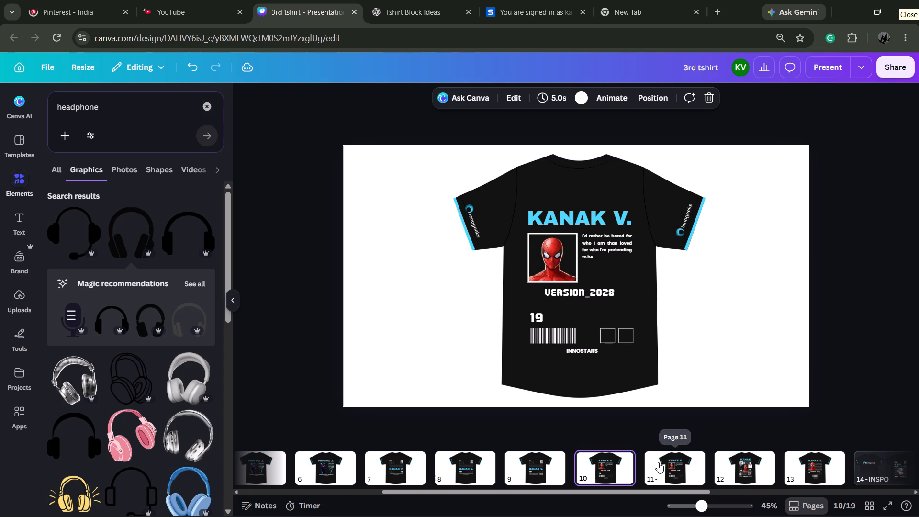
pyautogui.click(658, 462)
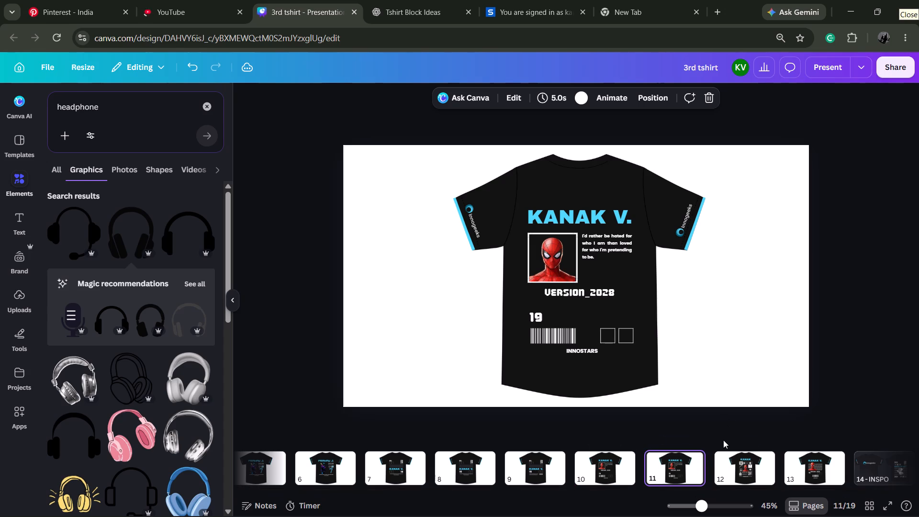
pyautogui.press('Delete')
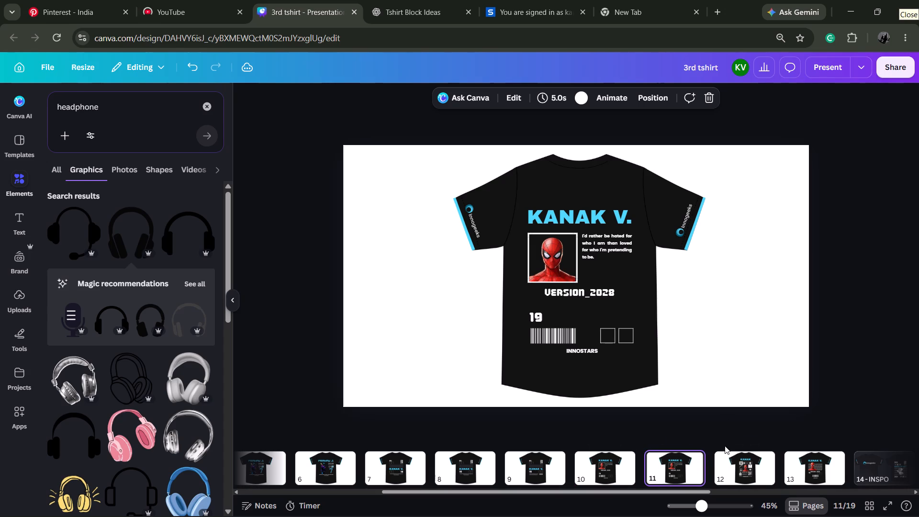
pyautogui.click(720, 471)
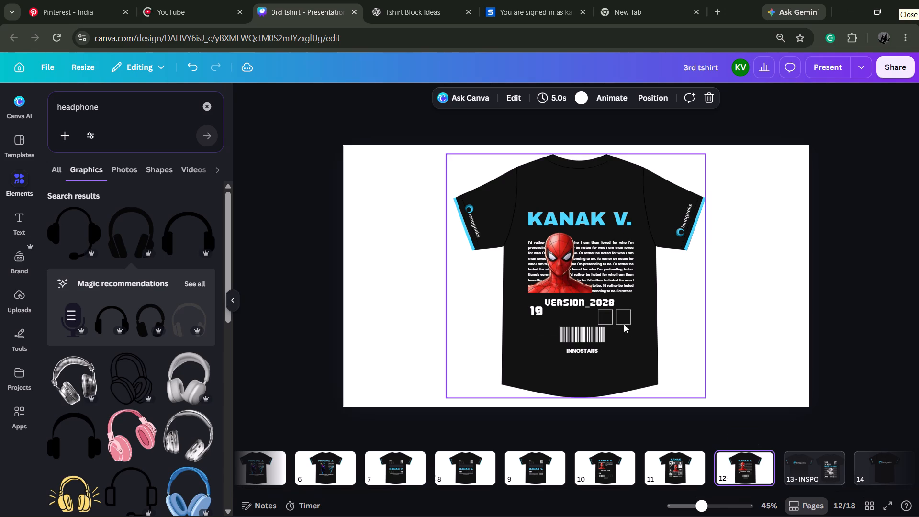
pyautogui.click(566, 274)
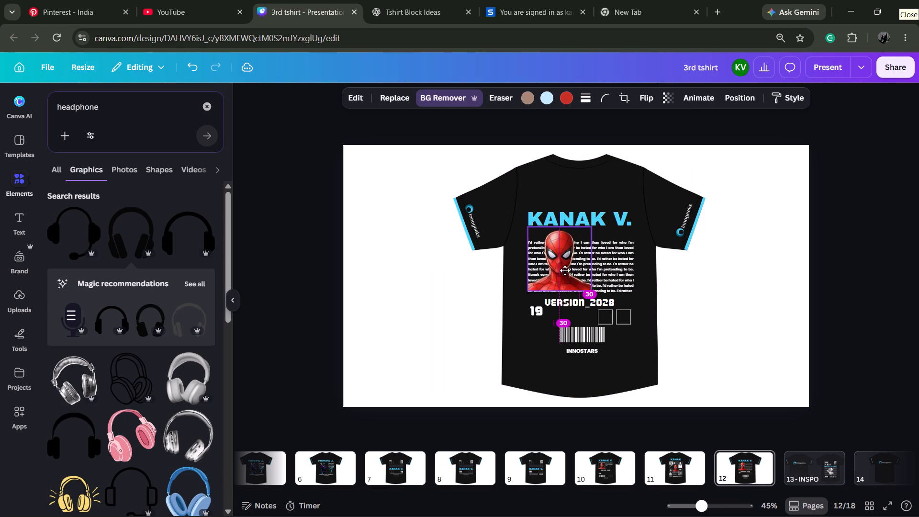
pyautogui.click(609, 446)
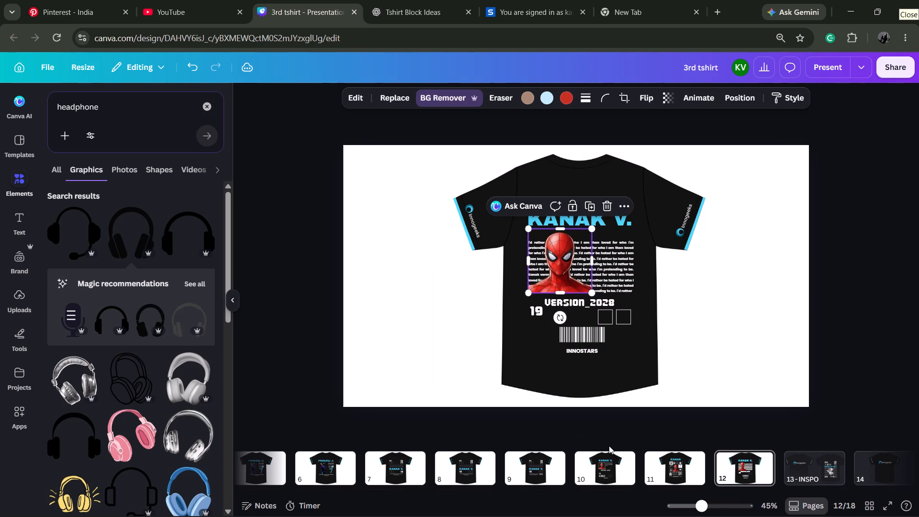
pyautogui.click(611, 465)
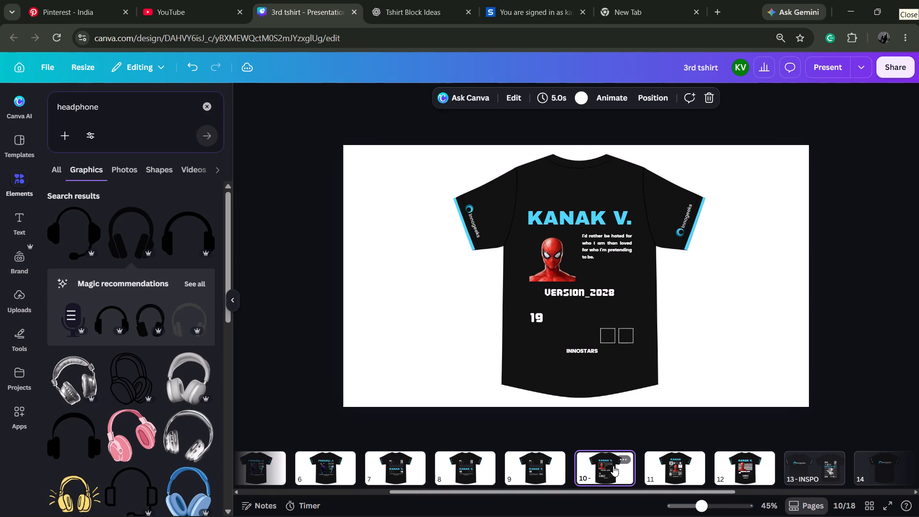
# Switch to YouTube and open the Gate Smashers TOC(Theory of Computation) course, skipping the advert and pausing Lec-1.
pyautogui.click(201, 0)
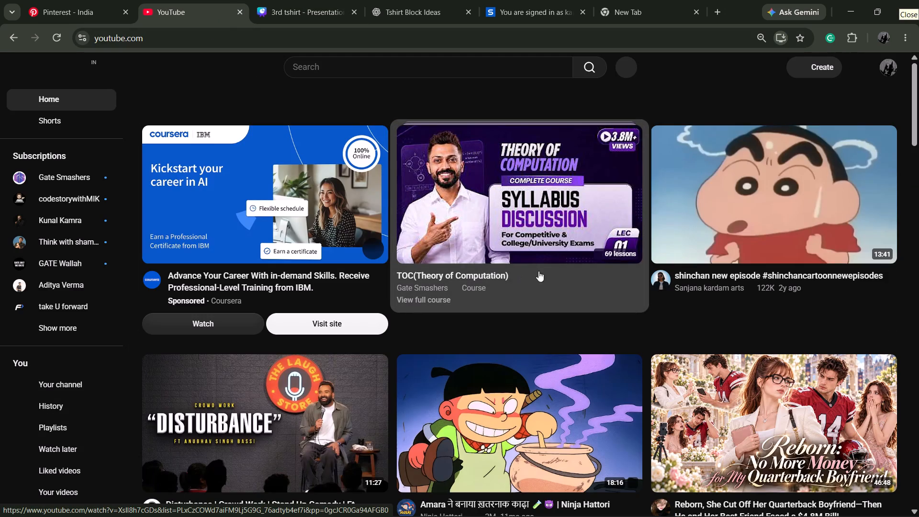
pyautogui.click(539, 271)
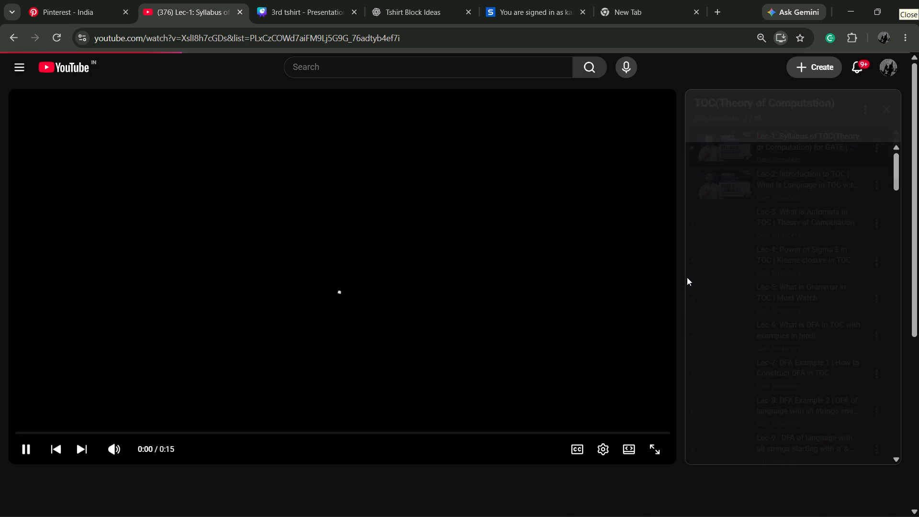
pyautogui.scroll(-7, 788, 313)
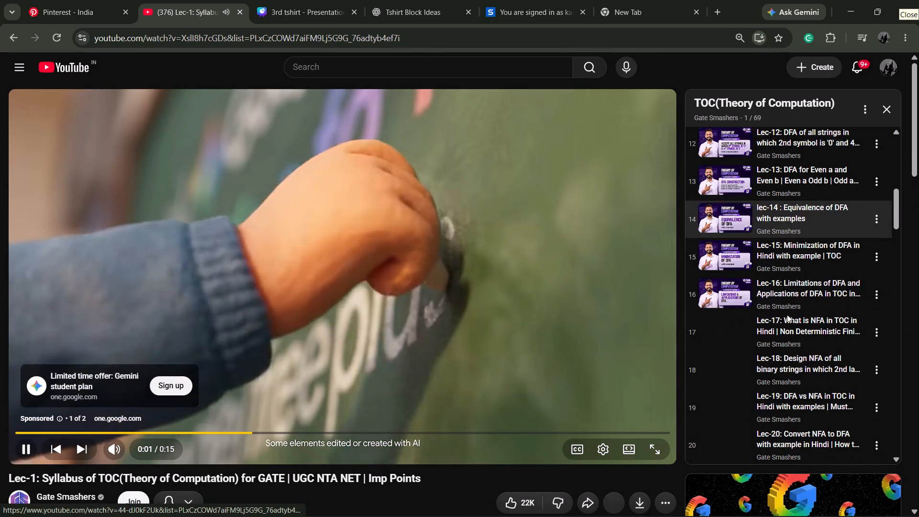
pyautogui.scroll(-10, 787, 315)
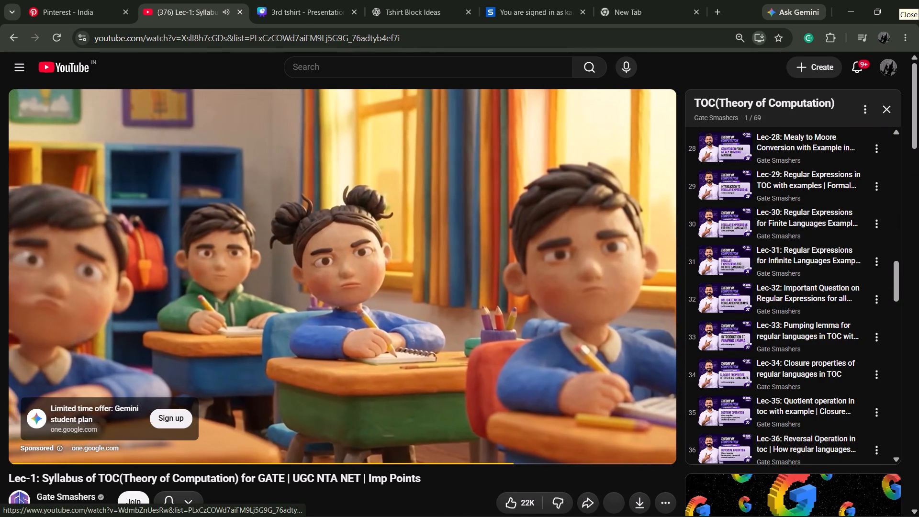
pyautogui.scroll(-6, 785, 380)
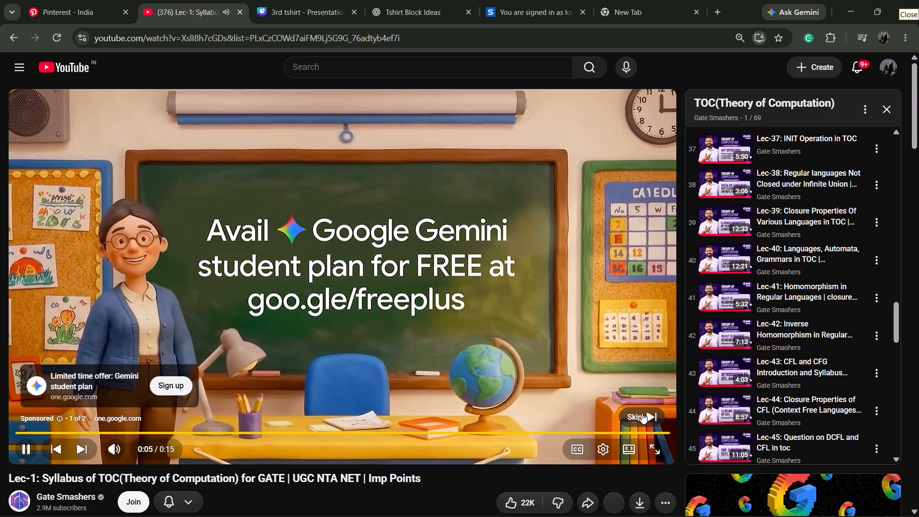
pyautogui.click(642, 413)
pyautogui.click(469, 302)
# Find Lec-48 on Derivation Tree and Parse Tree in the TOC playlist and play it.
pyautogui.scroll(-3, 792, 342)
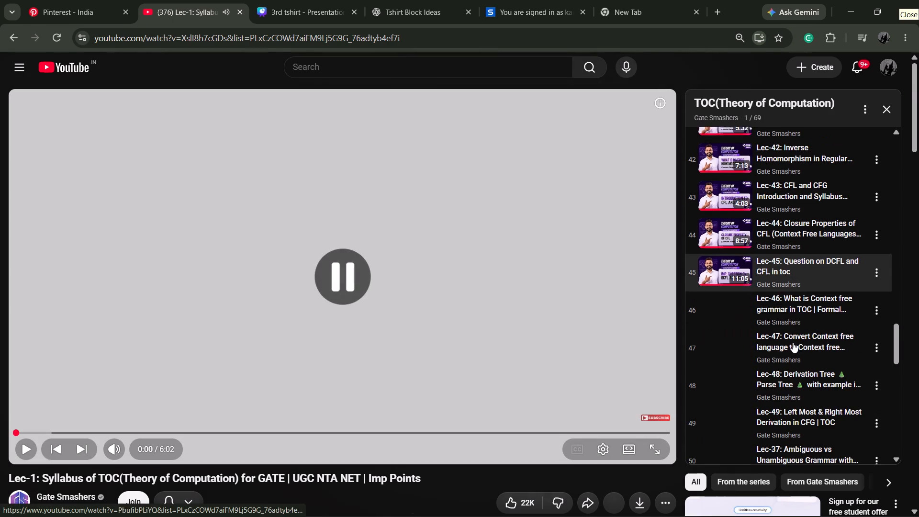
pyautogui.scroll(-2, 793, 342)
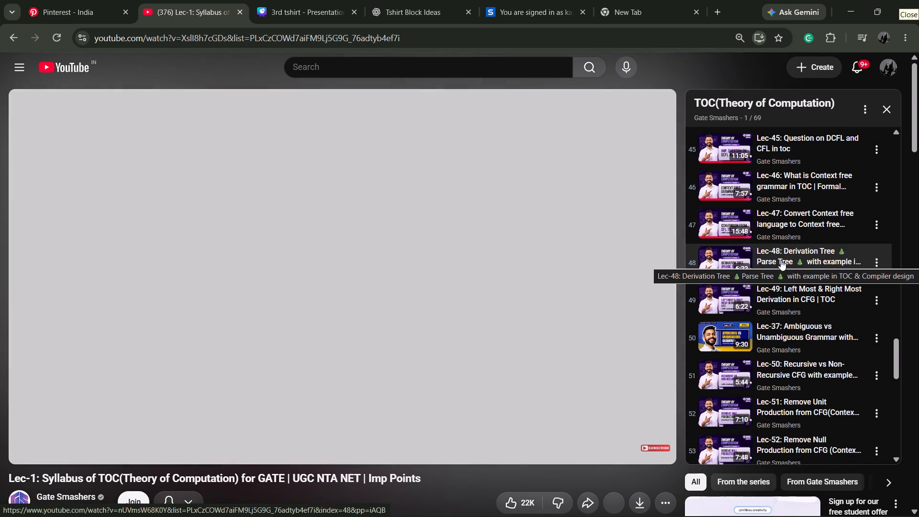
pyautogui.click(781, 260)
# Look through the remaining lectures in the TOC playlist, on topics from grammars to Turing machines, while Lec-48 plays.
pyautogui.scroll(-1, 781, 260)
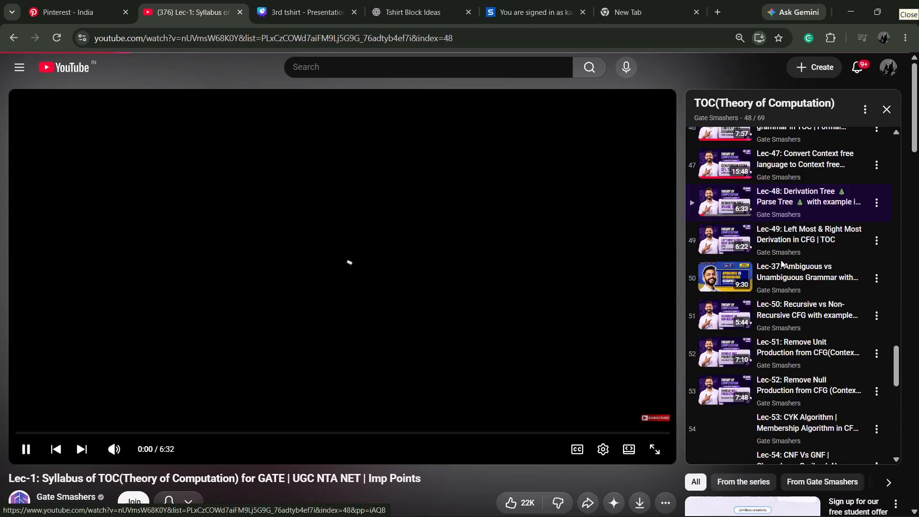
pyautogui.scroll(-3, 805, 409)
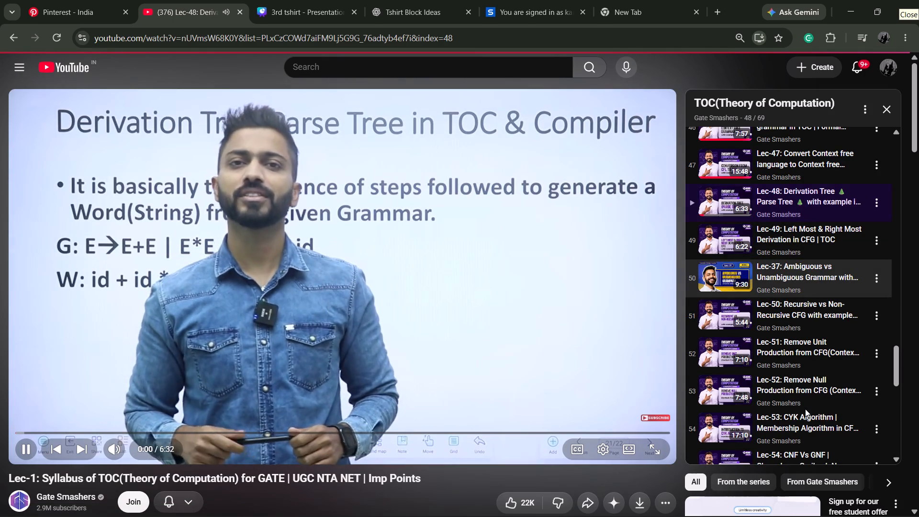
pyautogui.scroll(-2, 807, 348)
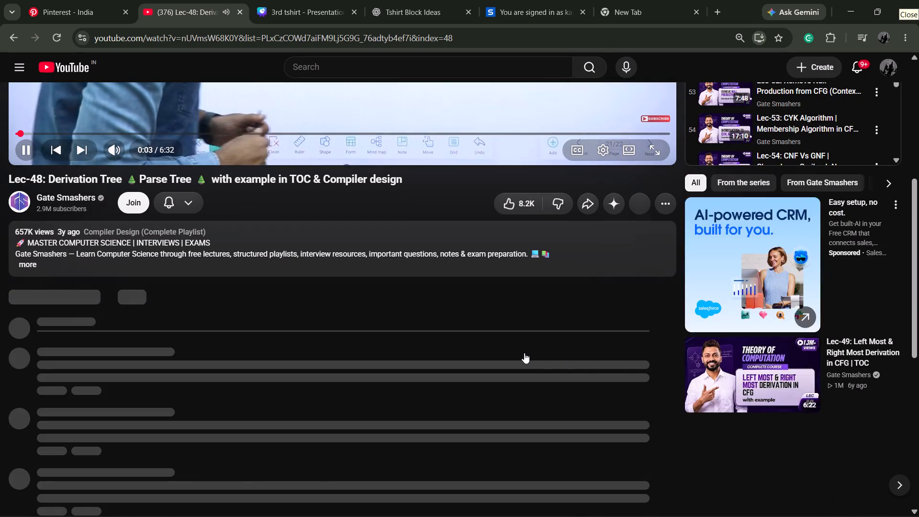
pyautogui.scroll(4, 522, 353)
pyautogui.scroll(-4, 806, 292)
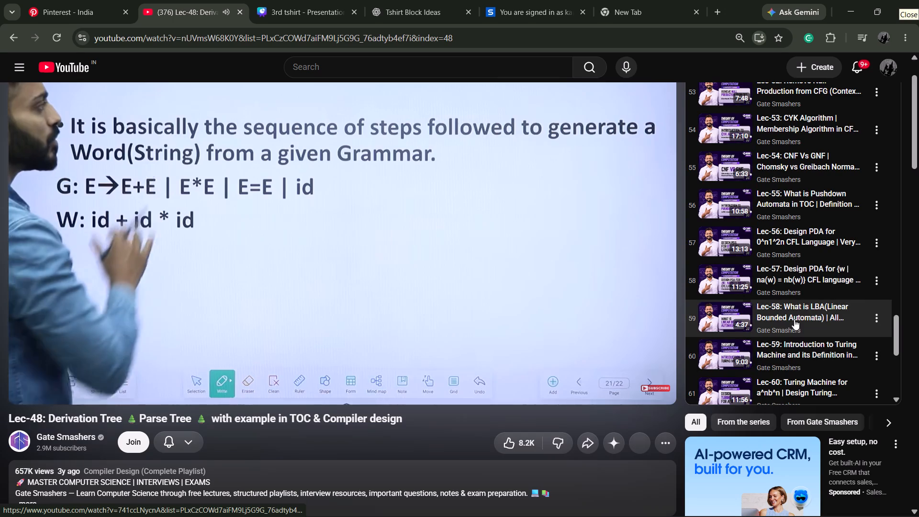
pyautogui.scroll(-2, 794, 319)
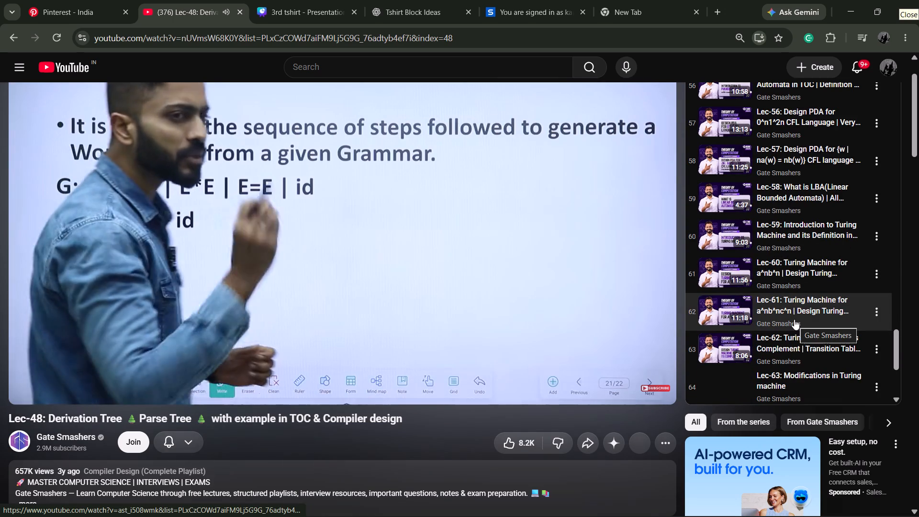
pyautogui.scroll(-2, 794, 319)
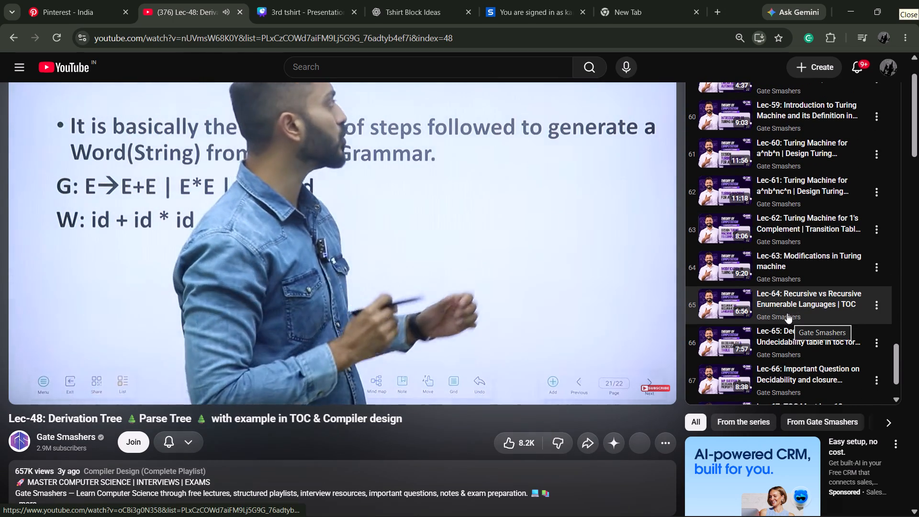
pyautogui.scroll(4, 787, 311)
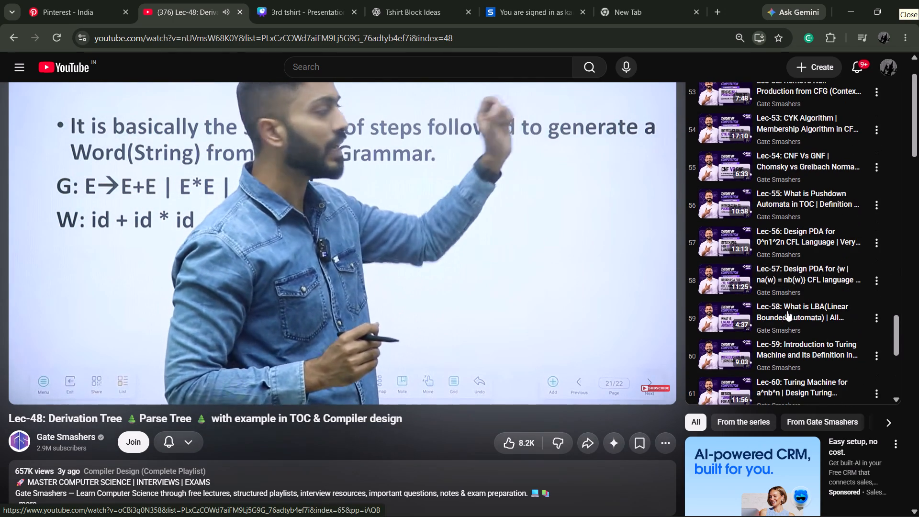
pyautogui.scroll(2, 507, 311)
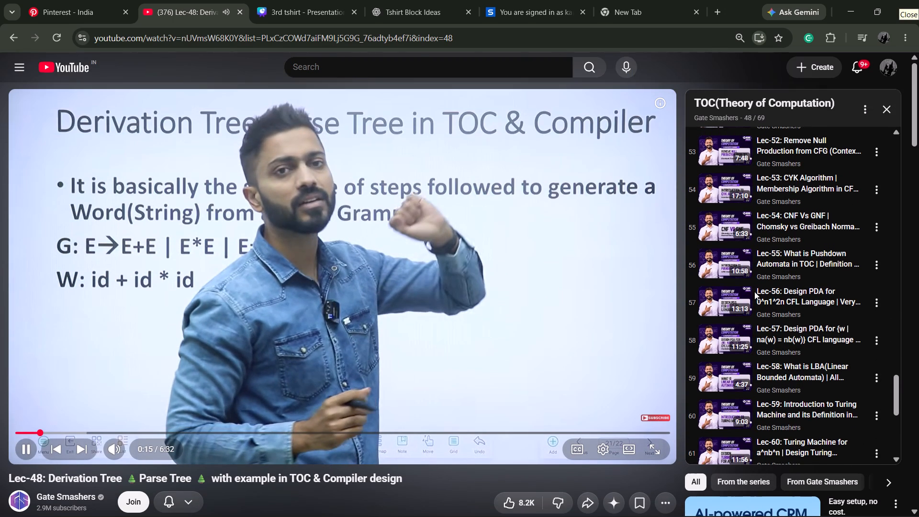
pyautogui.scroll(1, 830, 284)
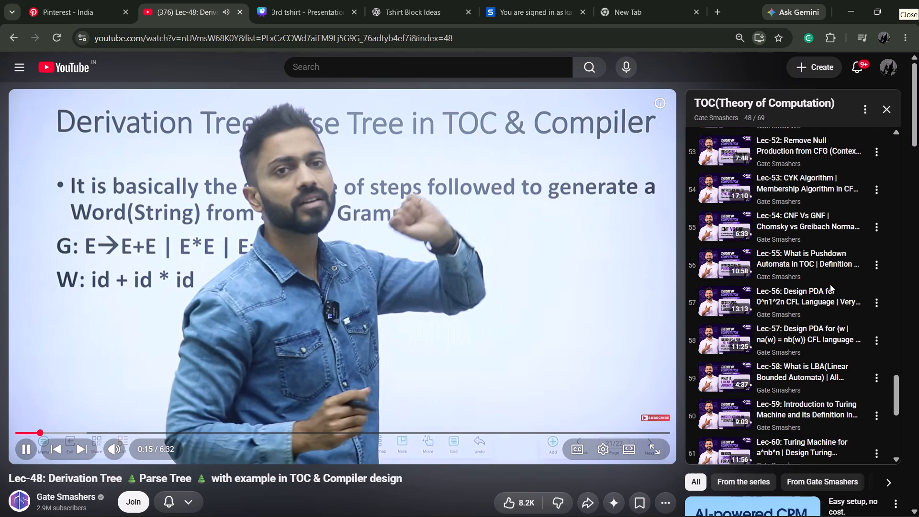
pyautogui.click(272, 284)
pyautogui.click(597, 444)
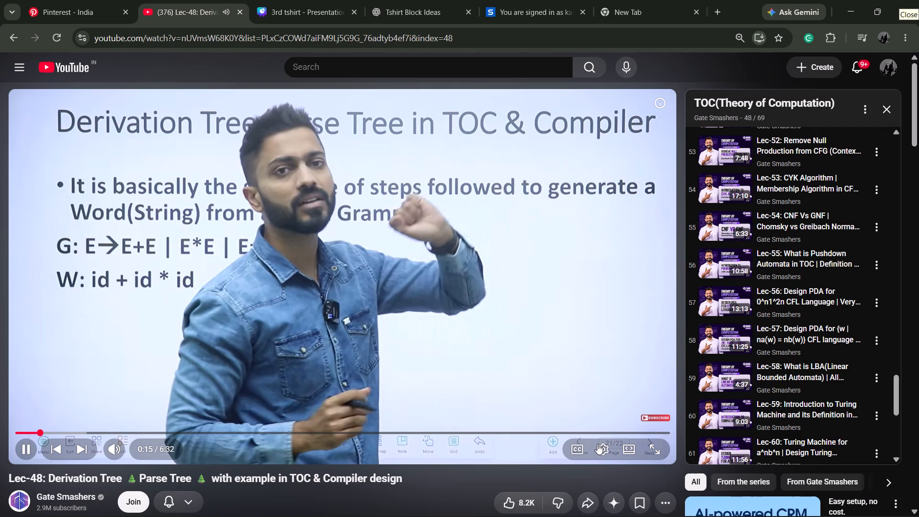